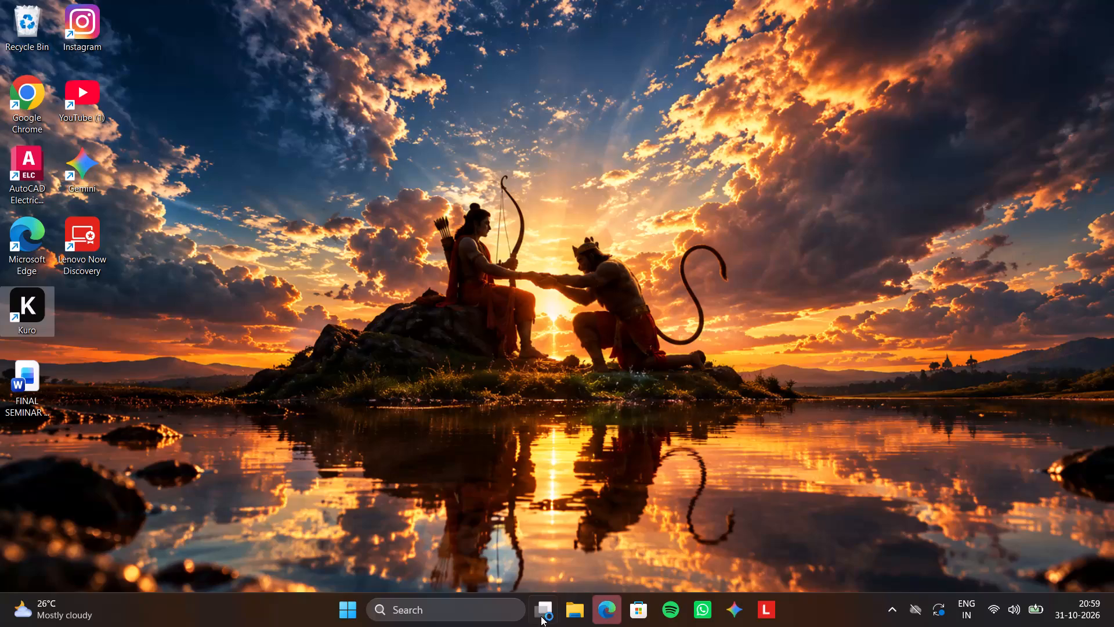
# Open File Explorer to browse the seminar files.
pyautogui.click(580, 610)
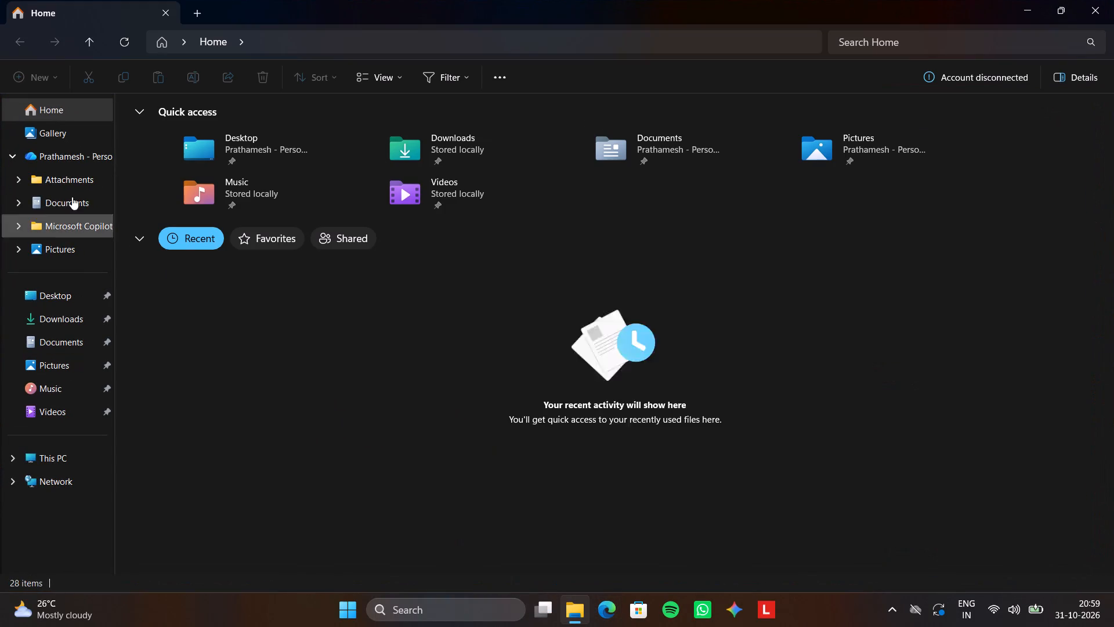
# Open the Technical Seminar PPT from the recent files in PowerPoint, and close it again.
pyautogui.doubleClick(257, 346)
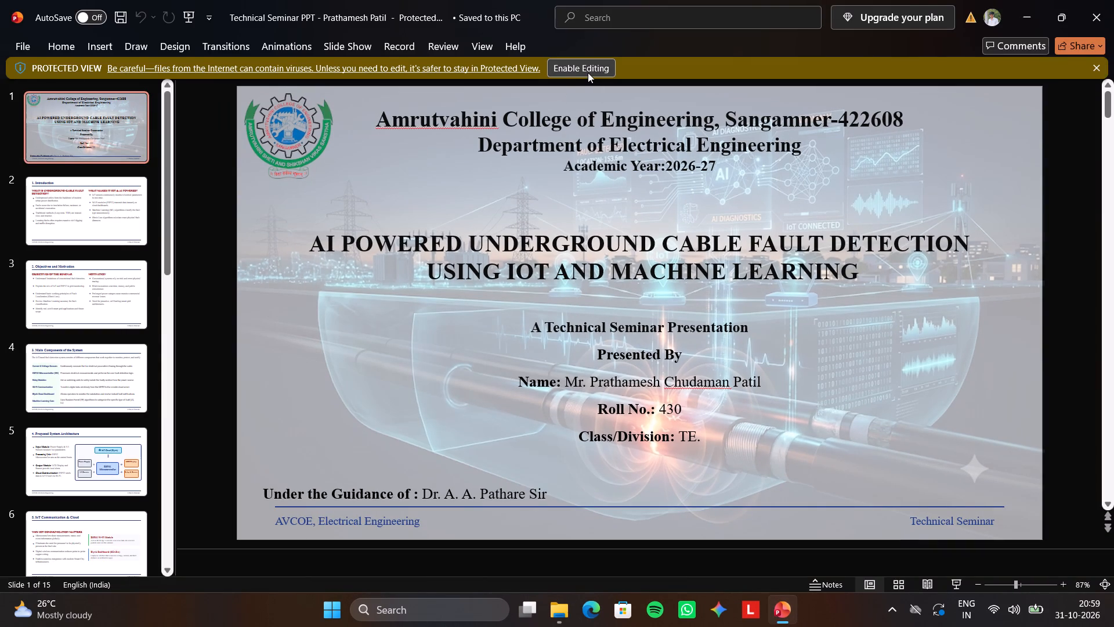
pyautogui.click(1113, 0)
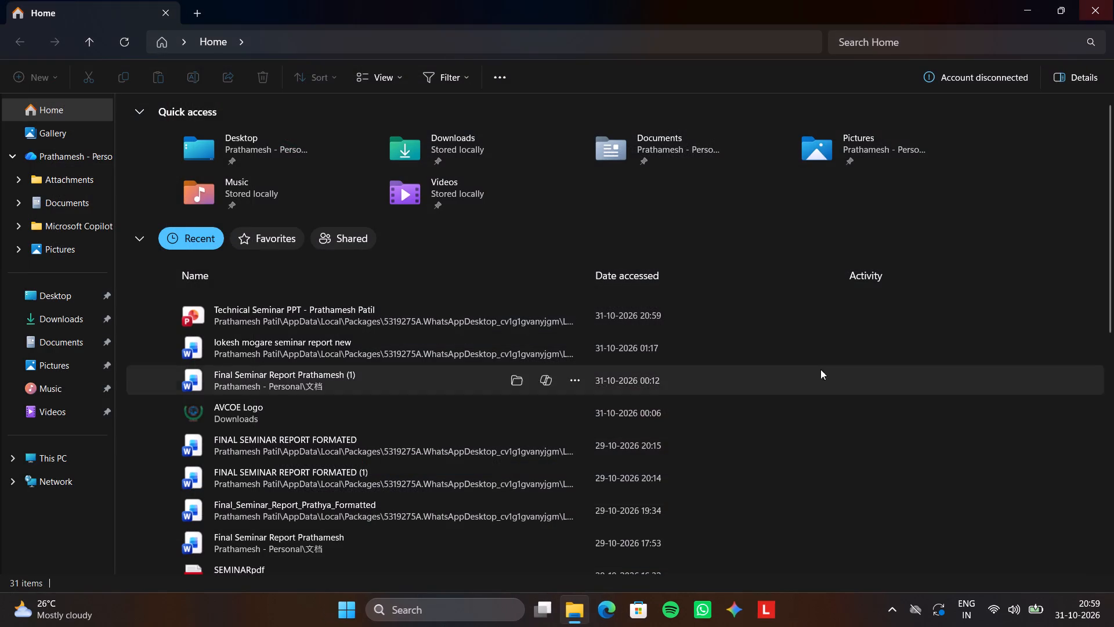
# Open the Documents folder of the personal cloud storage in File Explorer.
pyautogui.click(58, 203)
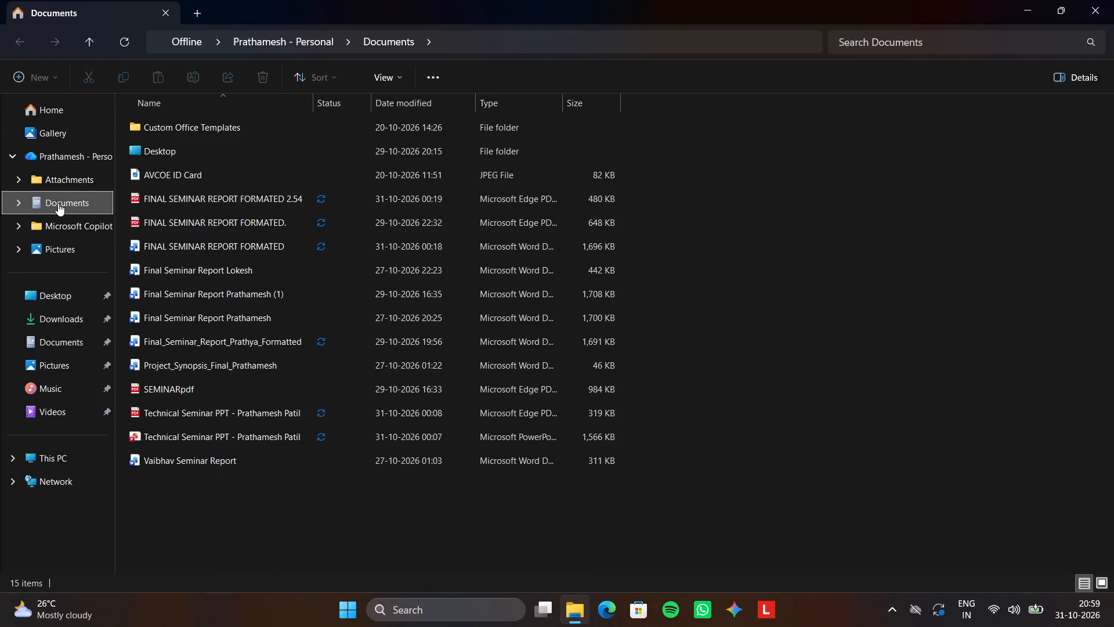
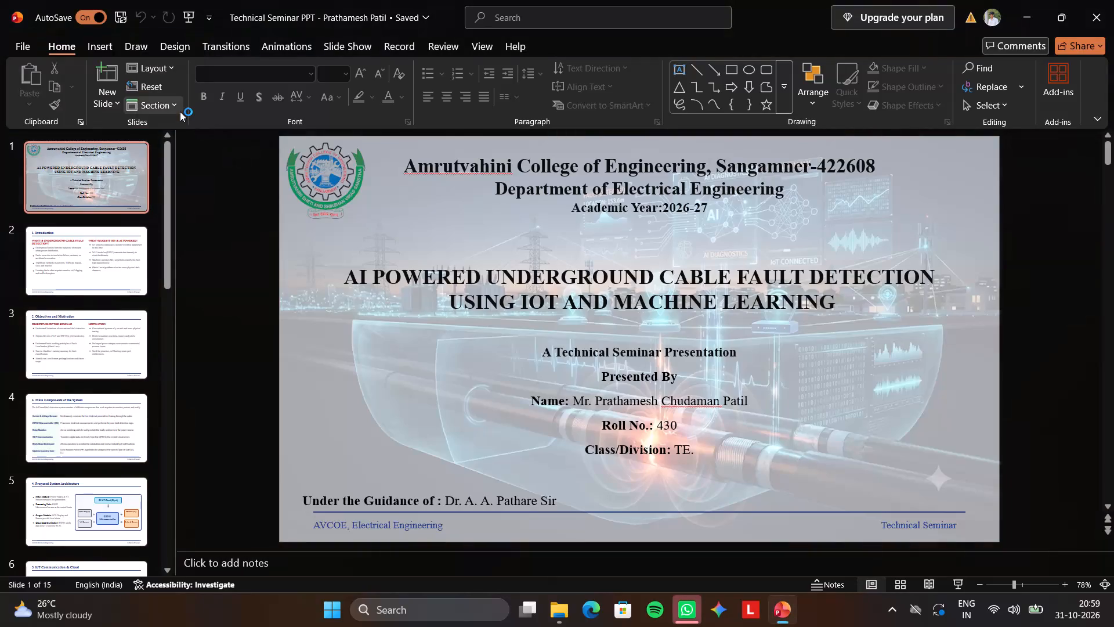
pyautogui.click(107, 258)
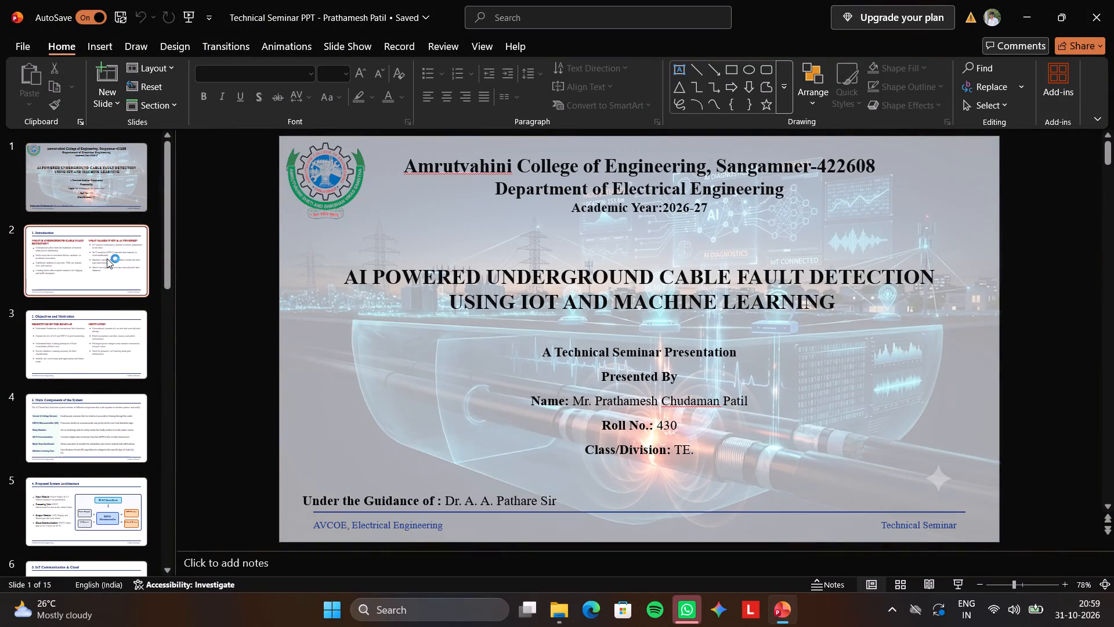
pyautogui.click(94, 322)
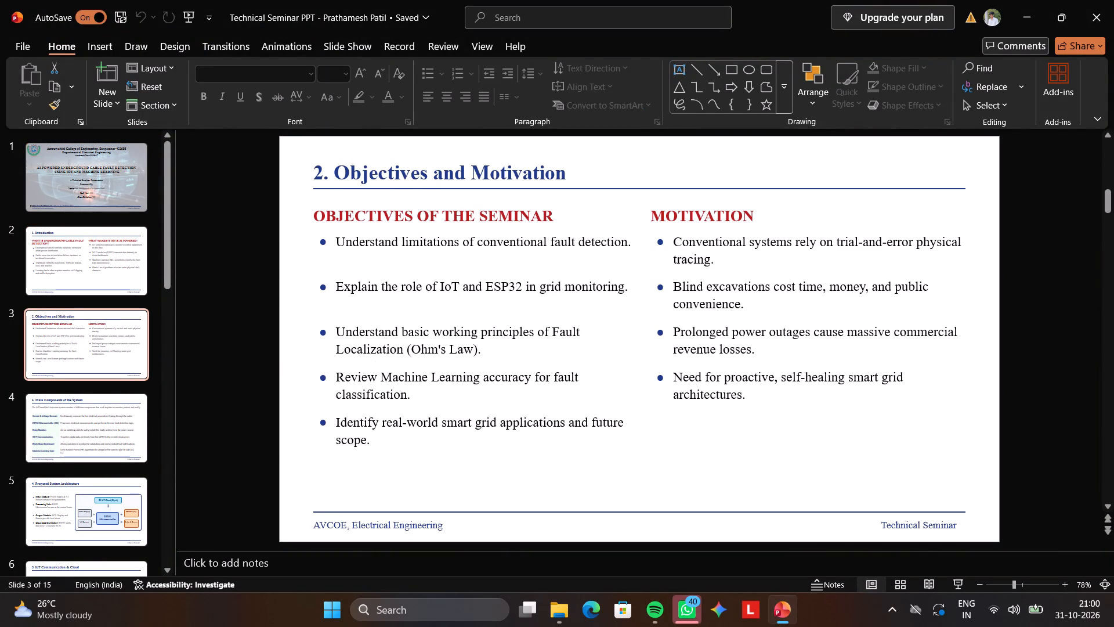
pyautogui.press('Down')
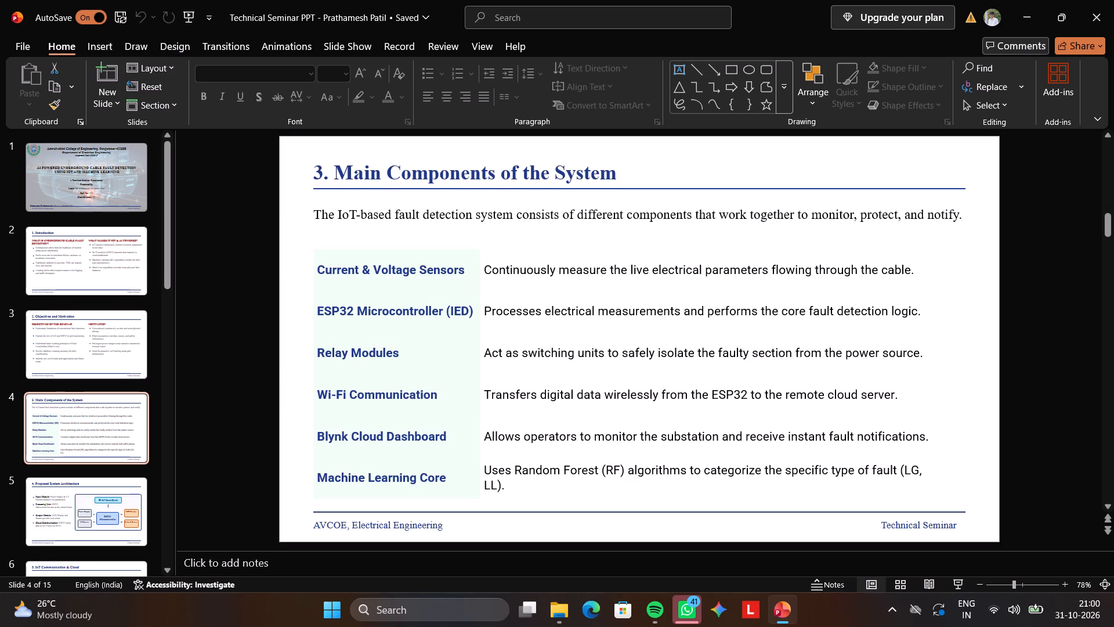
pyautogui.click(41, 266)
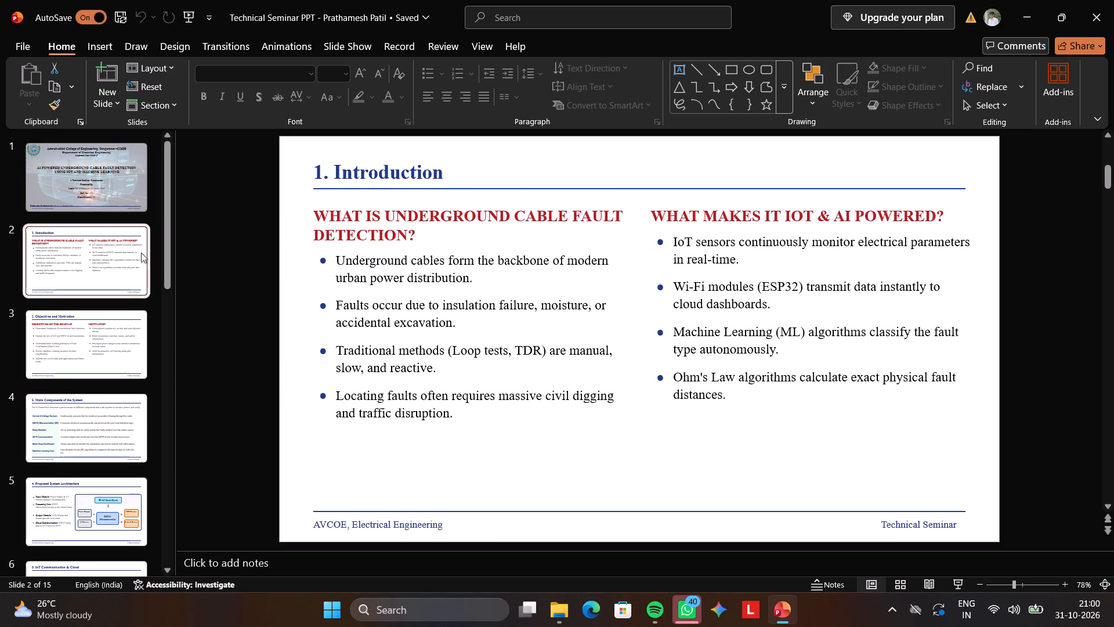
pyautogui.click(93, 330)
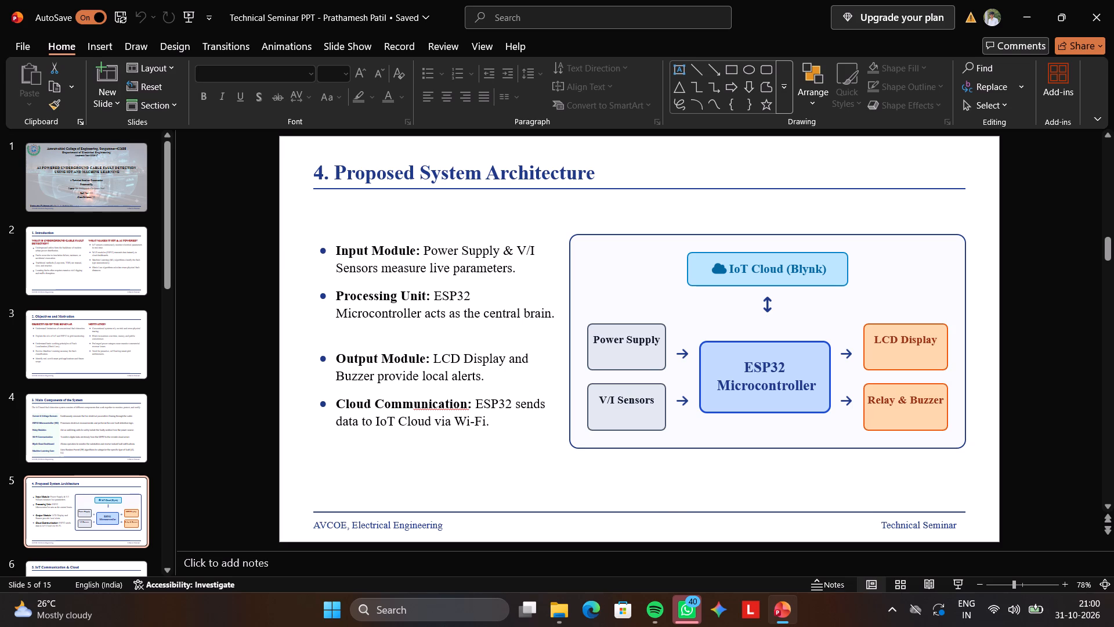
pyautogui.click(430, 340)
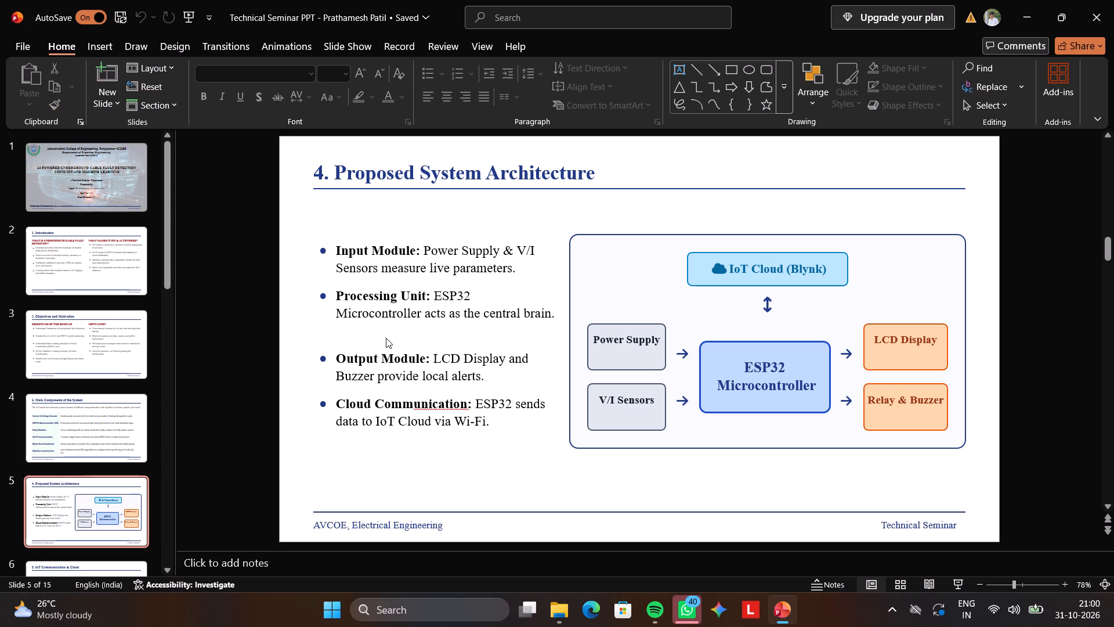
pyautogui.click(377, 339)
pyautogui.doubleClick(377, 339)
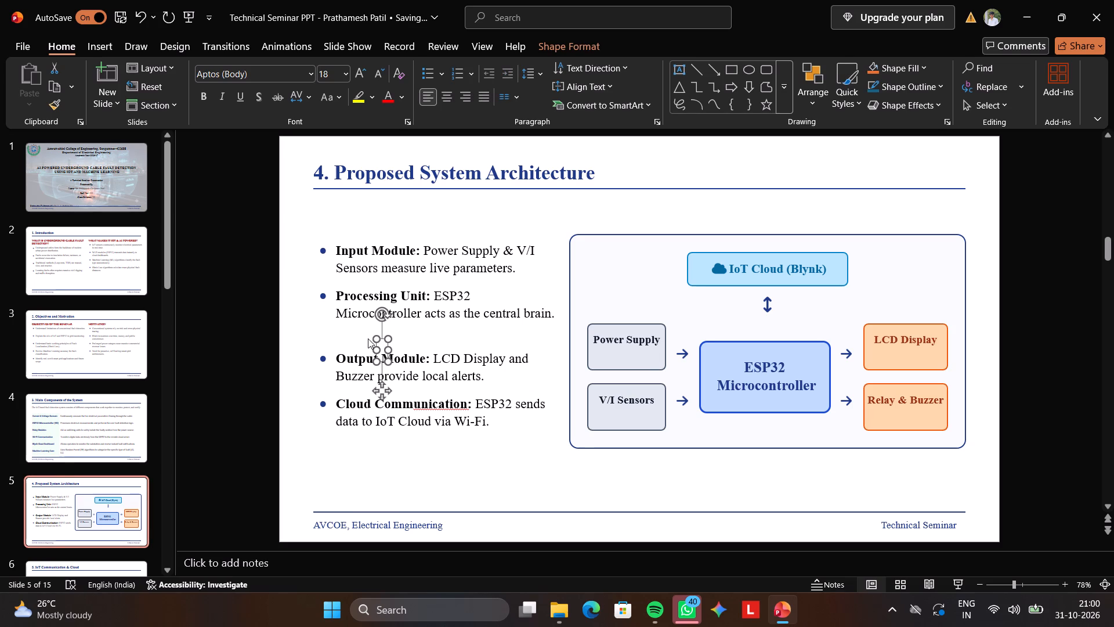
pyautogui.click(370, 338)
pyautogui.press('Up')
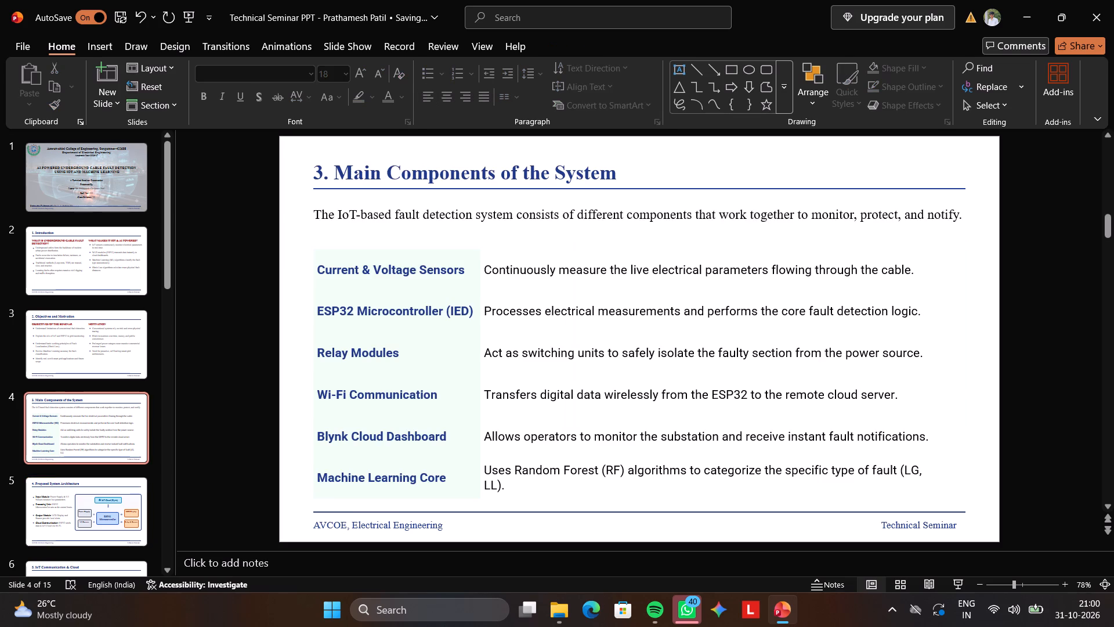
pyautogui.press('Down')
# Move the Output Module text up on the Proposed System Architecture slide, narrowing the gap below the Processing Unit text.
pyautogui.click(335, 344)
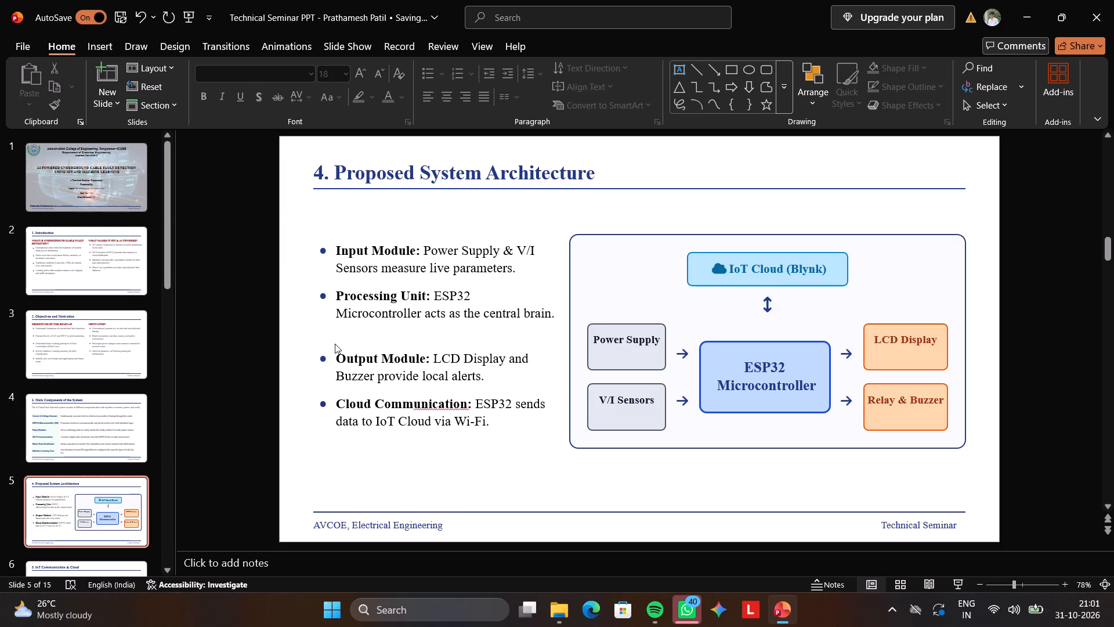
pyautogui.moveTo(335, 344); pyautogui.dragTo(369, 366)
pyautogui.click(369, 366)
pyautogui.moveTo(369, 366); pyautogui.dragTo(369, 362)
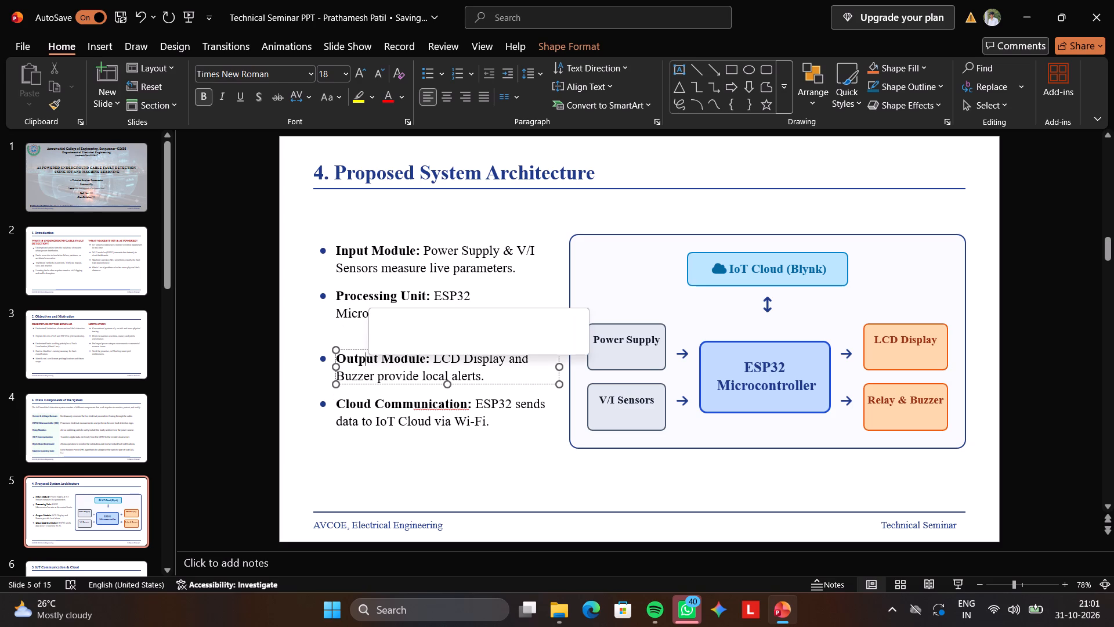
pyautogui.moveTo(369, 362); pyautogui.dragTo(408, 384)
pyautogui.click(408, 384)
pyautogui.moveTo(408, 384); pyautogui.dragTo(407, 381)
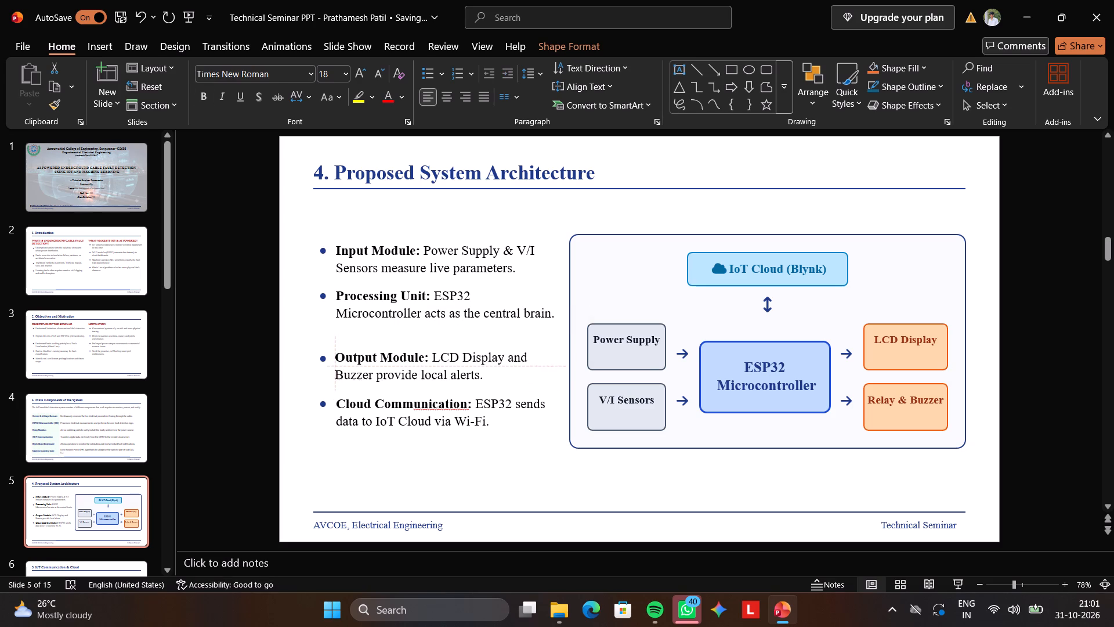
pyautogui.moveTo(407, 381); pyautogui.dragTo(407, 373)
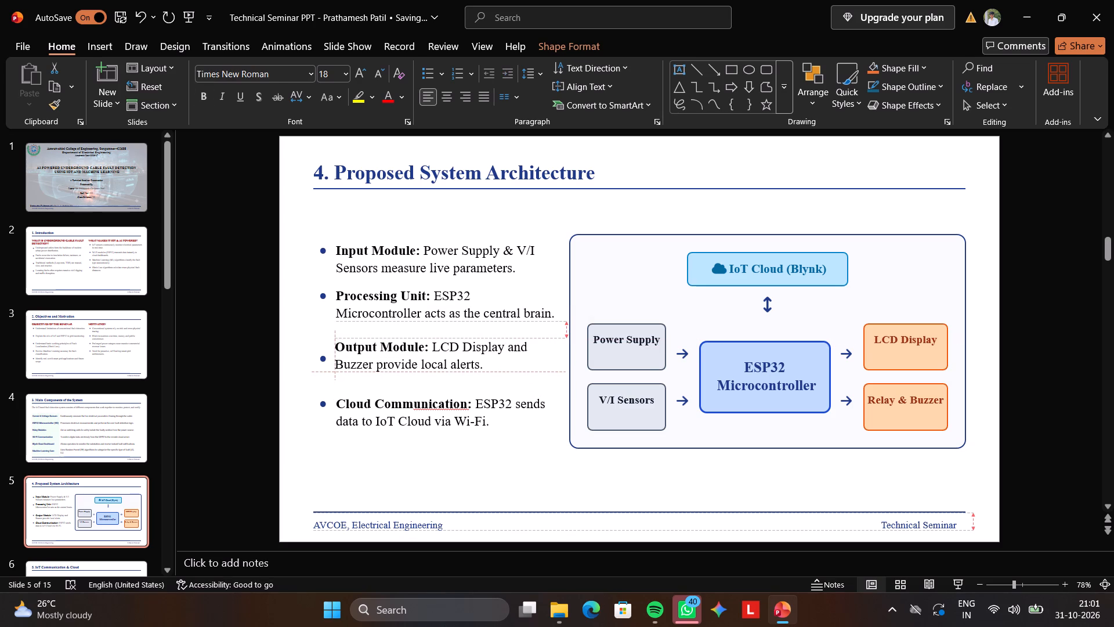
pyautogui.moveTo(407, 373); pyautogui.dragTo(407, 372)
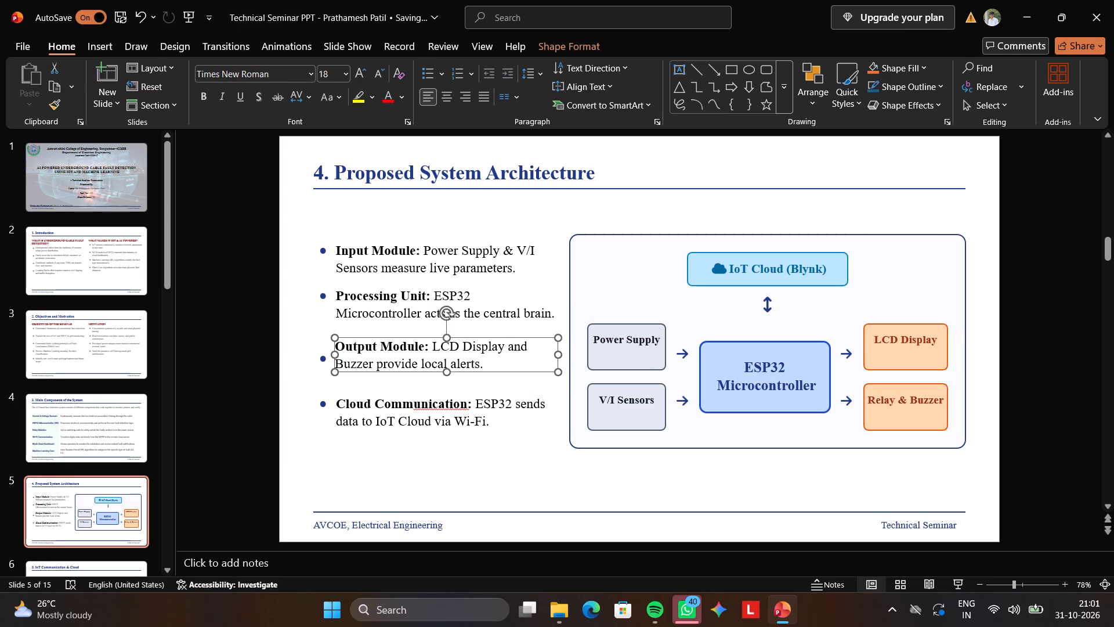
# Move the Output Module bullet dot up to the first line of its text, in line with the dots above.
pyautogui.click(320, 358)
pyautogui.moveTo(320, 358); pyautogui.dragTo(320, 351)
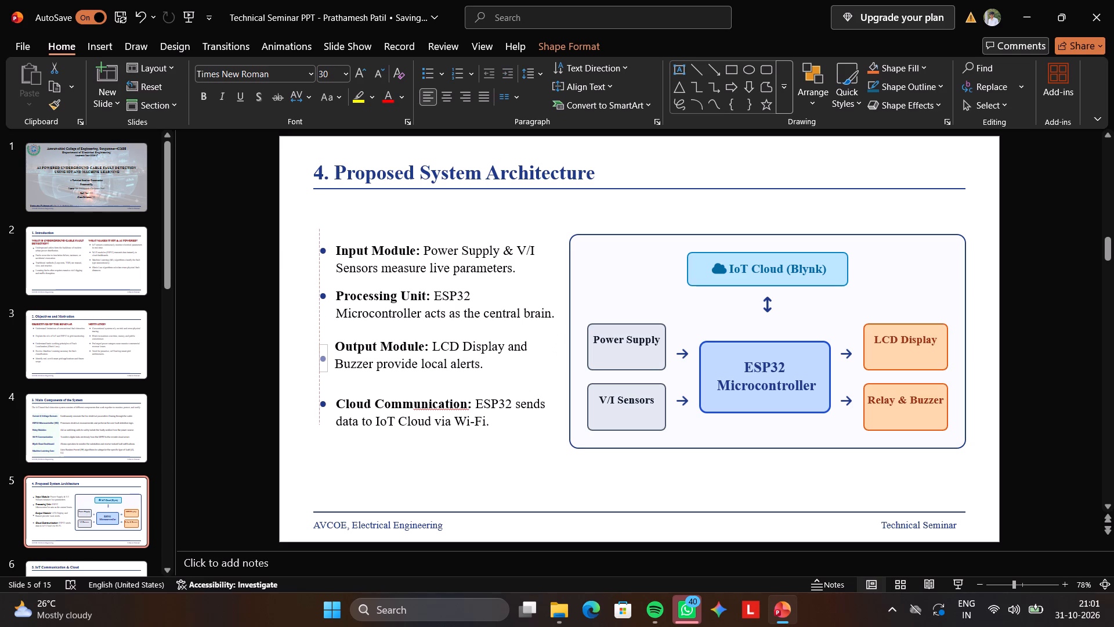
pyautogui.moveTo(320, 351); pyautogui.dragTo(316, 381)
pyautogui.moveTo(316, 381); pyautogui.dragTo(319, 381)
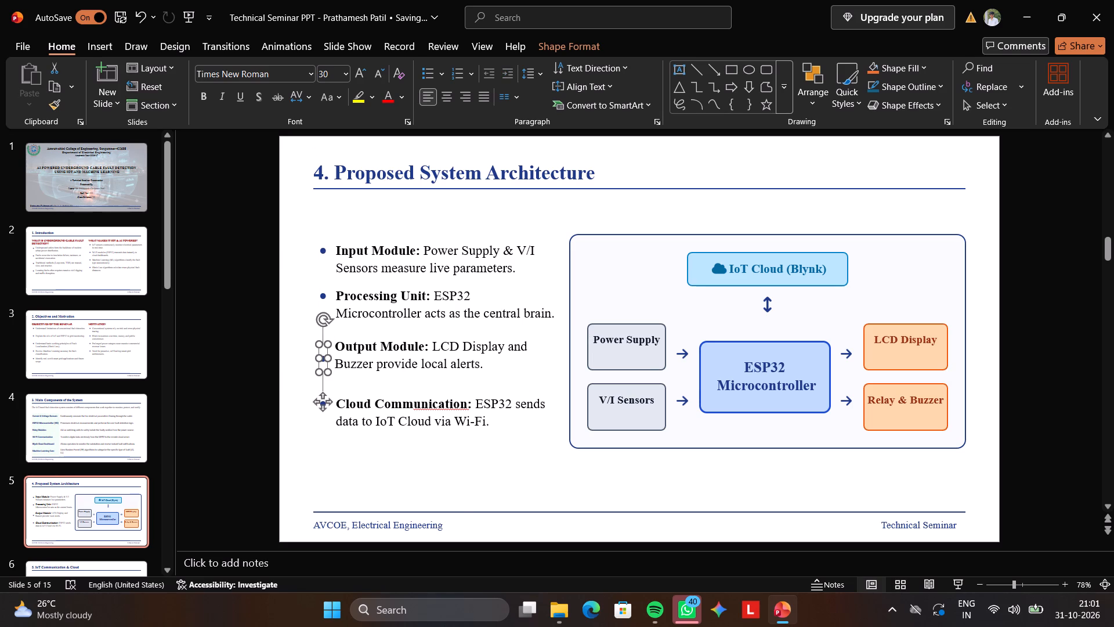
pyautogui.moveTo(326, 407); pyautogui.dragTo(327, 400)
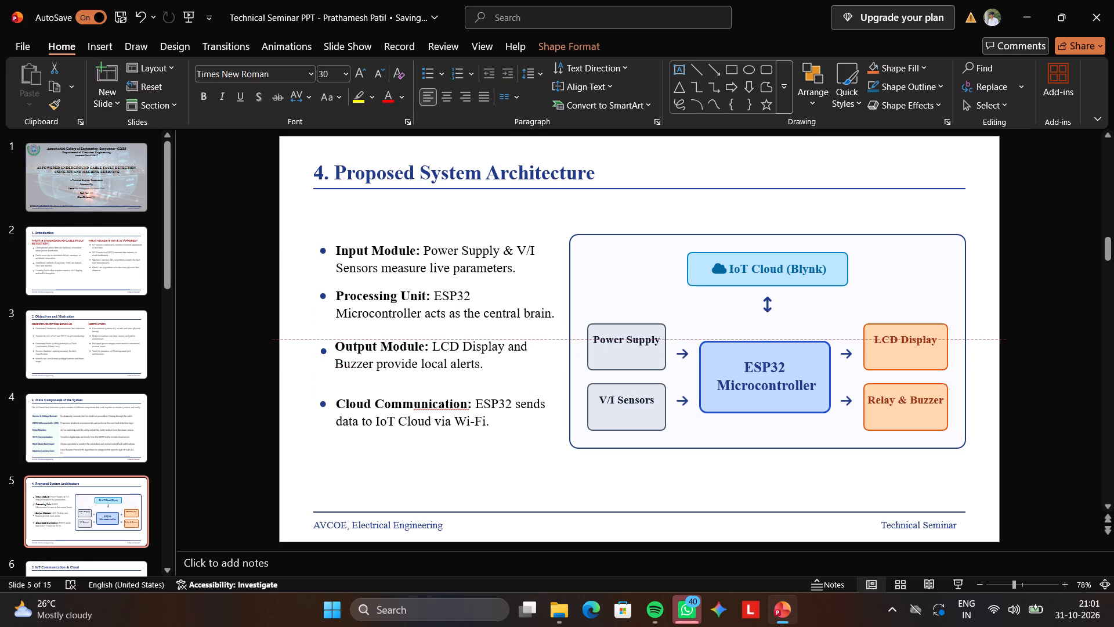
pyautogui.moveTo(327, 400); pyautogui.dragTo(331, 399)
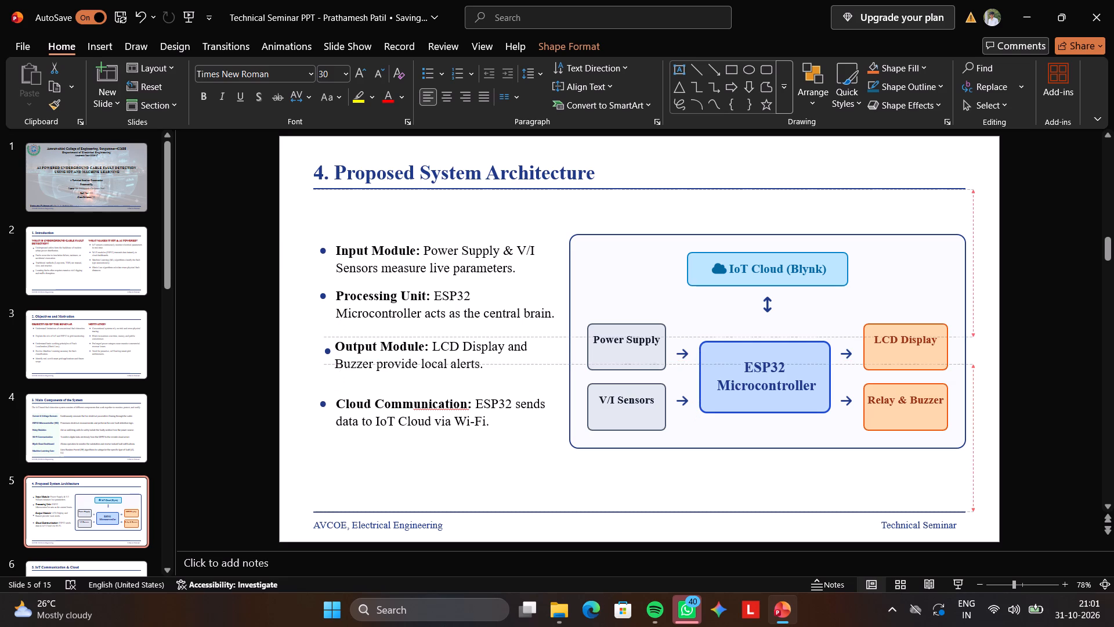
pyautogui.moveTo(331, 399); pyautogui.dragTo(326, 400)
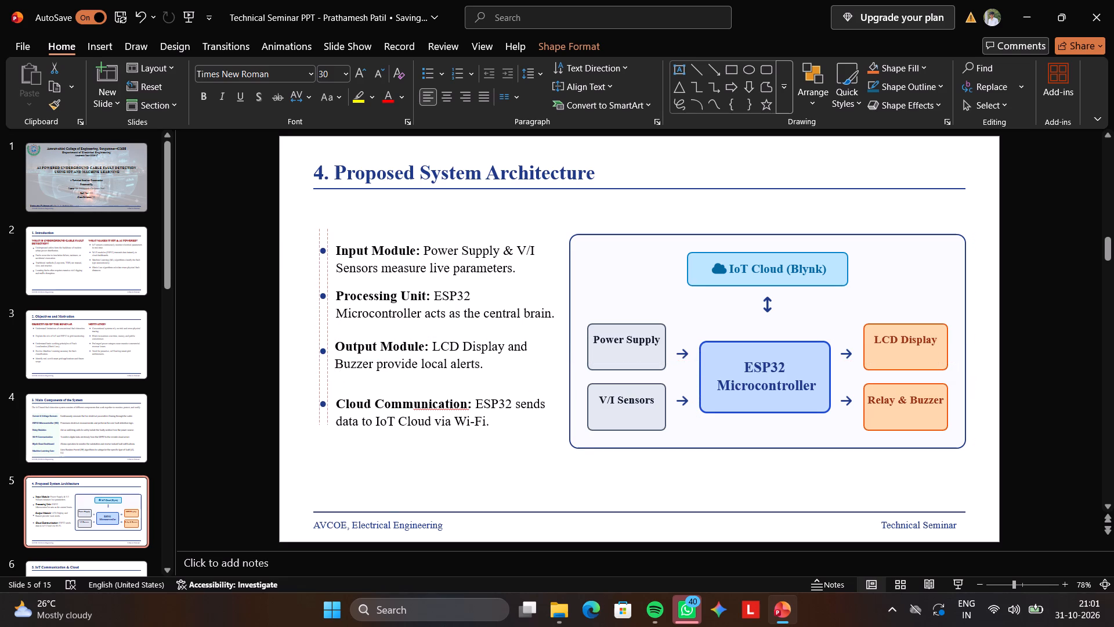
pyautogui.moveTo(326, 400); pyautogui.dragTo(326, 395)
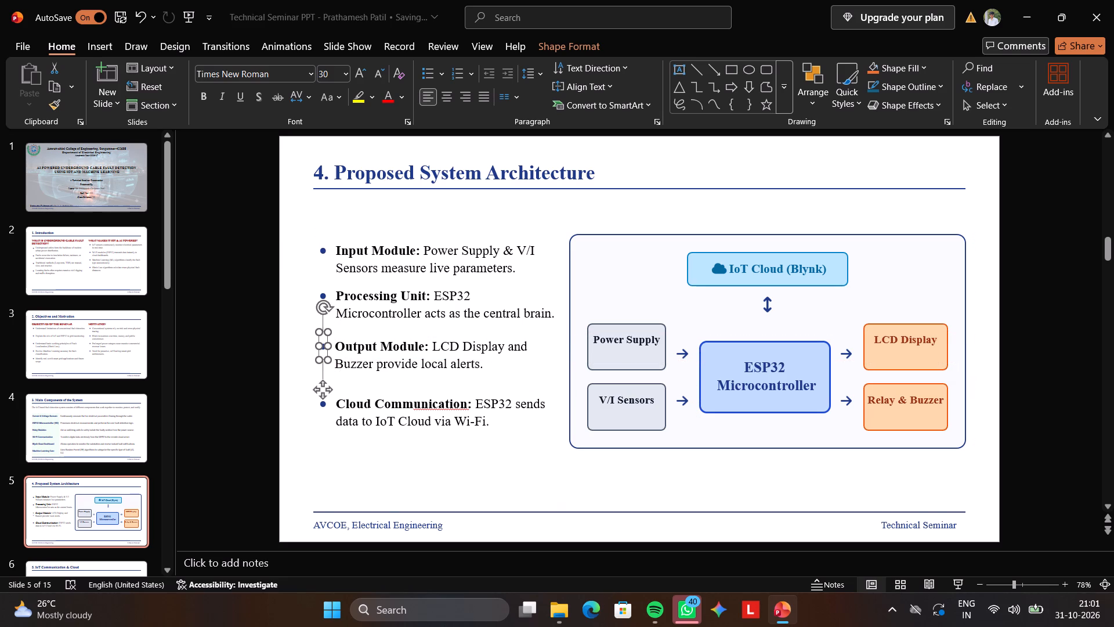
# Move the Cloud Communication text up so it sits evenly spaced below the Output Module text.
pyautogui.click(378, 423)
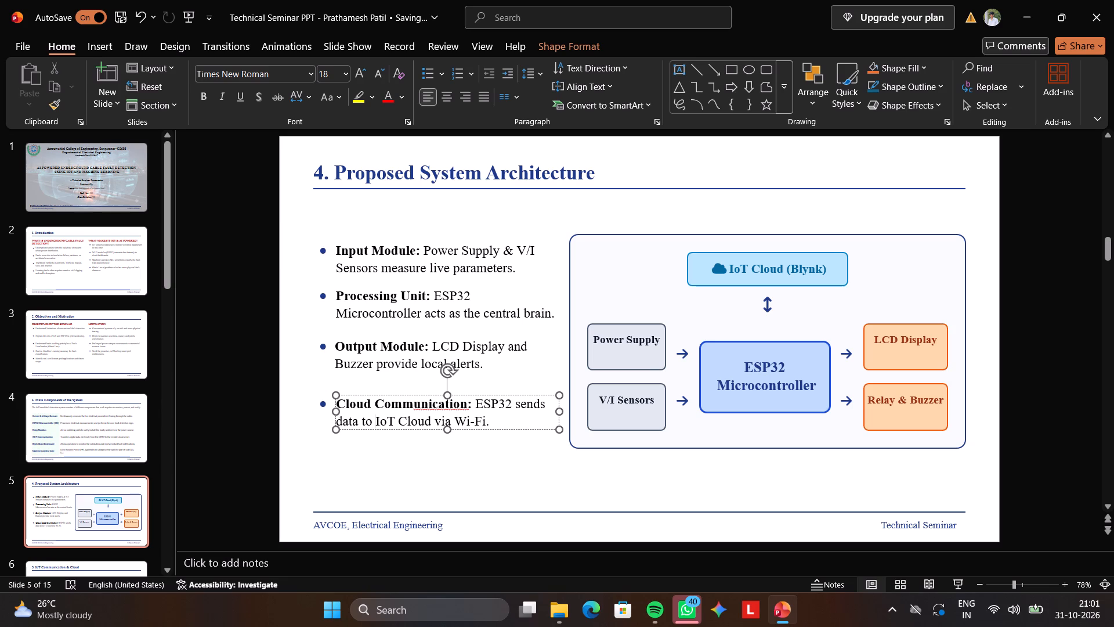
pyautogui.moveTo(434, 430); pyautogui.dragTo(432, 412)
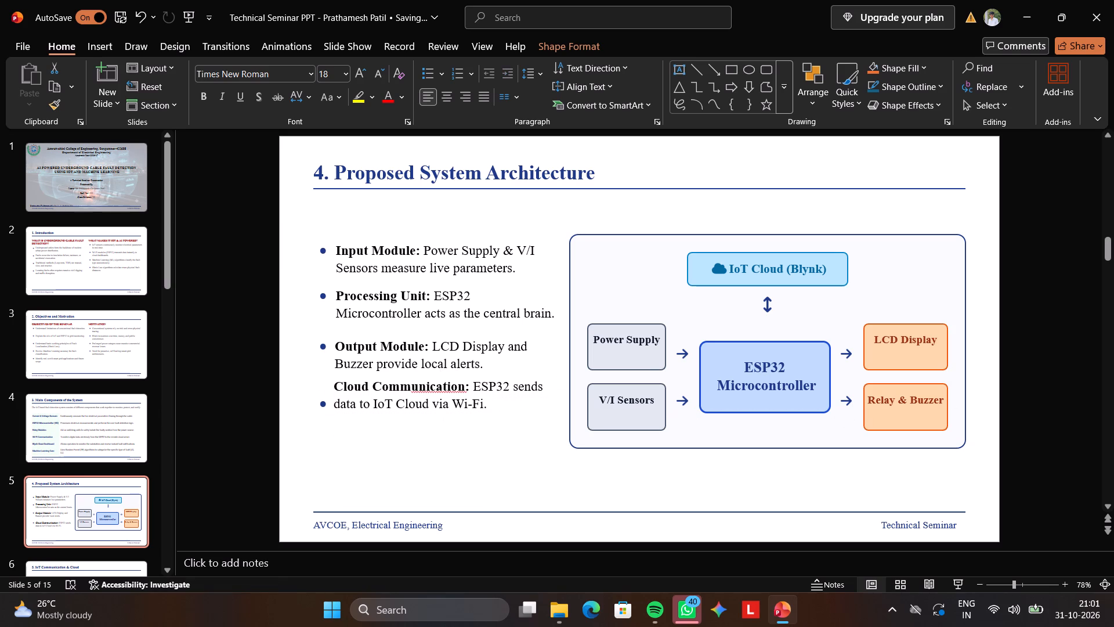
pyautogui.moveTo(432, 412); pyautogui.dragTo(431, 417)
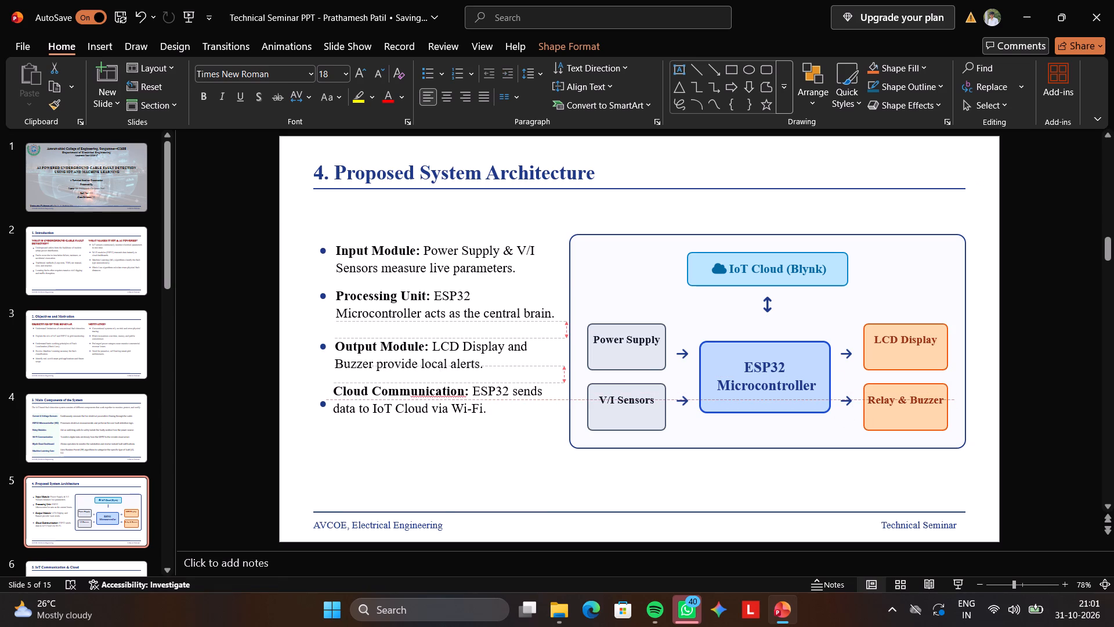
pyautogui.moveTo(431, 417); pyautogui.dragTo(433, 417)
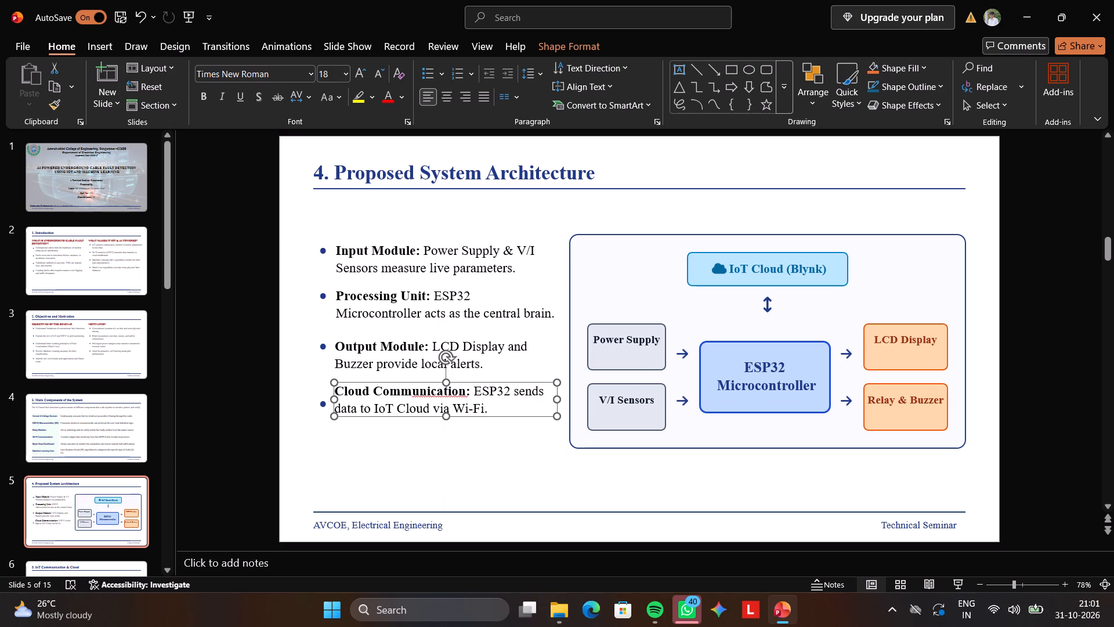
# Move the Cloud Communication bullet dot up beside its text, vertically in line with the other bullet dots.
pyautogui.click(322, 406)
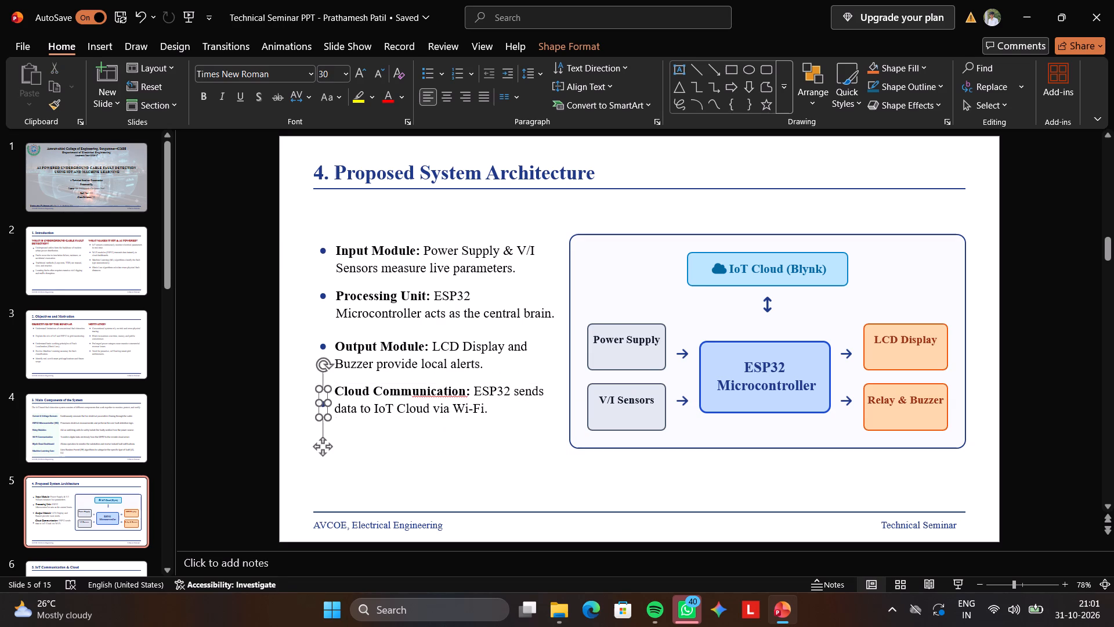
pyautogui.moveTo(322, 441); pyautogui.dragTo(321, 428)
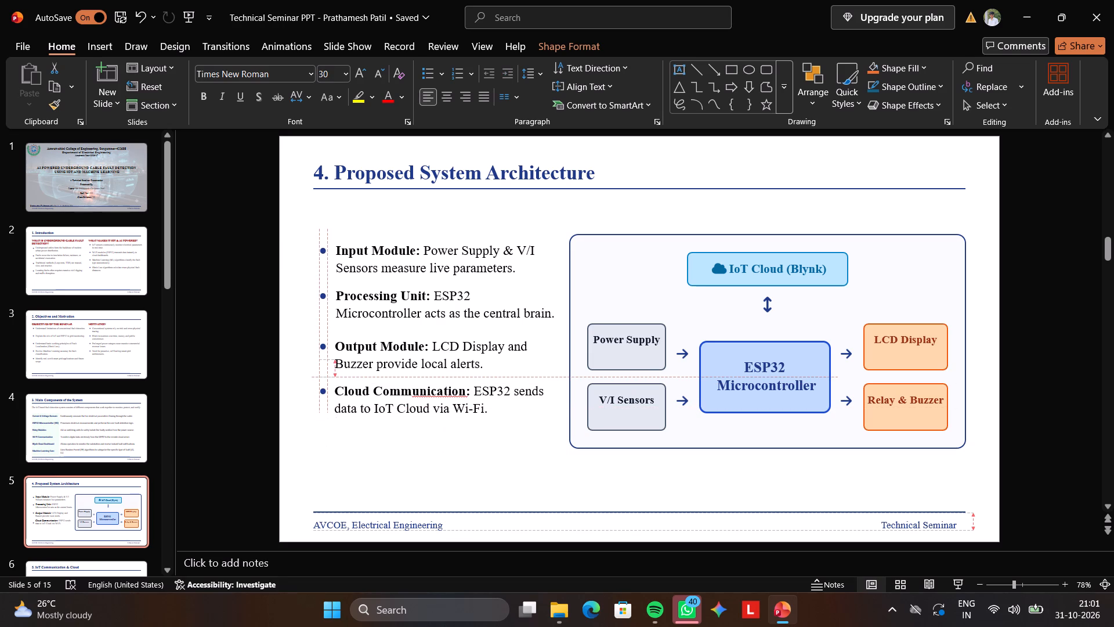
pyautogui.moveTo(321, 428); pyautogui.dragTo(321, 430)
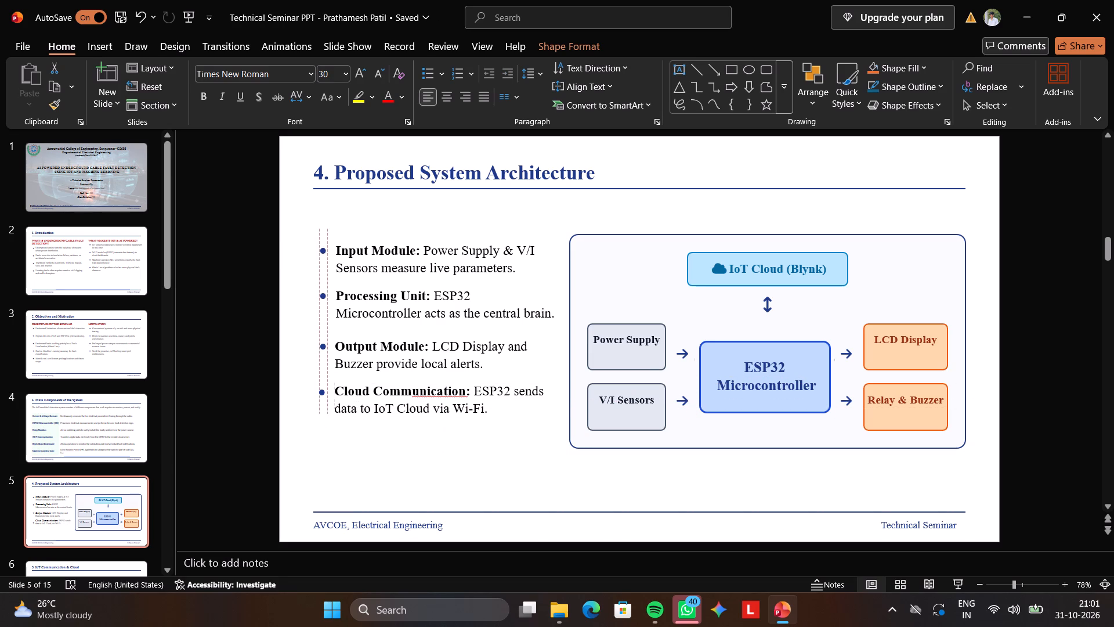
pyautogui.moveTo(321, 430); pyautogui.dragTo(322, 433)
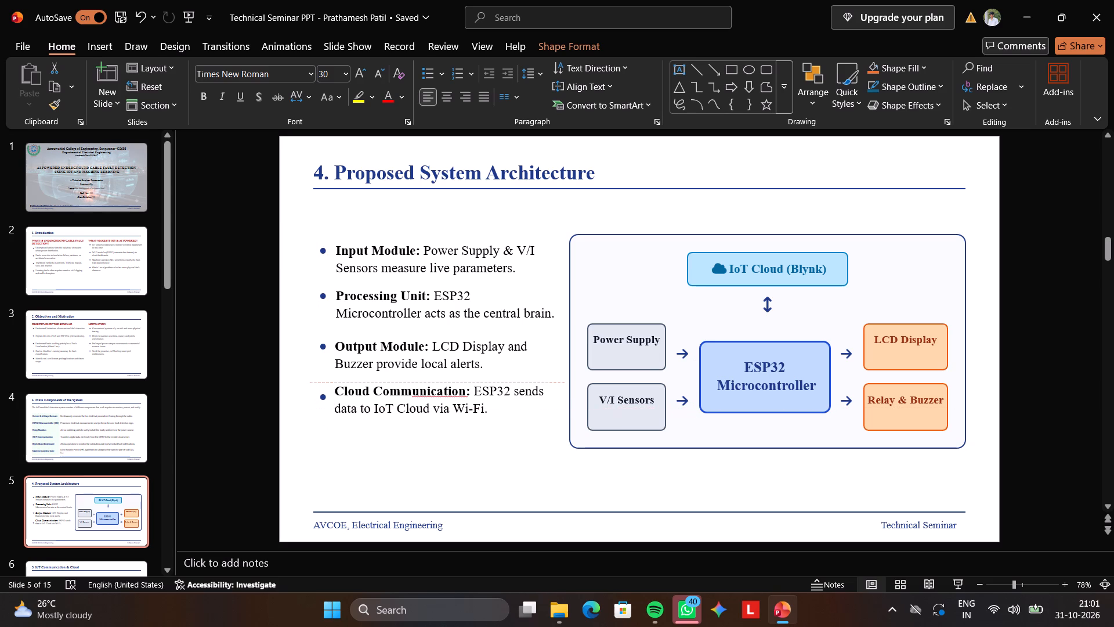
pyautogui.moveTo(322, 433); pyautogui.dragTo(322, 434)
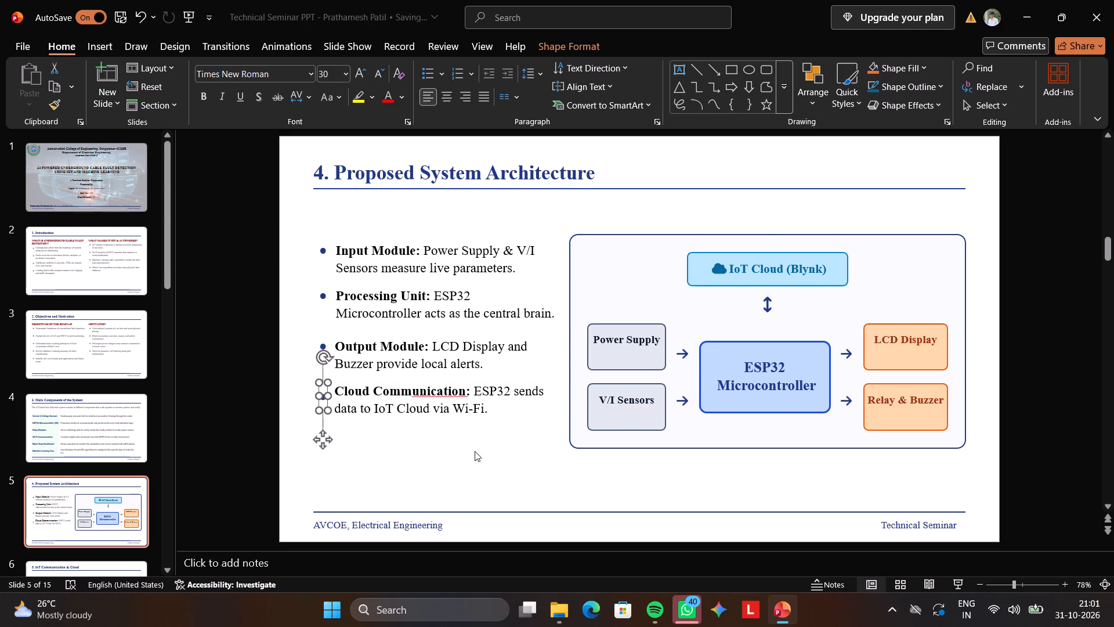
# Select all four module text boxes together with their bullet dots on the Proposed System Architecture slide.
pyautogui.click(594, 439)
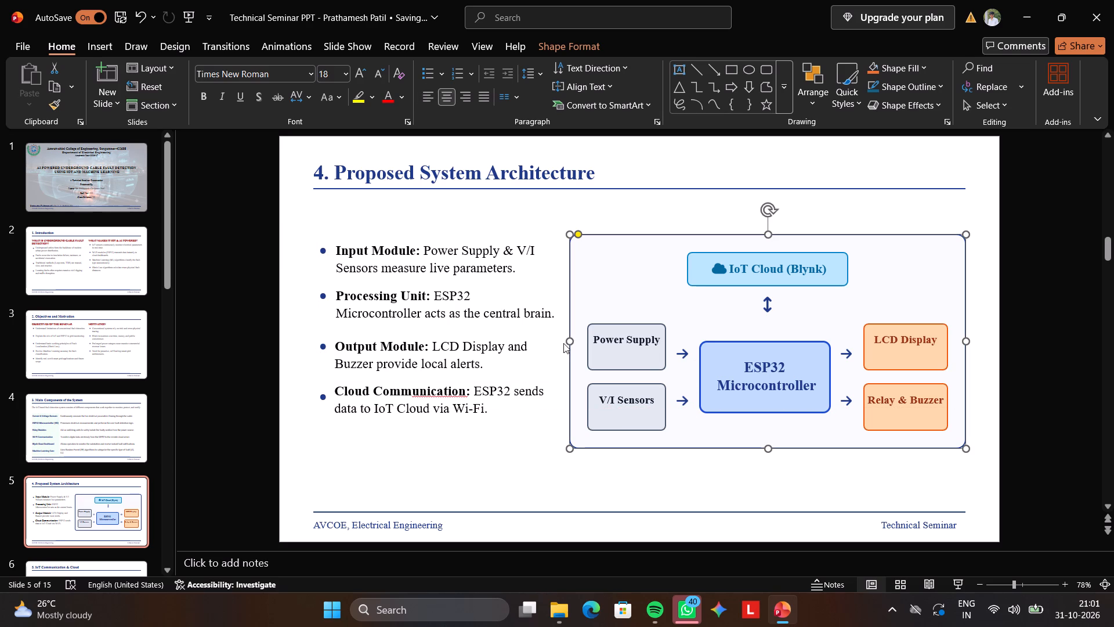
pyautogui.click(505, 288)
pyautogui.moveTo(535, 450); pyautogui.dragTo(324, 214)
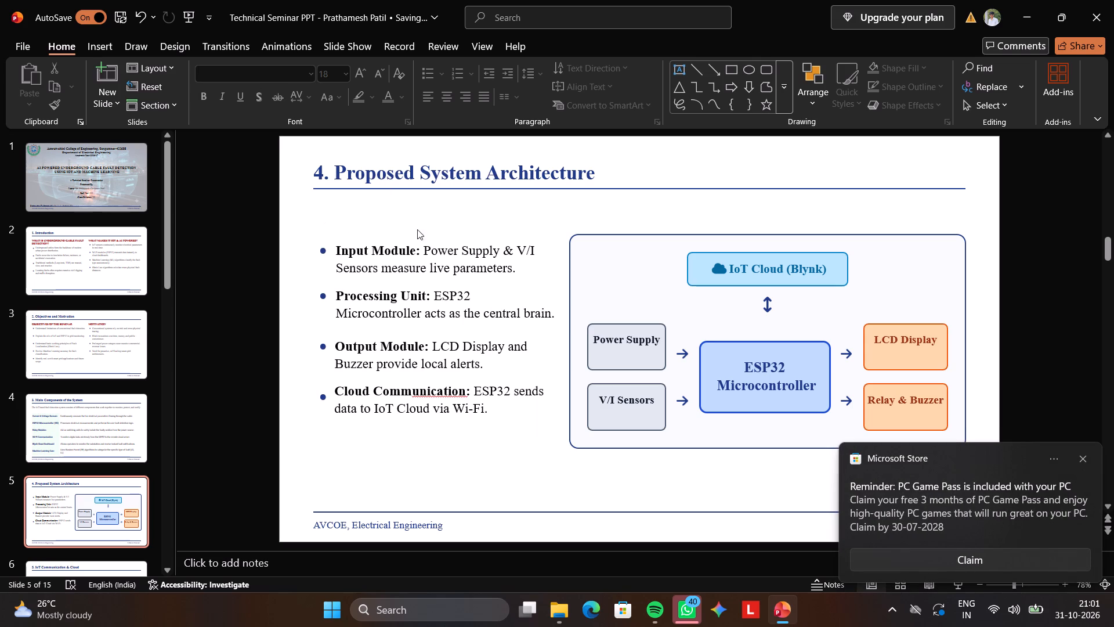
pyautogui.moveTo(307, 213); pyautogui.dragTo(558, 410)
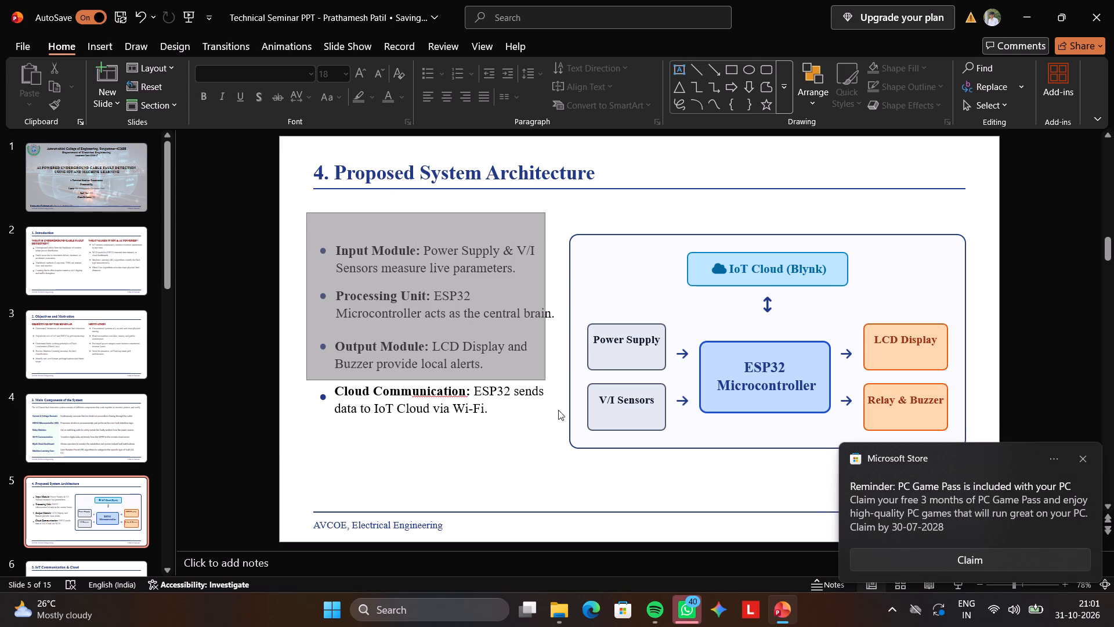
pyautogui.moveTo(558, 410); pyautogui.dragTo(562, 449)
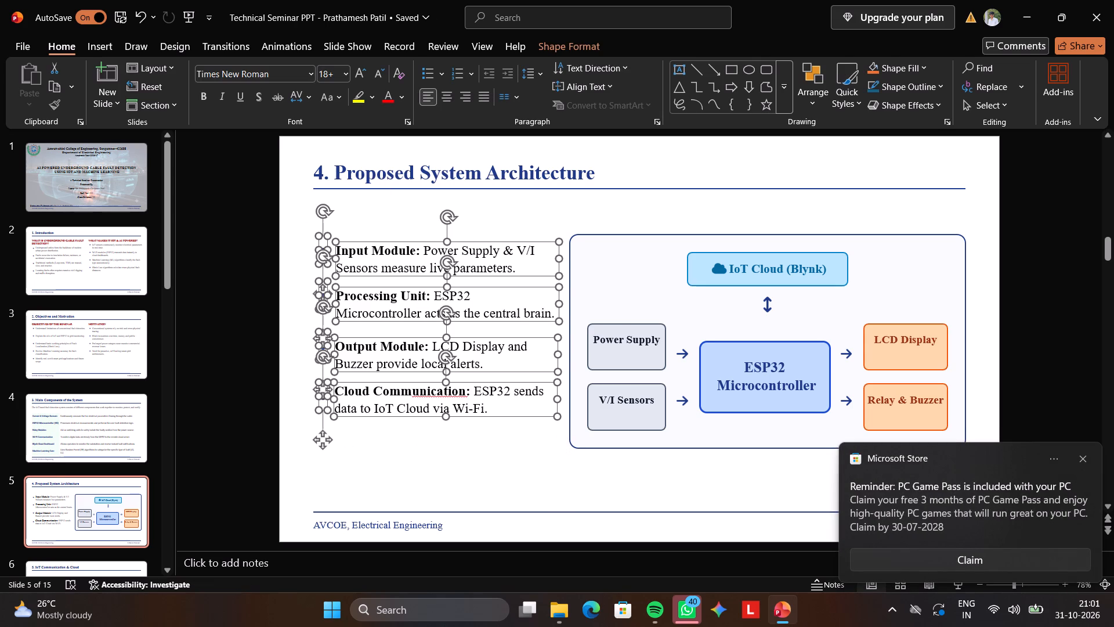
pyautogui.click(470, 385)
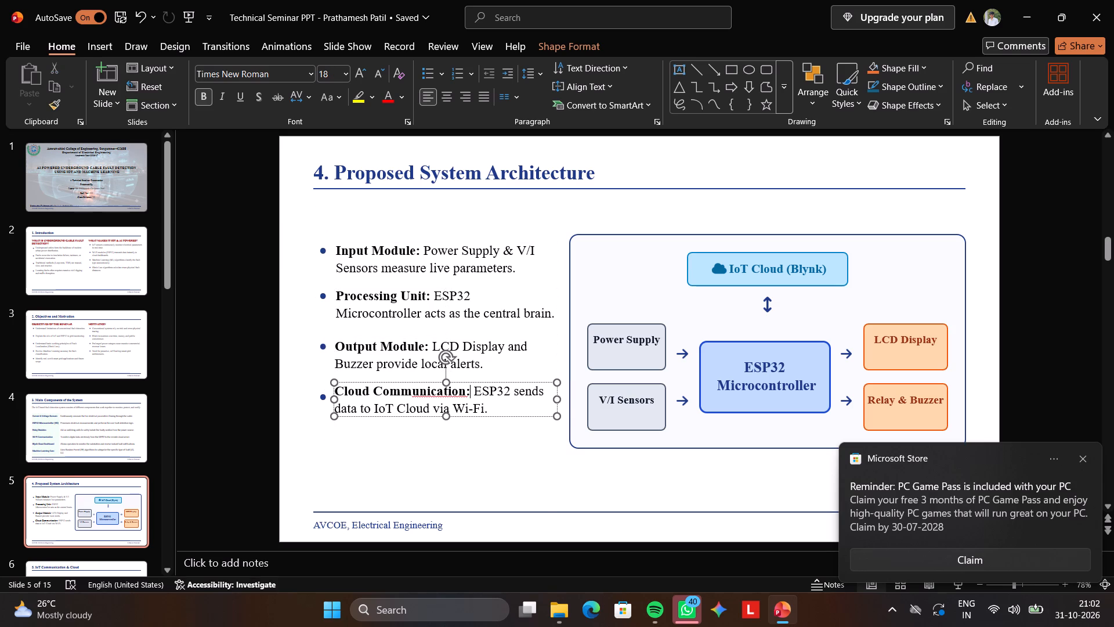
# Shift the four module text boxes and their bullet dots together slightly left, towards the left end of the title line.
pyautogui.moveTo(578, 481); pyautogui.dragTo(258, 204)
pyautogui.moveTo(505, 372); pyautogui.dragTo(492, 372)
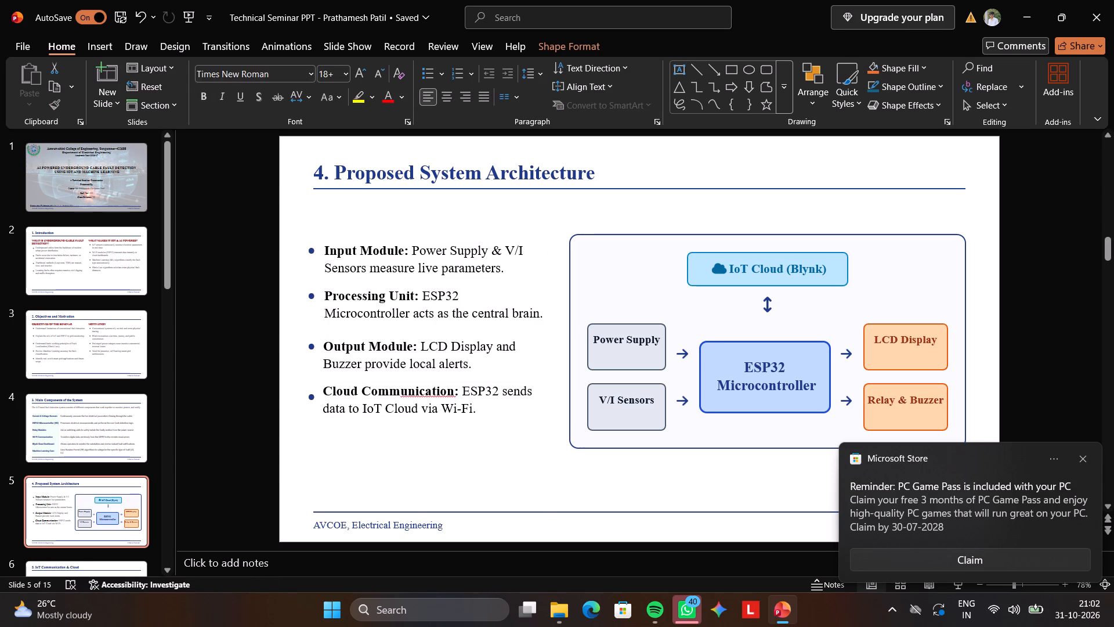
pyautogui.moveTo(492, 372); pyautogui.dragTo(494, 373)
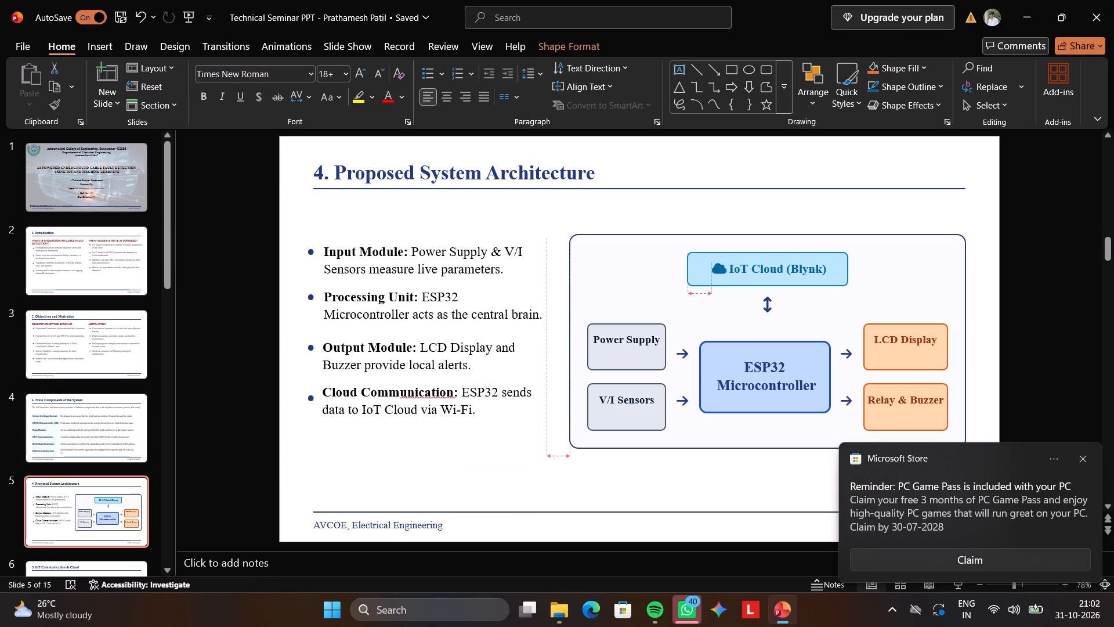
pyautogui.moveTo(494, 373); pyautogui.dragTo(496, 373)
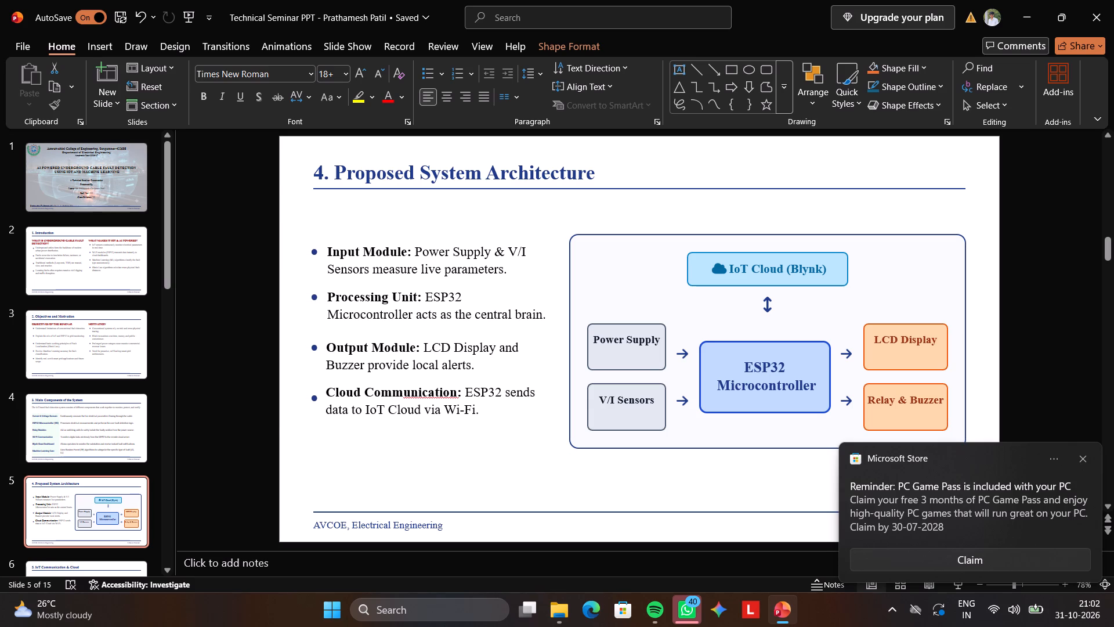
pyautogui.moveTo(496, 373); pyautogui.dragTo(499, 373)
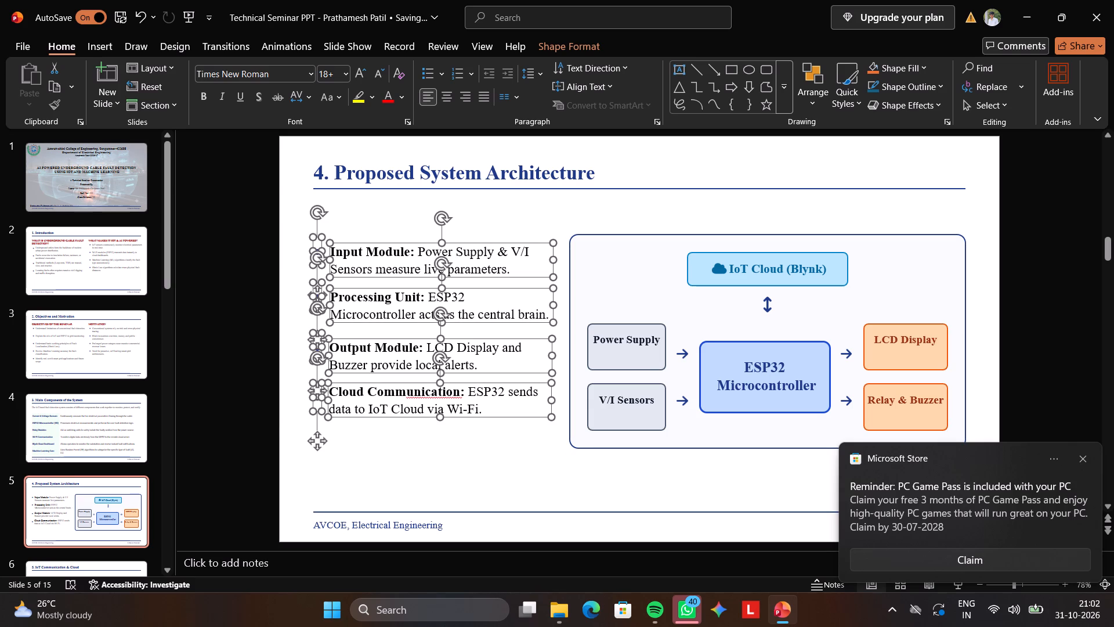
# Narrow the four module text boxes together from their right edge, leaving a wider gap before the architecture diagram.
pyautogui.moveTo(551, 262); pyautogui.dragTo(535, 262)
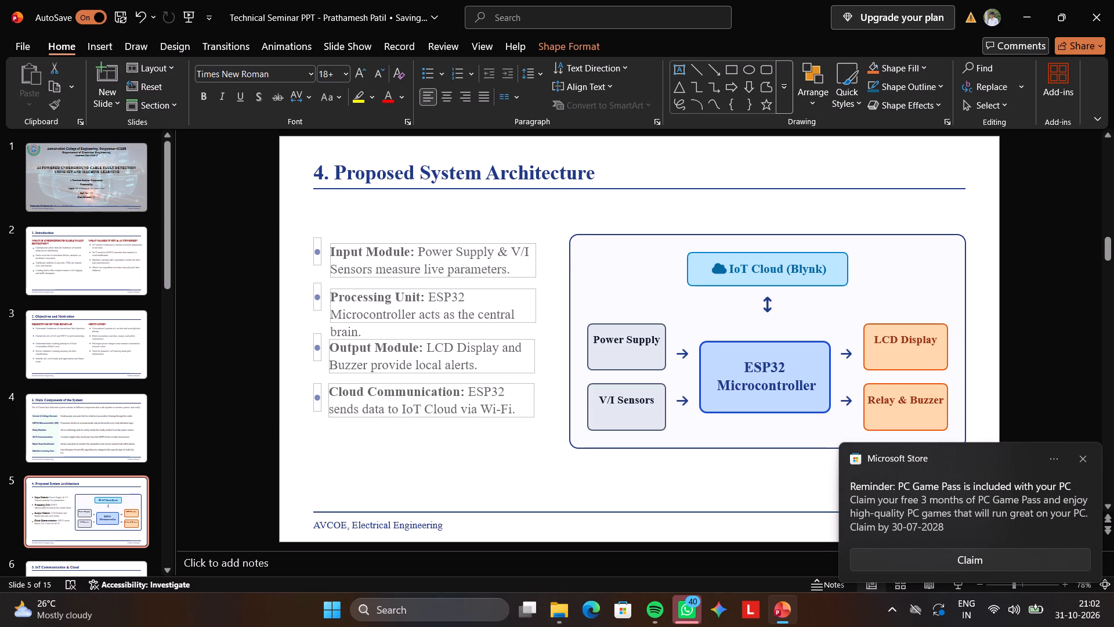
pyautogui.moveTo(535, 262); pyautogui.dragTo(523, 263)
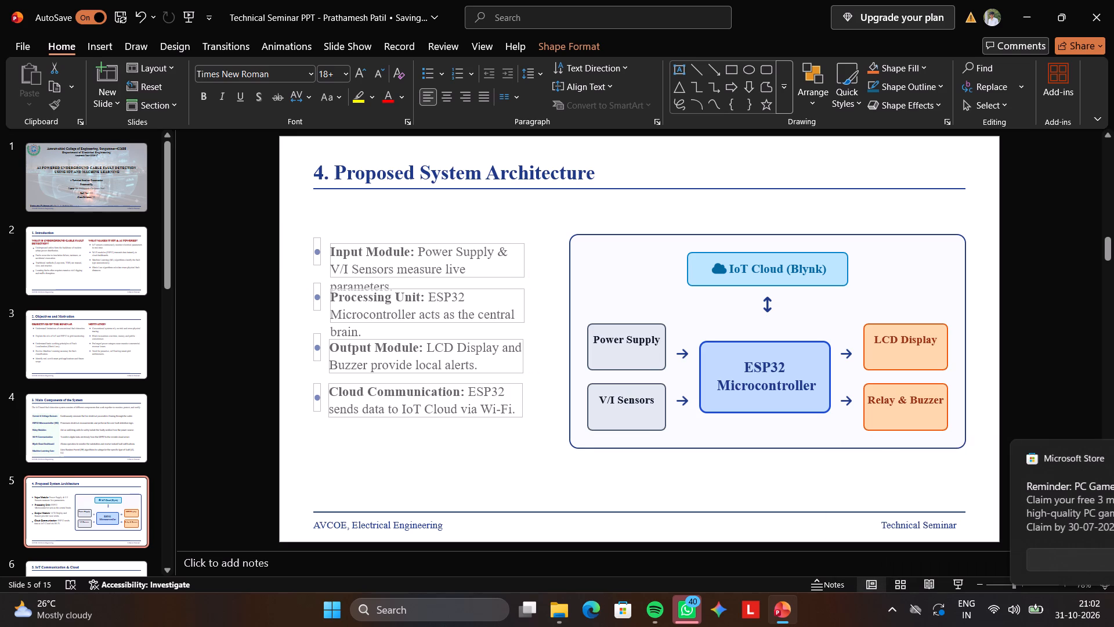
pyautogui.moveTo(523, 263); pyautogui.dragTo(520, 264)
pyautogui.click(552, 446)
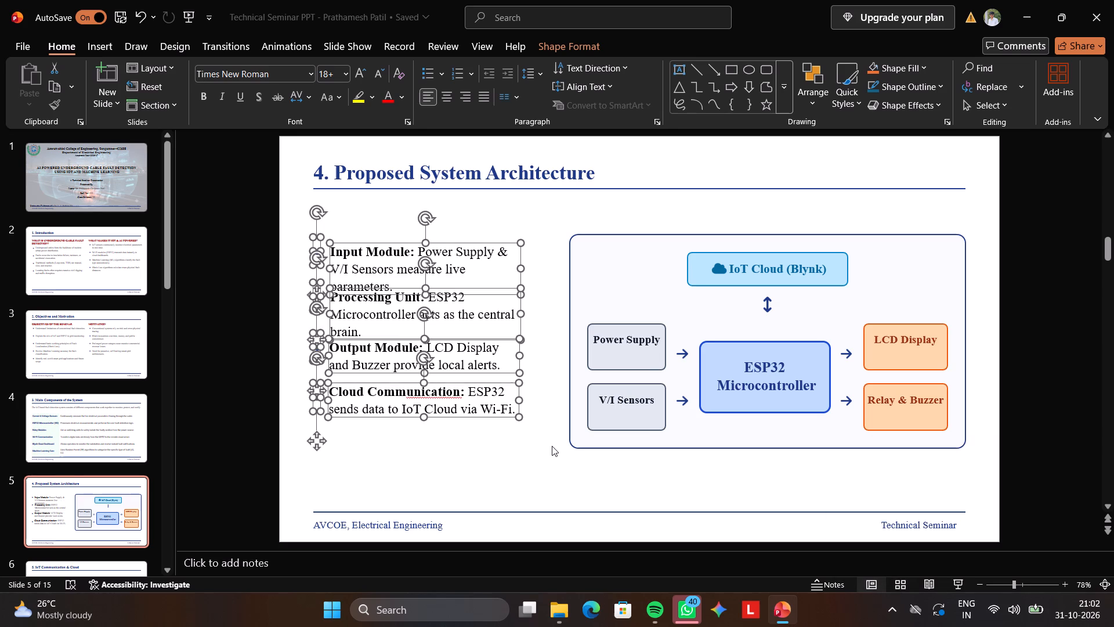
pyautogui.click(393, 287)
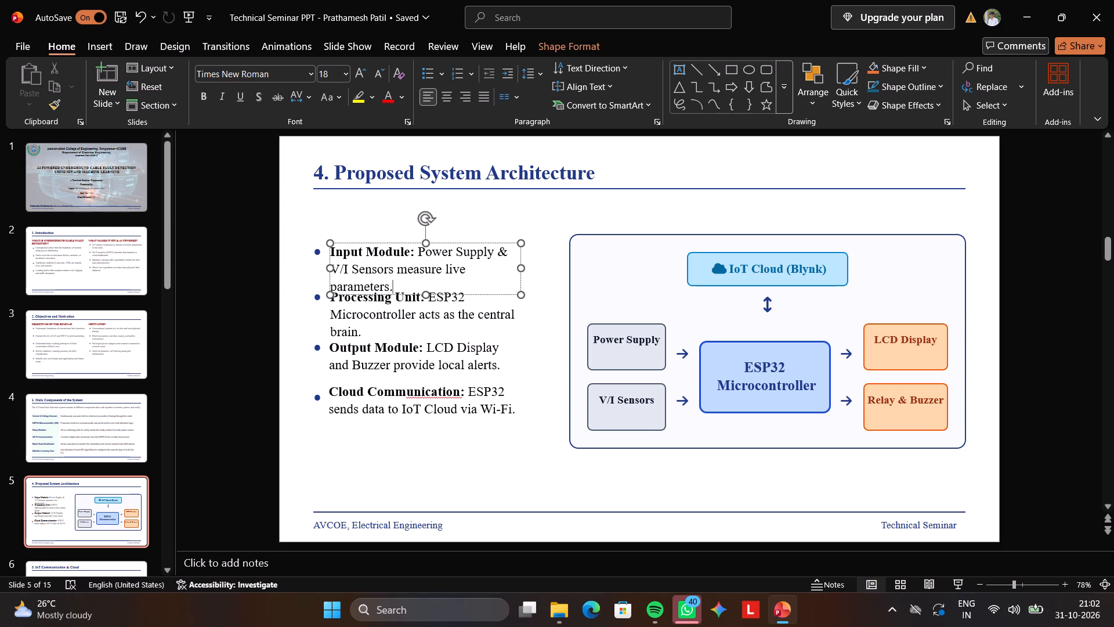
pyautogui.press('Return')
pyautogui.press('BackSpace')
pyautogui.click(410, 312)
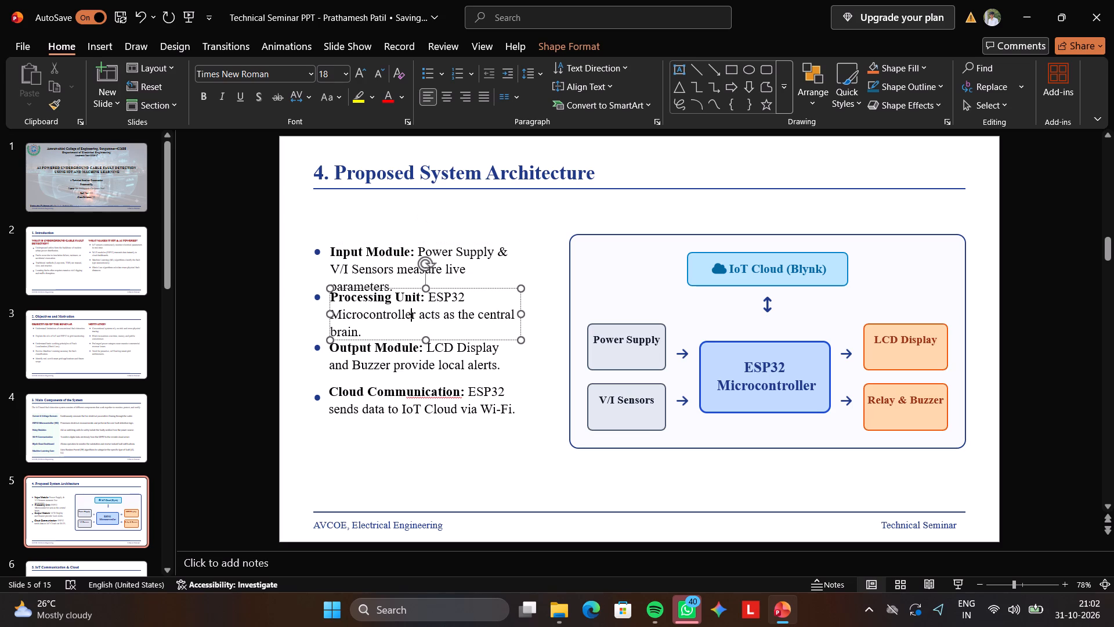
# Move the Cloud Communication text down slightly to open space below the Output Module text.
pyautogui.click(424, 398)
pyautogui.moveTo(435, 419); pyautogui.dragTo(435, 424)
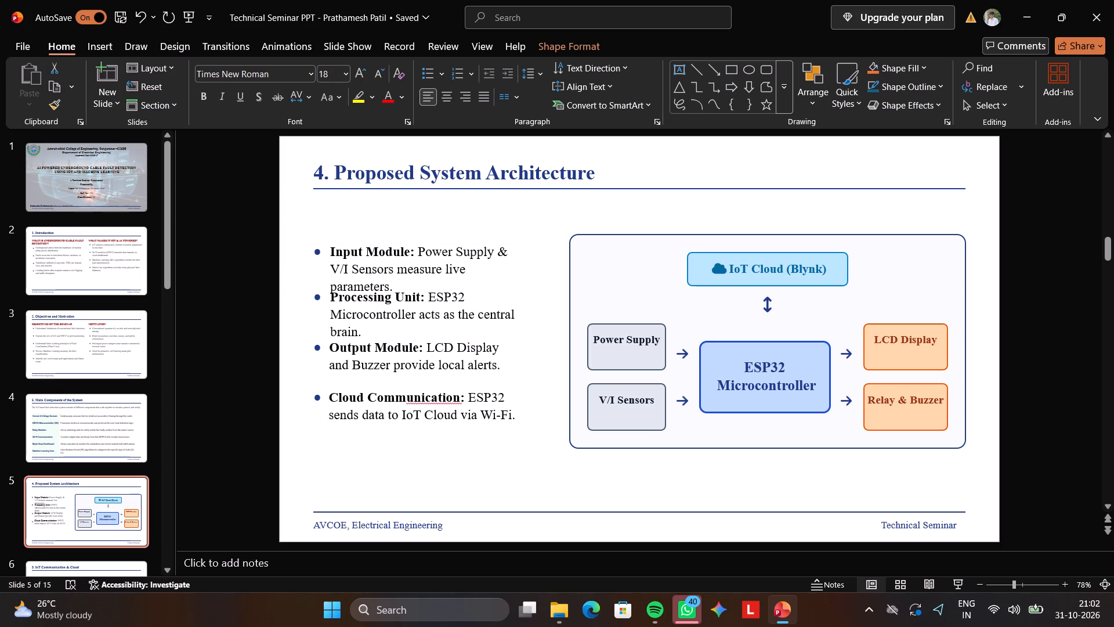
pyautogui.moveTo(435, 424); pyautogui.dragTo(435, 430)
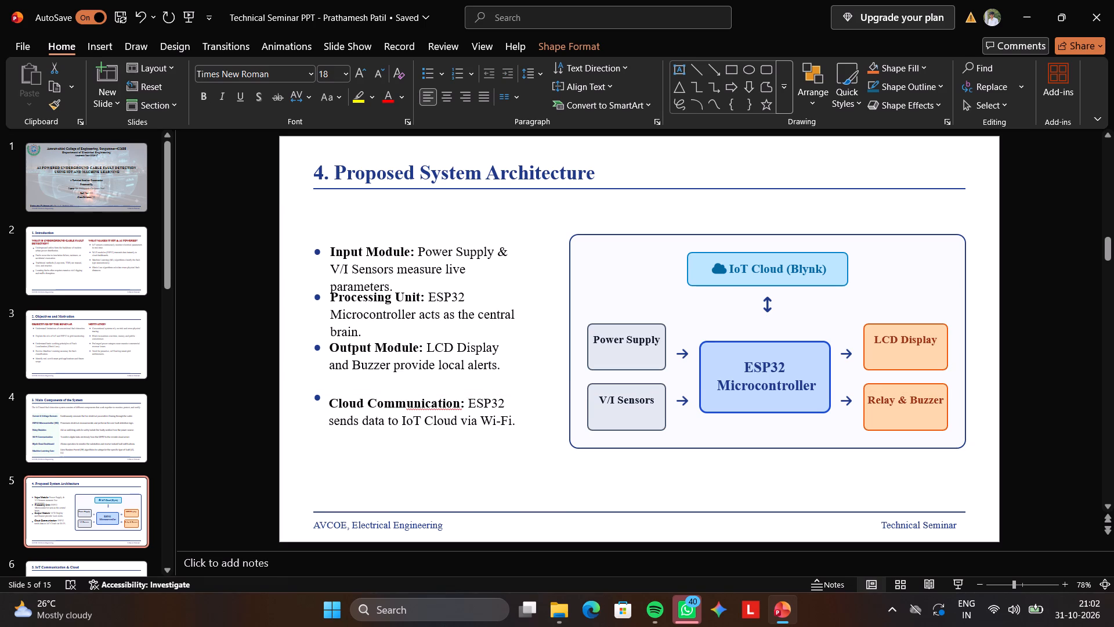
pyautogui.moveTo(435, 430); pyautogui.dragTo(436, 430)
# Move the Output Module text down slightly to clear the third line of the Processing Unit text.
pyautogui.click(458, 355)
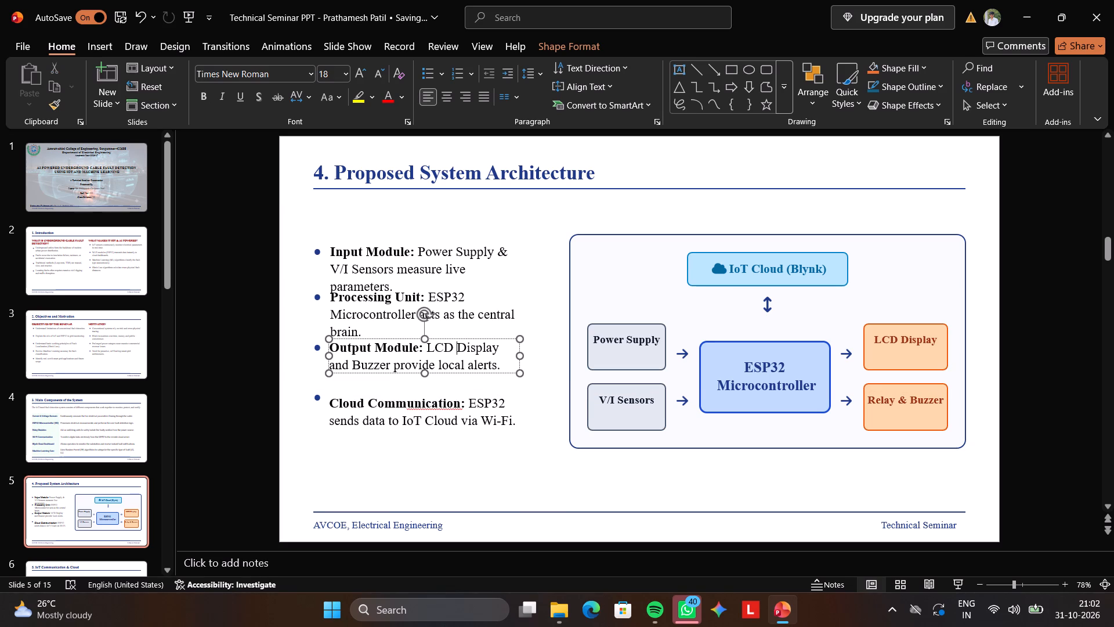
pyautogui.moveTo(457, 372); pyautogui.dragTo(457, 388)
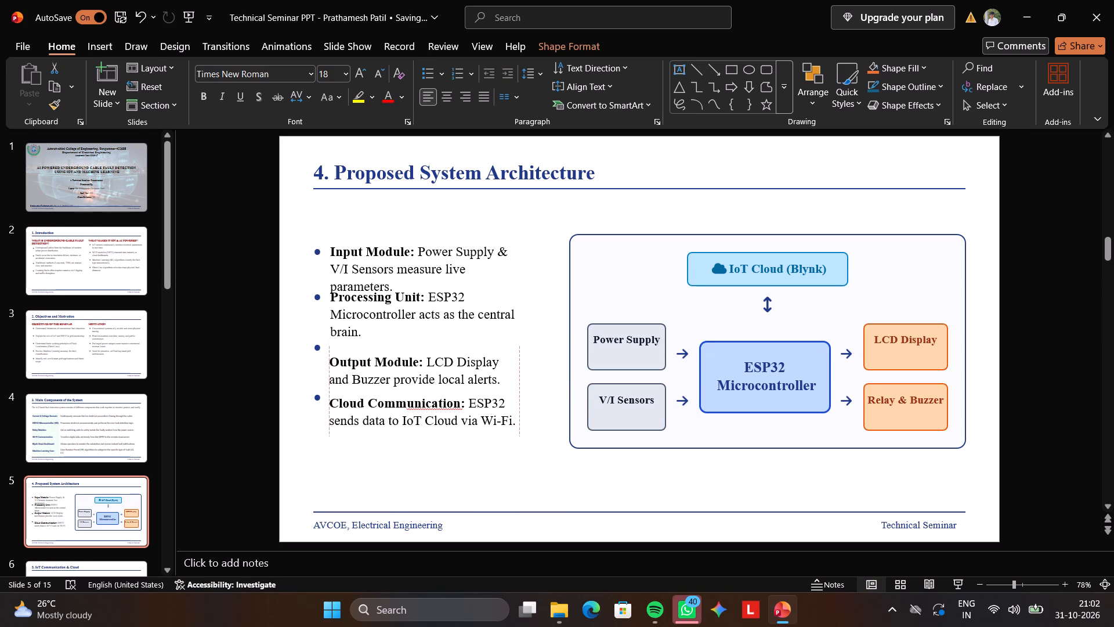
pyautogui.moveTo(457, 388); pyautogui.dragTo(457, 380)
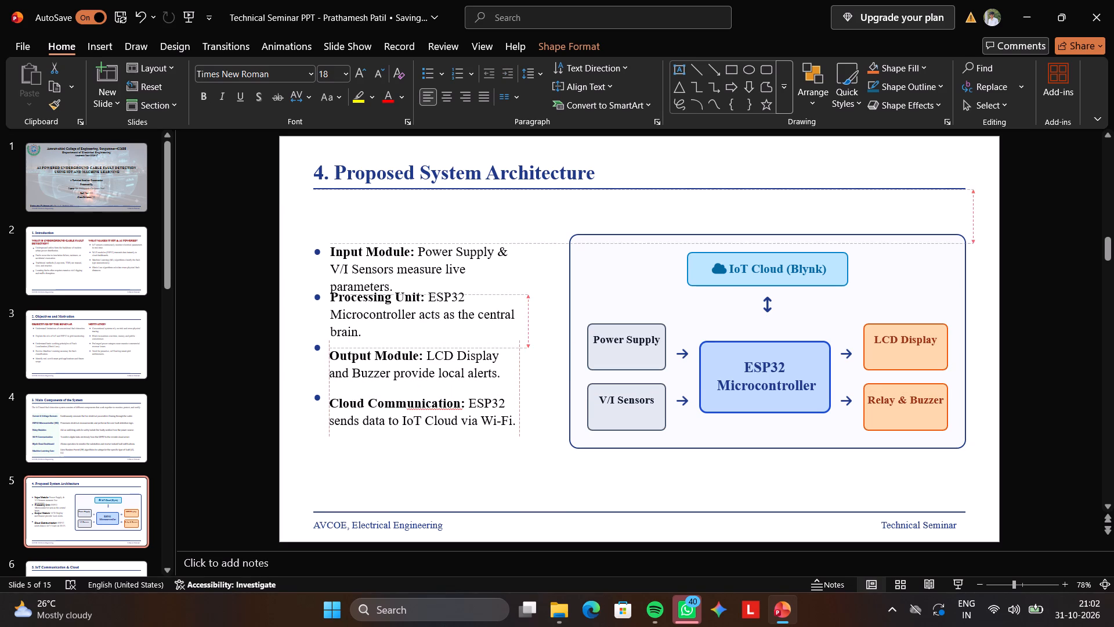
pyautogui.moveTo(457, 380); pyautogui.dragTo(457, 385)
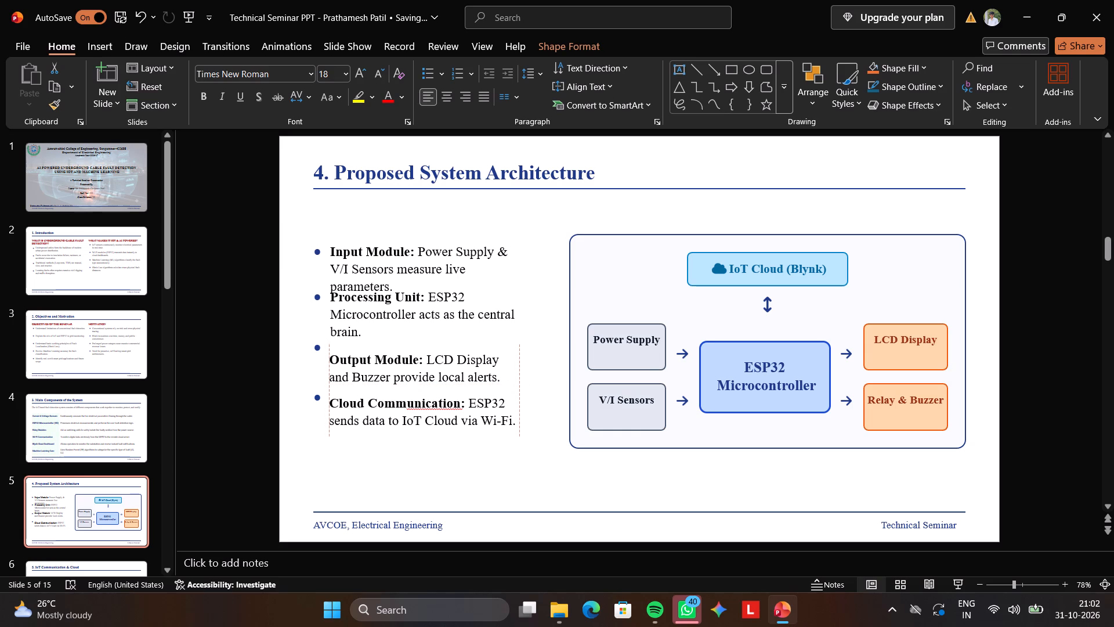
pyautogui.moveTo(457, 385); pyautogui.dragTo(458, 383)
# Move the Cloud Communication text further down to make room for the three-line texts above it.
pyautogui.click(473, 422)
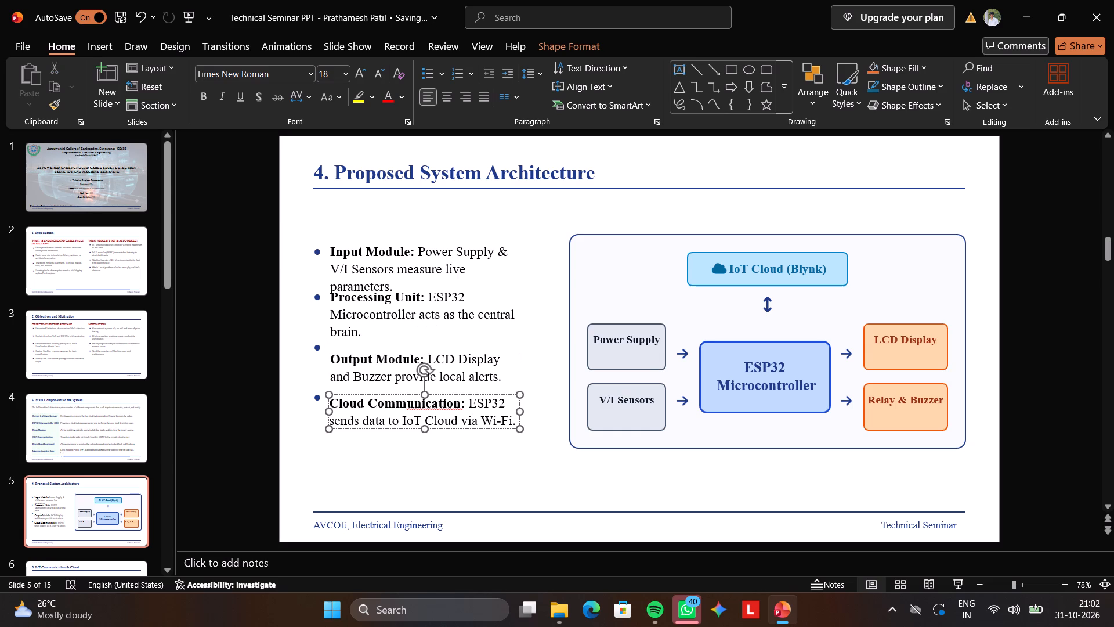
pyautogui.click(473, 428)
pyautogui.moveTo(473, 428); pyautogui.dragTo(473, 452)
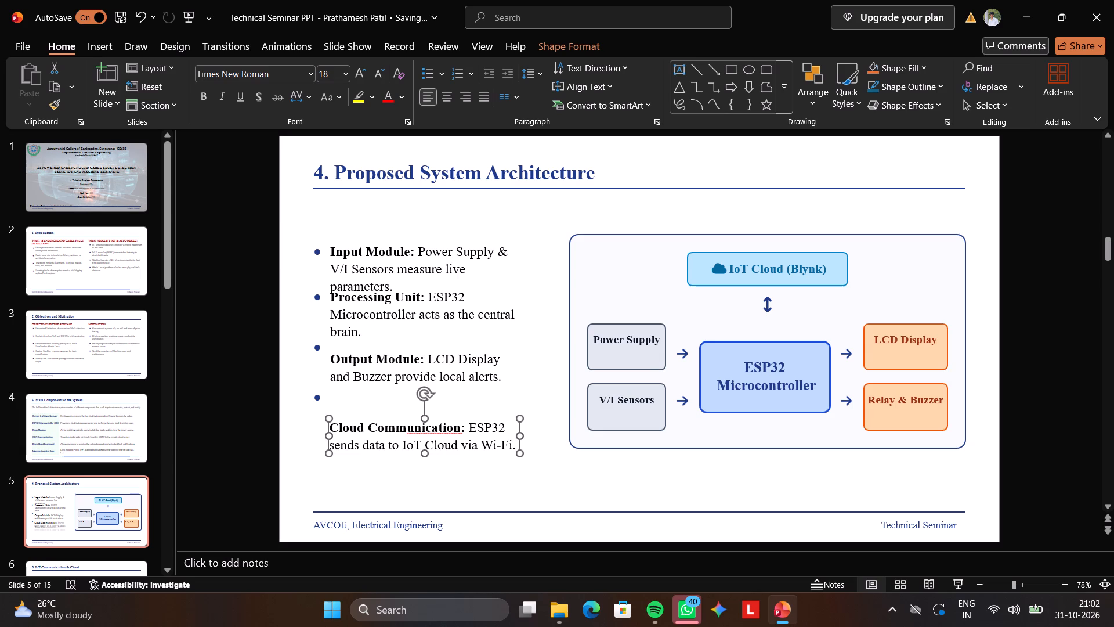
# Move the Output Module text further down to sit just above the Cloud Communication text, with their left edges aligned.
pyautogui.click(461, 386)
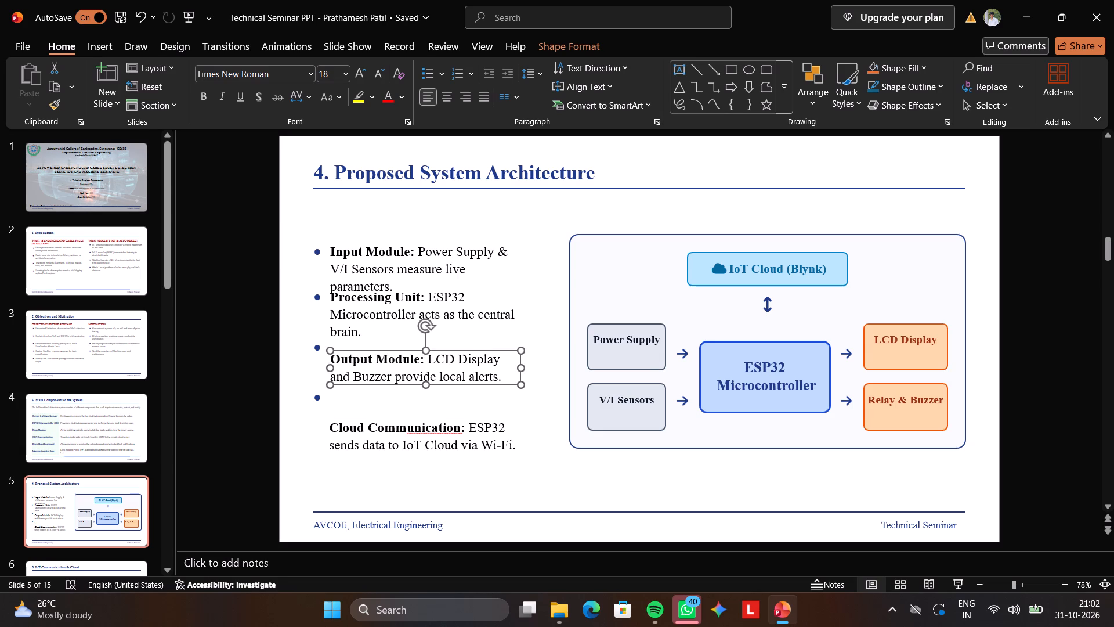
pyautogui.moveTo(461, 387); pyautogui.dragTo(458, 413)
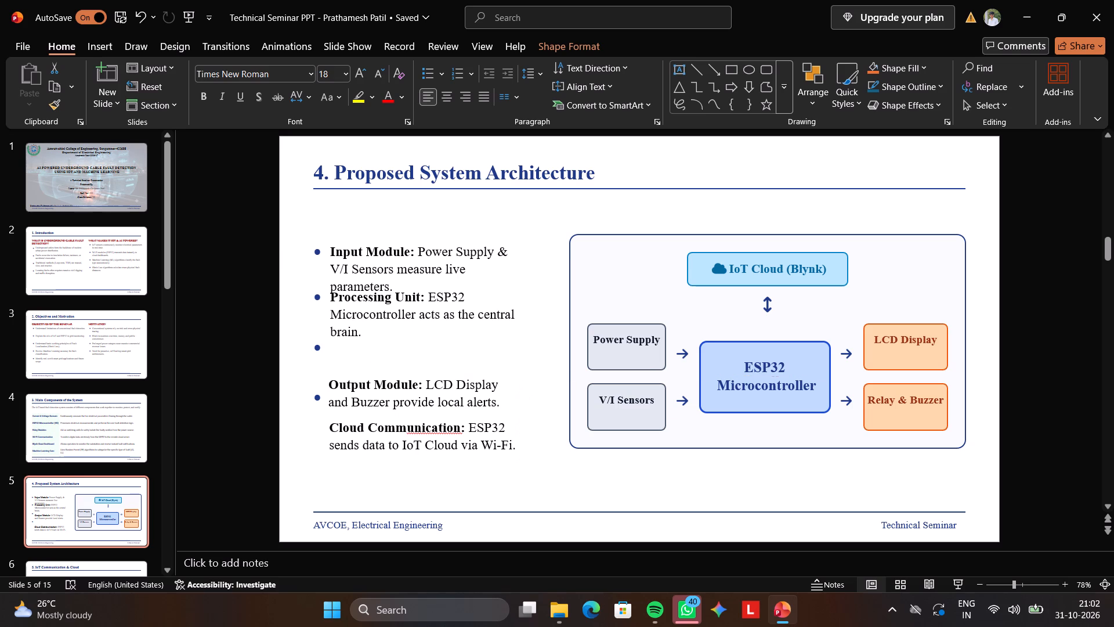
pyautogui.moveTo(458, 413); pyautogui.dragTo(458, 408)
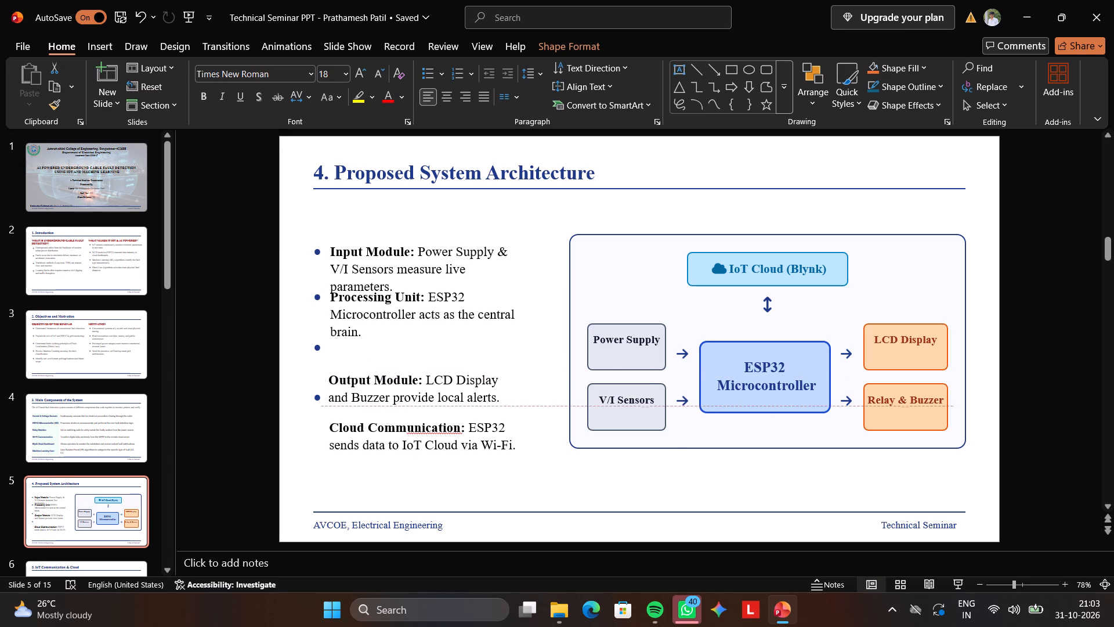
pyautogui.moveTo(458, 408); pyautogui.dragTo(462, 410)
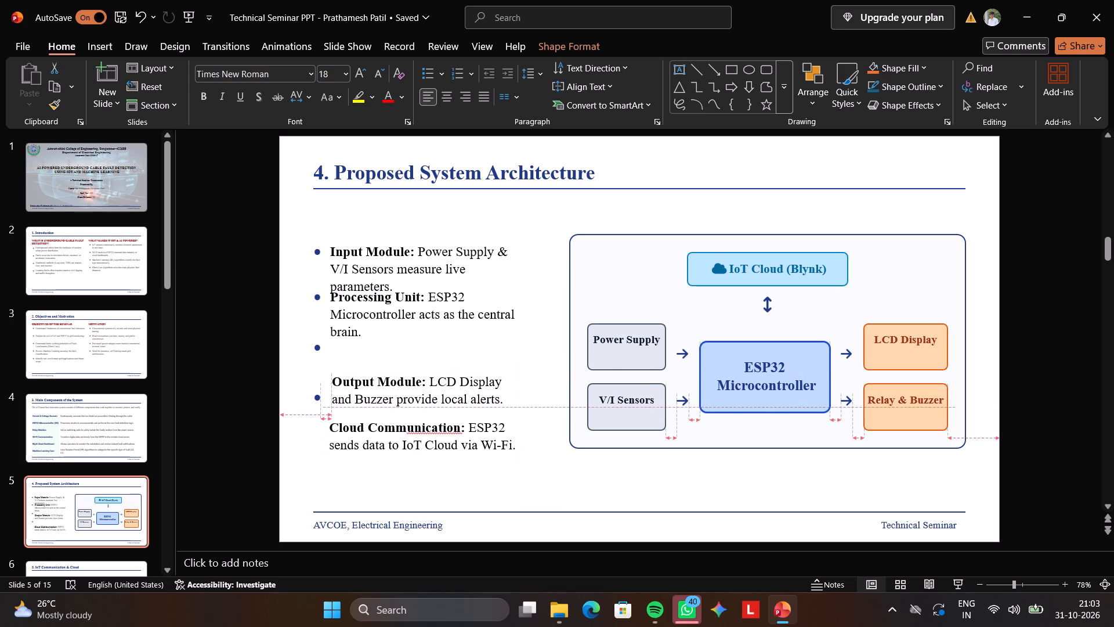
pyautogui.moveTo(462, 410); pyautogui.dragTo(460, 411)
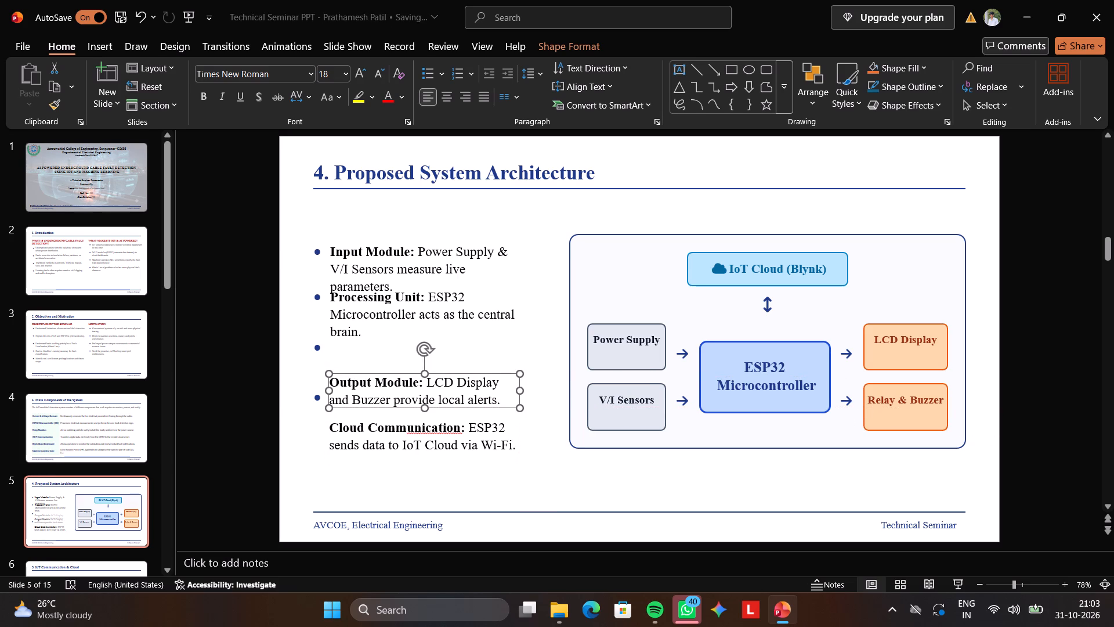
# Nudge the Processing Unit text down so it starts just below the last line of the Input Module text.
pyautogui.click(453, 322)
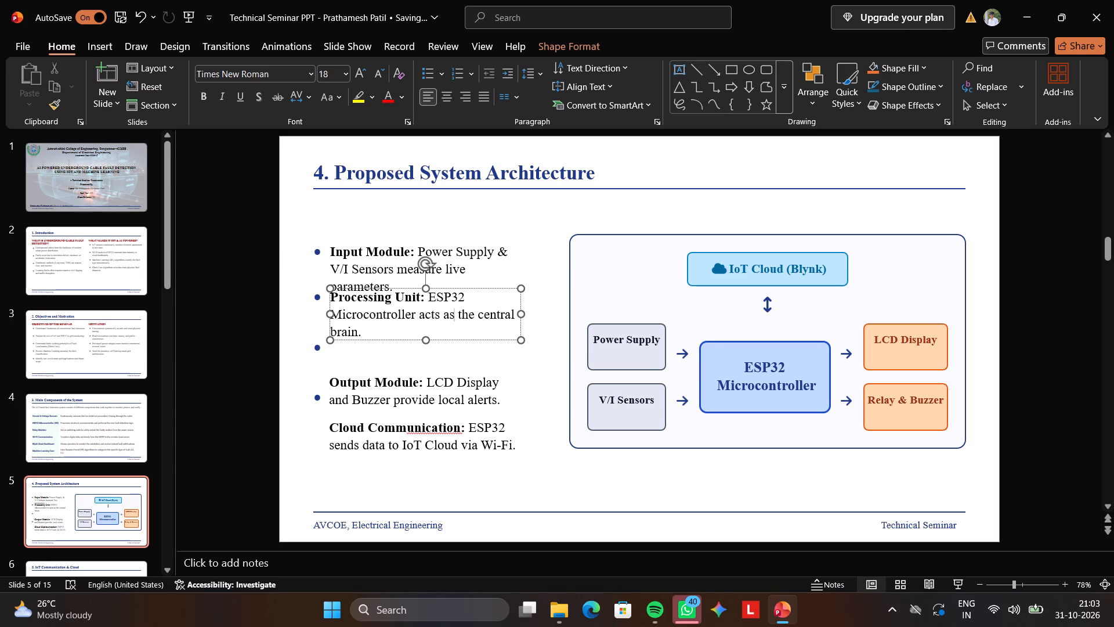
pyautogui.doubleClick(456, 338)
pyautogui.press('Down')
pyautogui.press('Down')
pyautogui.press('Down')
pyautogui.press('Down')
pyautogui.press('Down')
pyautogui.press('Down')
pyautogui.press('Down')
pyautogui.press('Down')
pyautogui.press('Down')
pyautogui.press('Down')
pyautogui.press('Down')
pyautogui.press('Down')
pyautogui.press('Down')
pyautogui.press('Down')
pyautogui.press('Down')
pyautogui.press('Down')
pyautogui.press('Down')
pyautogui.press('Down')
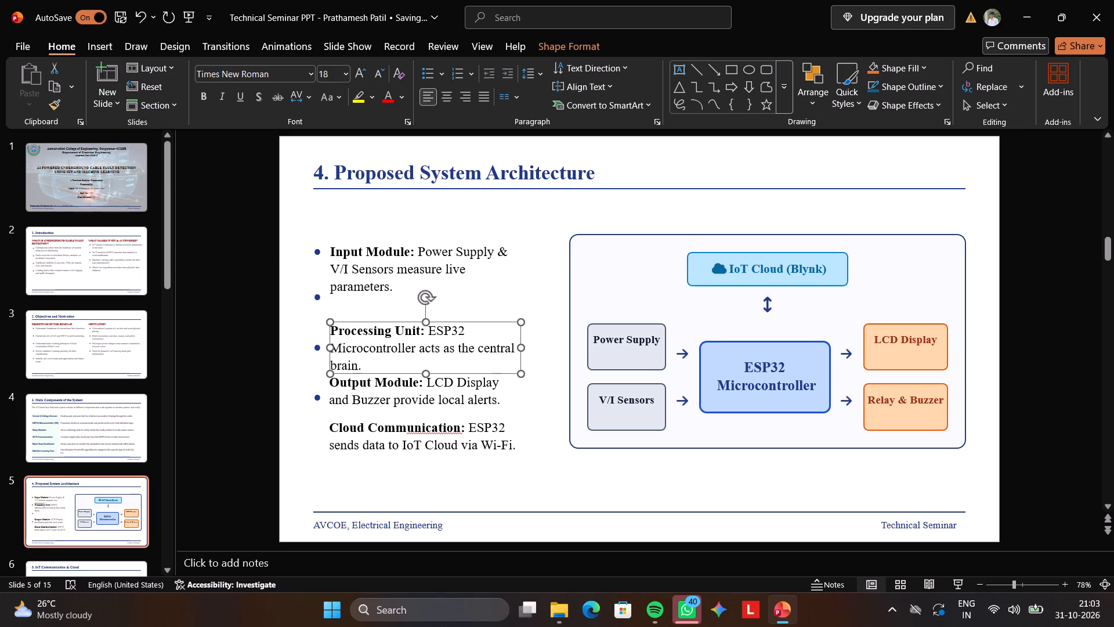
pyautogui.press('Up')
pyautogui.press('Up')
pyautogui.press('Up')
pyautogui.press('Up')
pyautogui.press('Up')
pyautogui.press('Up')
pyautogui.press('Up')
pyautogui.press('Up')
pyautogui.press('Up')
pyautogui.press('Up')
pyautogui.press('Up')
pyautogui.press('Up')
pyautogui.press('Up')
pyautogui.press('Up')
pyautogui.press('Up')
pyautogui.press('Up')
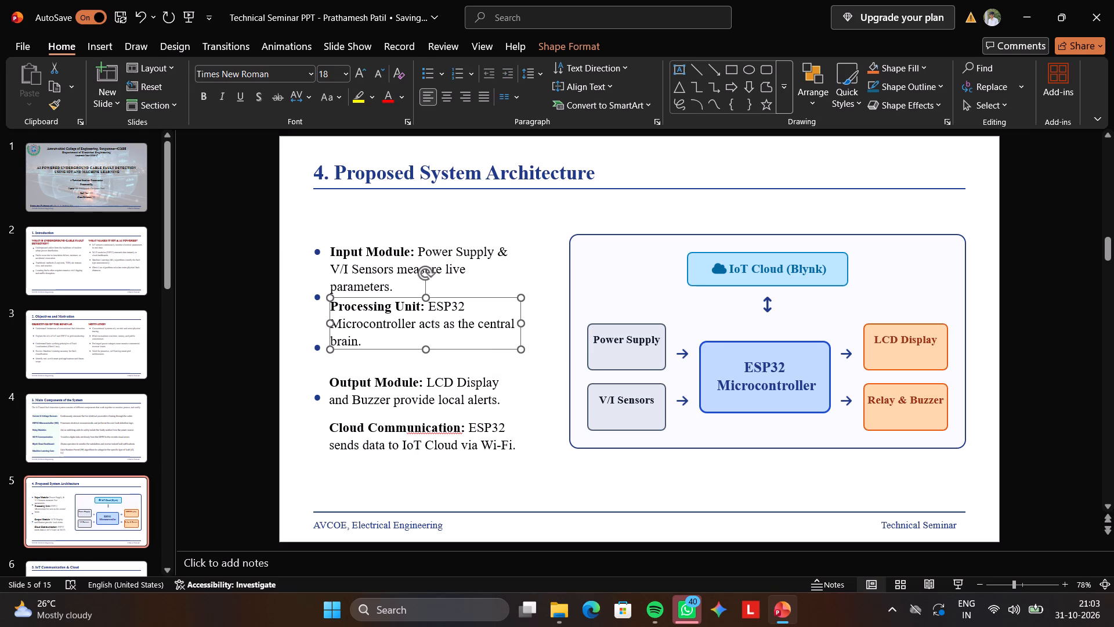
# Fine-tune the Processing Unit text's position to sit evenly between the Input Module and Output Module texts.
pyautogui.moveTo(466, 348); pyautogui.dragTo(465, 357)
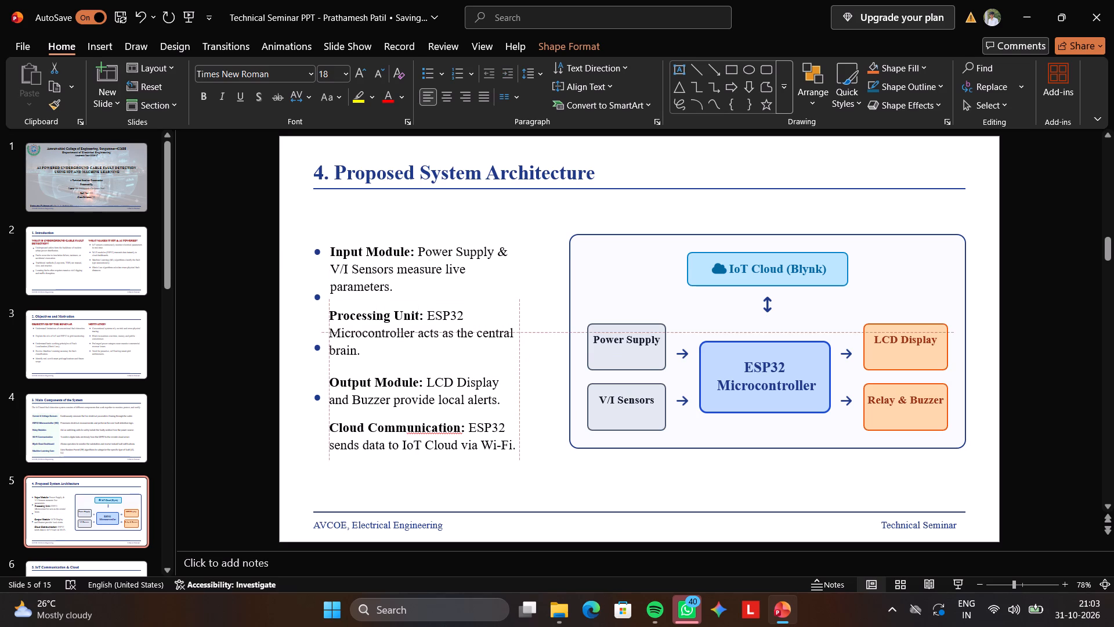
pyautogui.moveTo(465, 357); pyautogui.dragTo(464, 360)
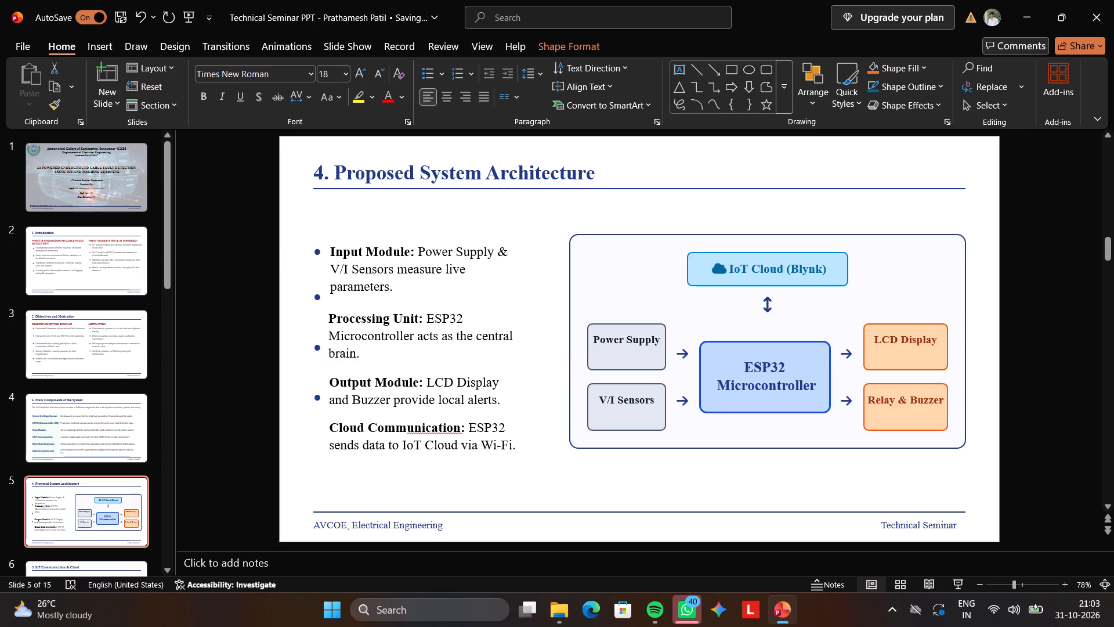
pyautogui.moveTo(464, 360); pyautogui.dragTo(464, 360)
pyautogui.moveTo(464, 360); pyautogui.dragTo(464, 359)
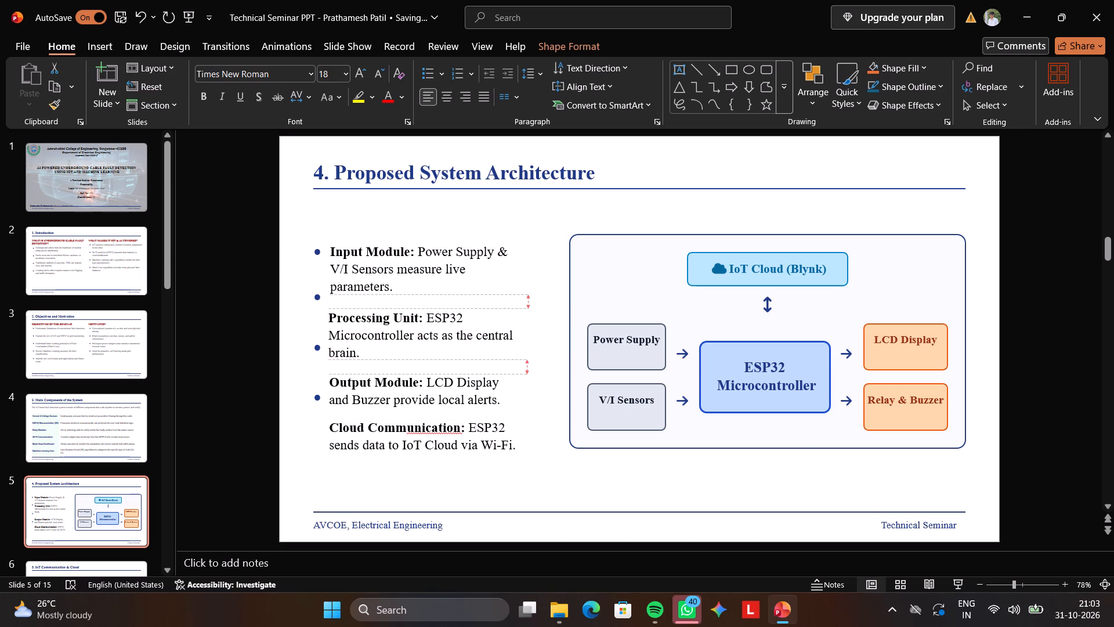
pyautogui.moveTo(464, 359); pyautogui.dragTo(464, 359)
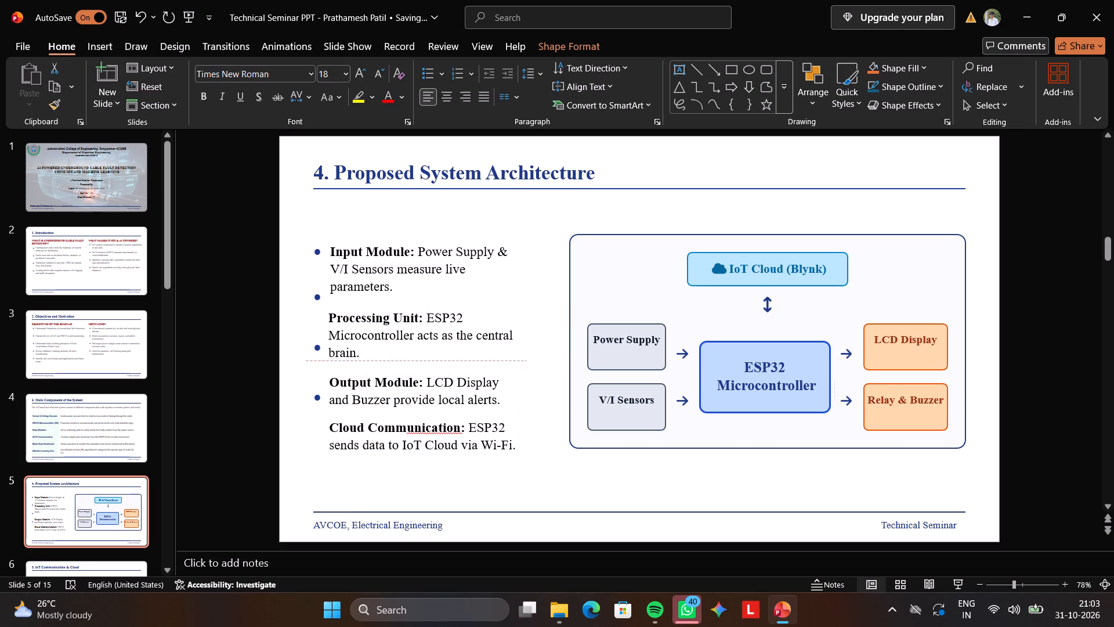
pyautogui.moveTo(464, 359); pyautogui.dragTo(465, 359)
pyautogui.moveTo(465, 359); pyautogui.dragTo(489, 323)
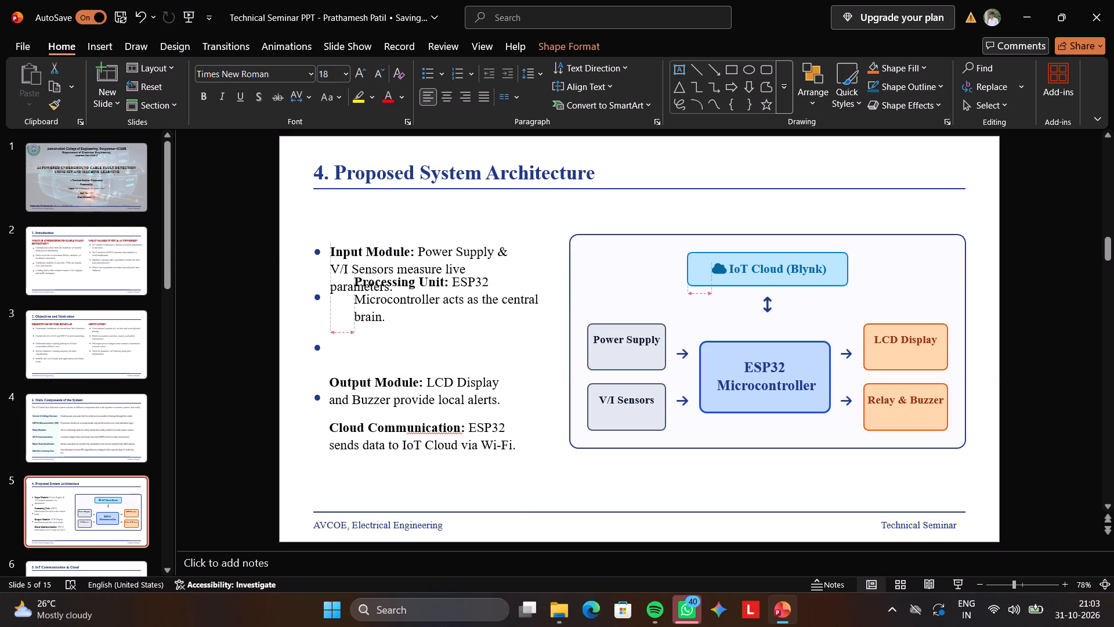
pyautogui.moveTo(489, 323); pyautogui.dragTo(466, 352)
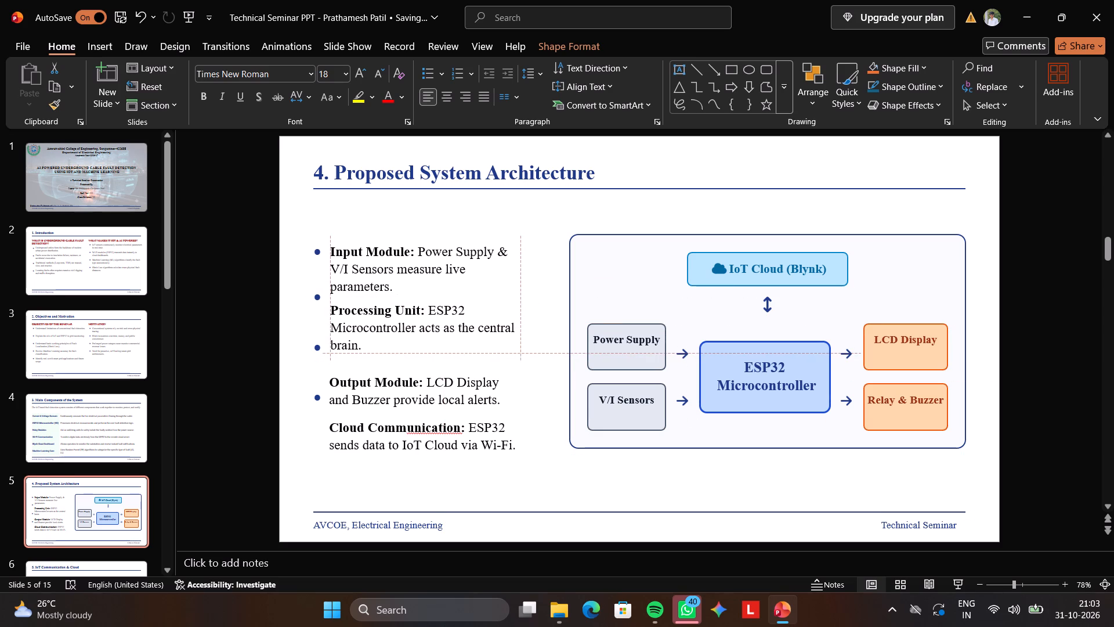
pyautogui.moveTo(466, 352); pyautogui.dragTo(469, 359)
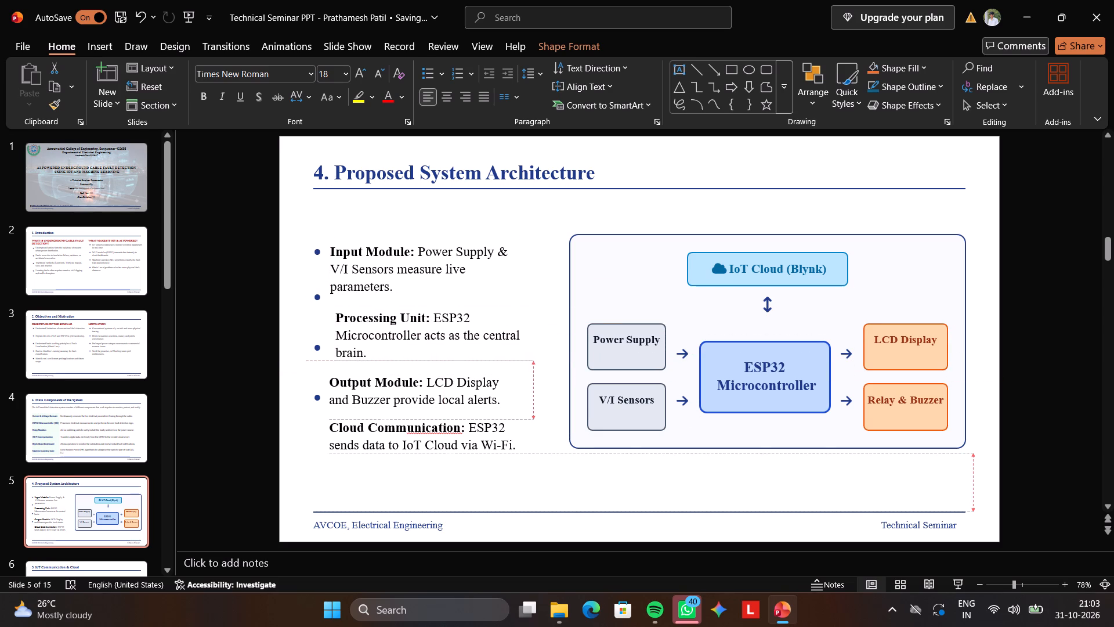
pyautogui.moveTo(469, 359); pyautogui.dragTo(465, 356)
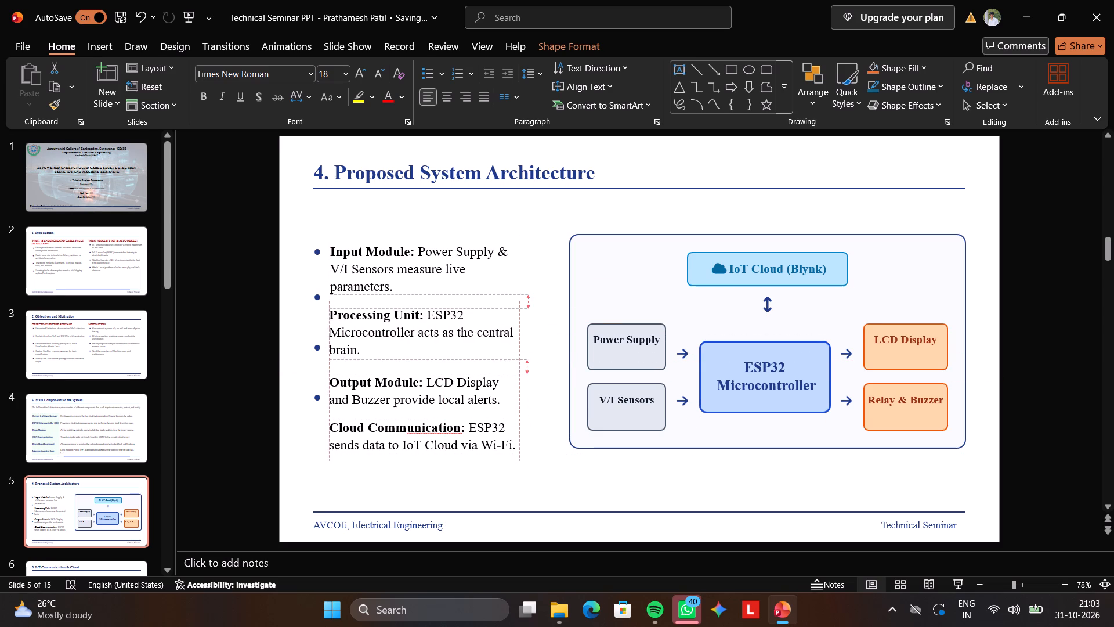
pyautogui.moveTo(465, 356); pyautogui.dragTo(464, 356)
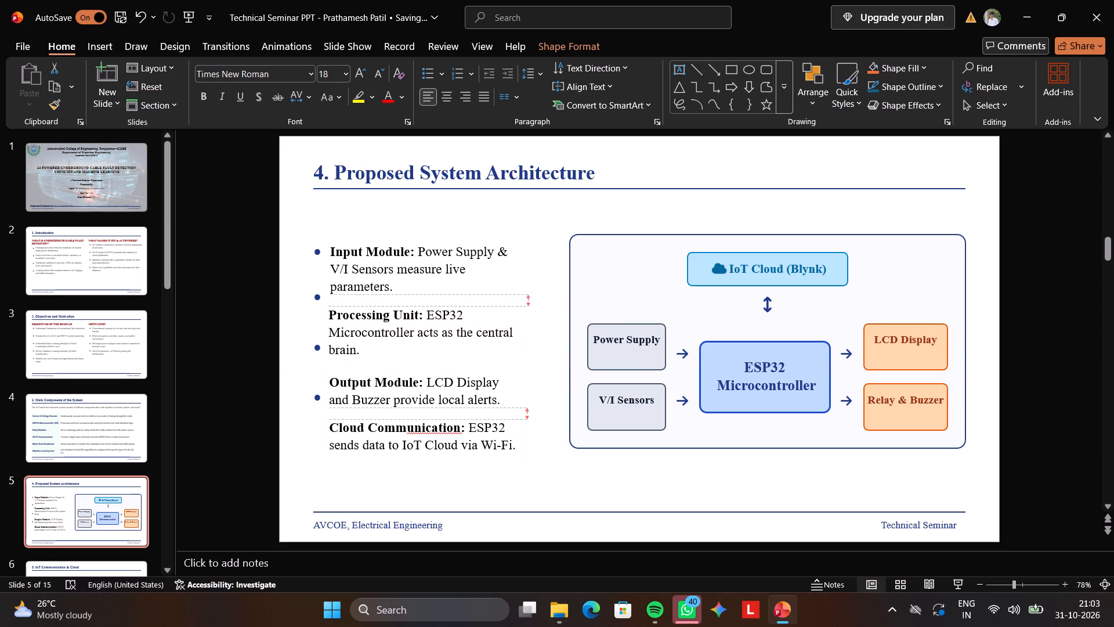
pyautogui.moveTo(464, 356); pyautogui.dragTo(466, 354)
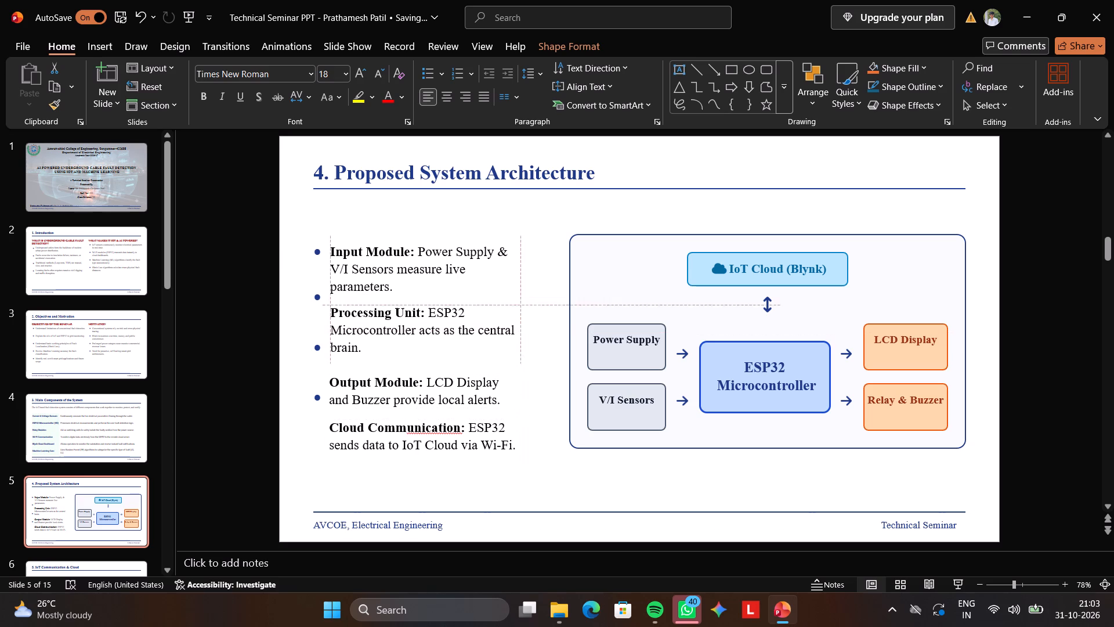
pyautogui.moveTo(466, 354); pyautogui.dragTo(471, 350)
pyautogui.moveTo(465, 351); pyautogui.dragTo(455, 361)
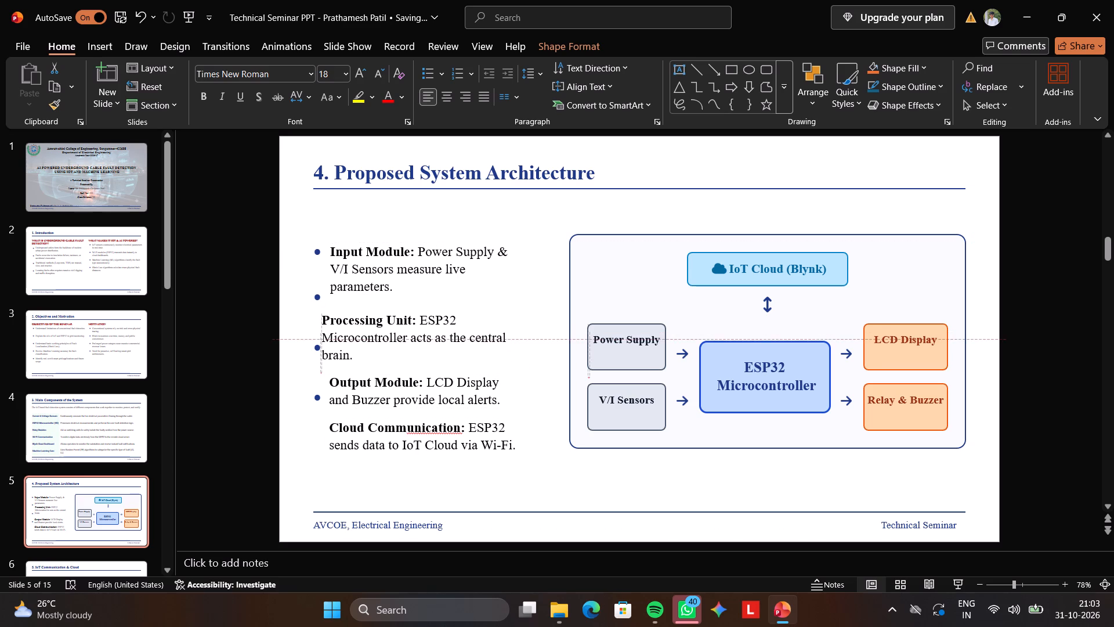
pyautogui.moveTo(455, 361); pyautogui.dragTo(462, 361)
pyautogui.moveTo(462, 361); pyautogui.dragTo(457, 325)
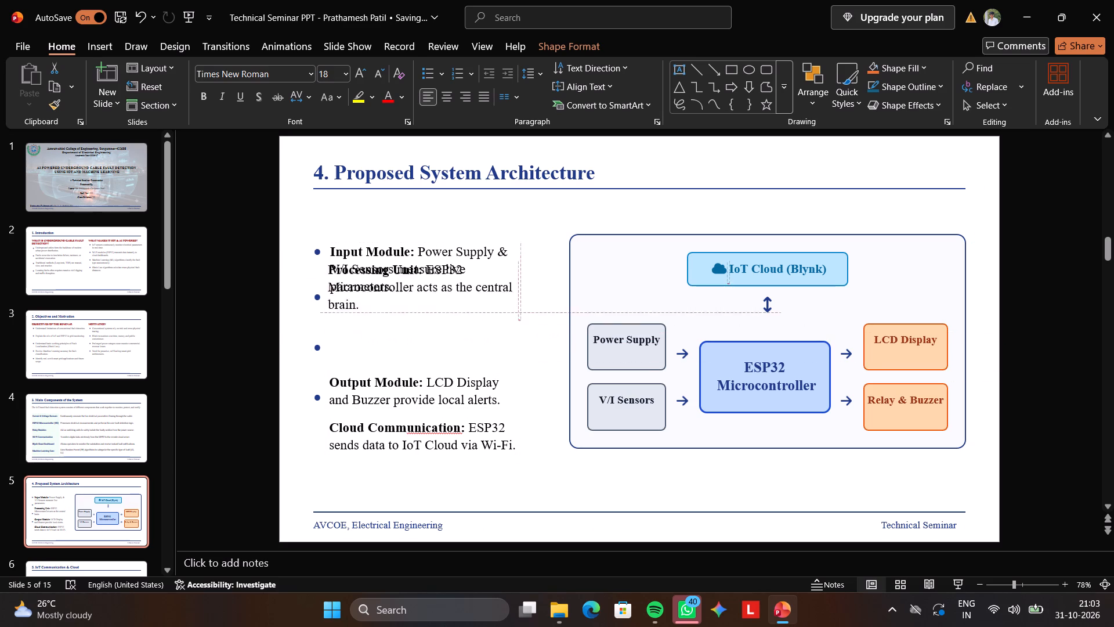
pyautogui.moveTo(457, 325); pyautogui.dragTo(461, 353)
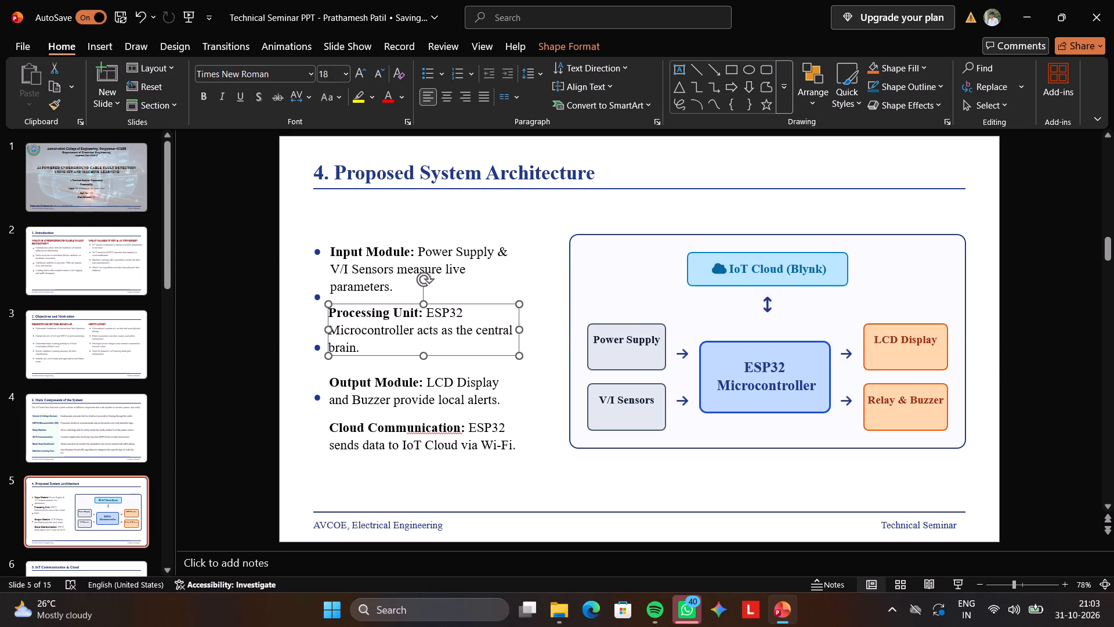
# Move the Input Module text box away from the bullets, up to just below the slide title's line.
pyautogui.click(408, 265)
pyautogui.tripleClick(408, 265)
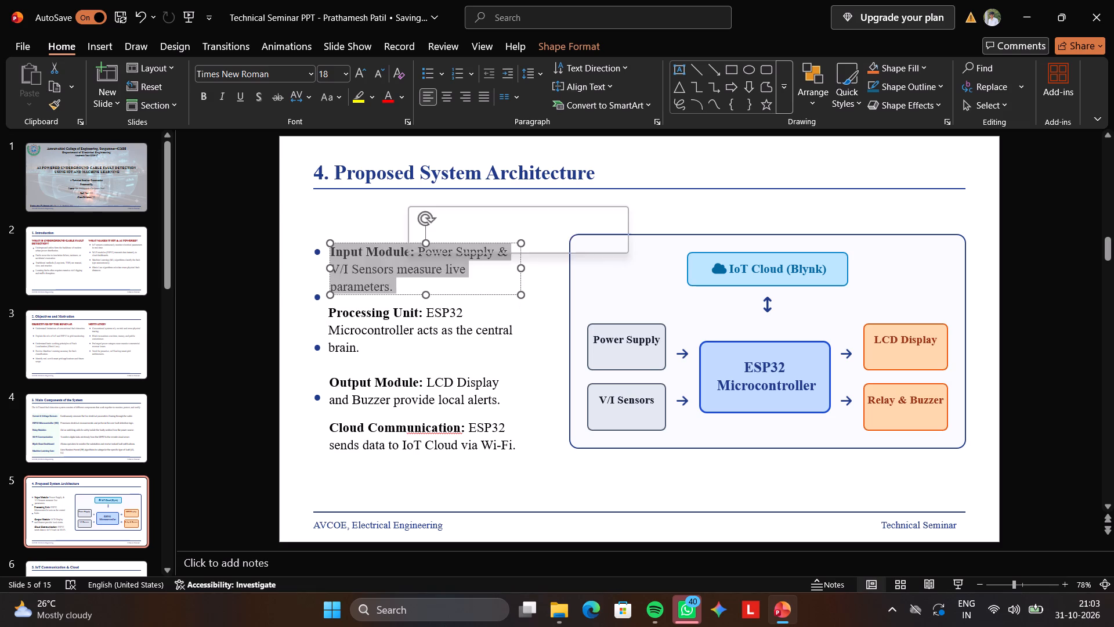
pyautogui.click(408, 265)
pyautogui.tripleClick(435, 327)
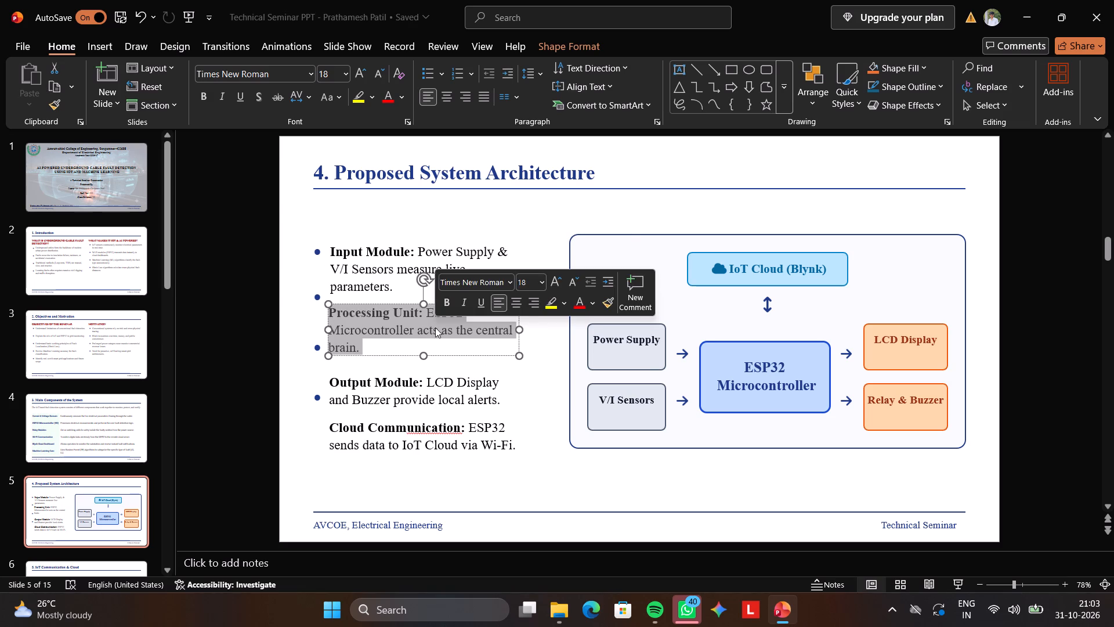
pyautogui.click(361, 264)
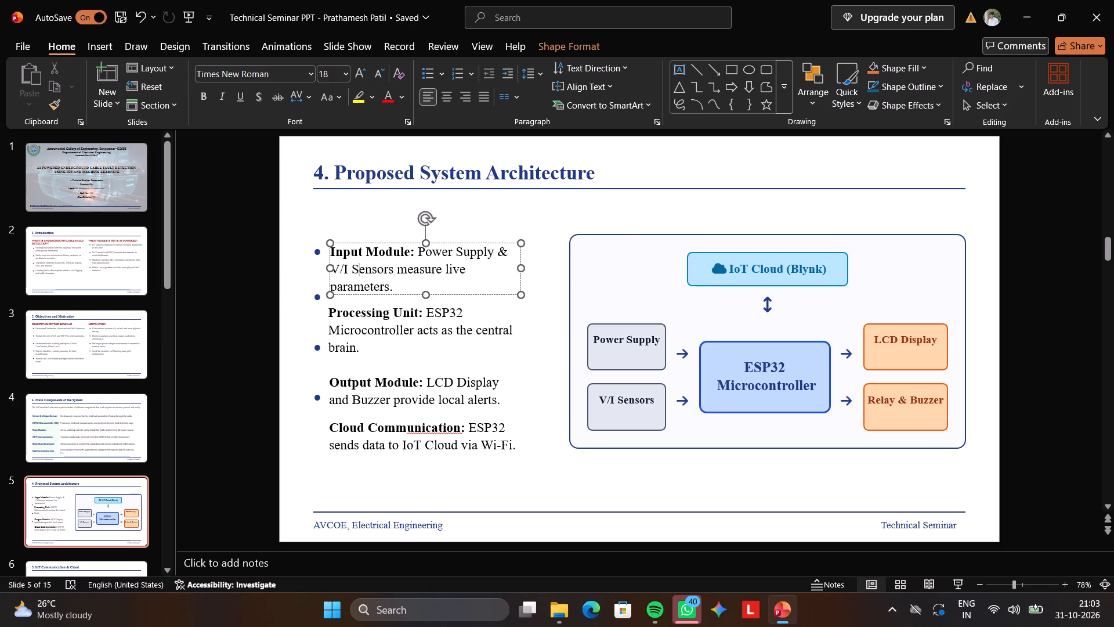
pyautogui.moveTo(432, 295); pyautogui.dragTo(553, 247)
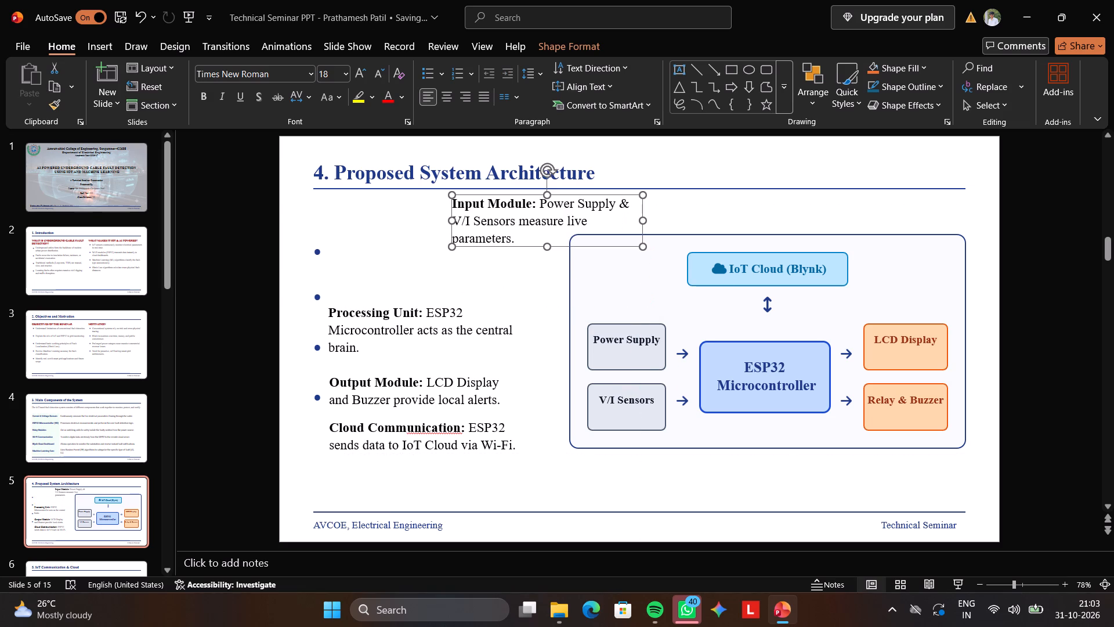
# Copy the Processing Unit text into the Input Module text box as a new paragraph below the existing text.
pyautogui.tripleClick(429, 321)
pyautogui.hotkey('ctrl', 'c')
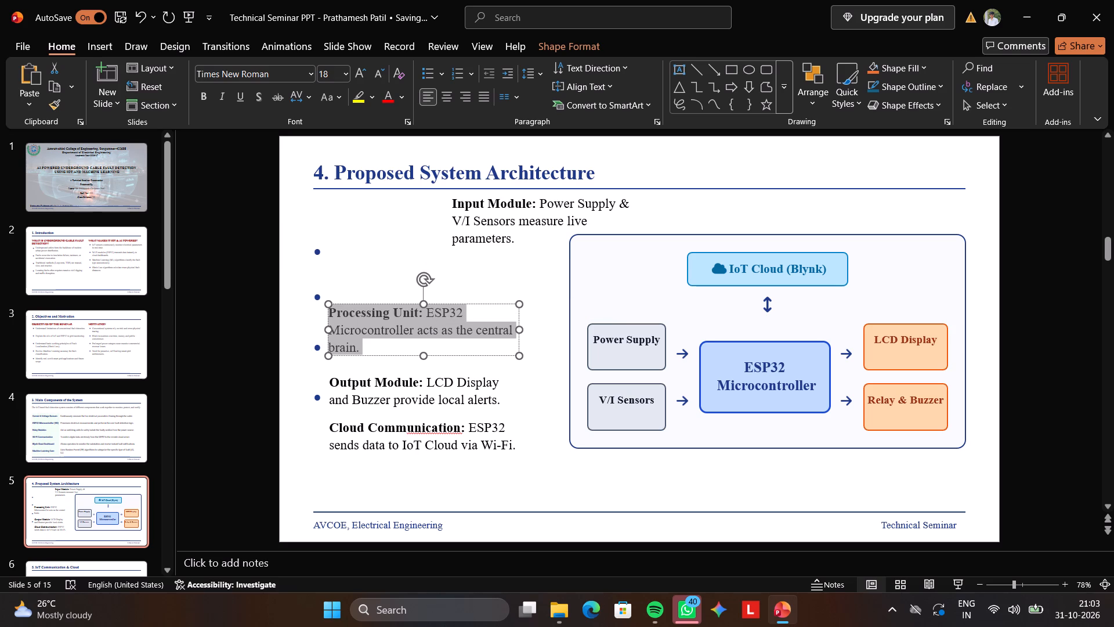
pyautogui.click(528, 236)
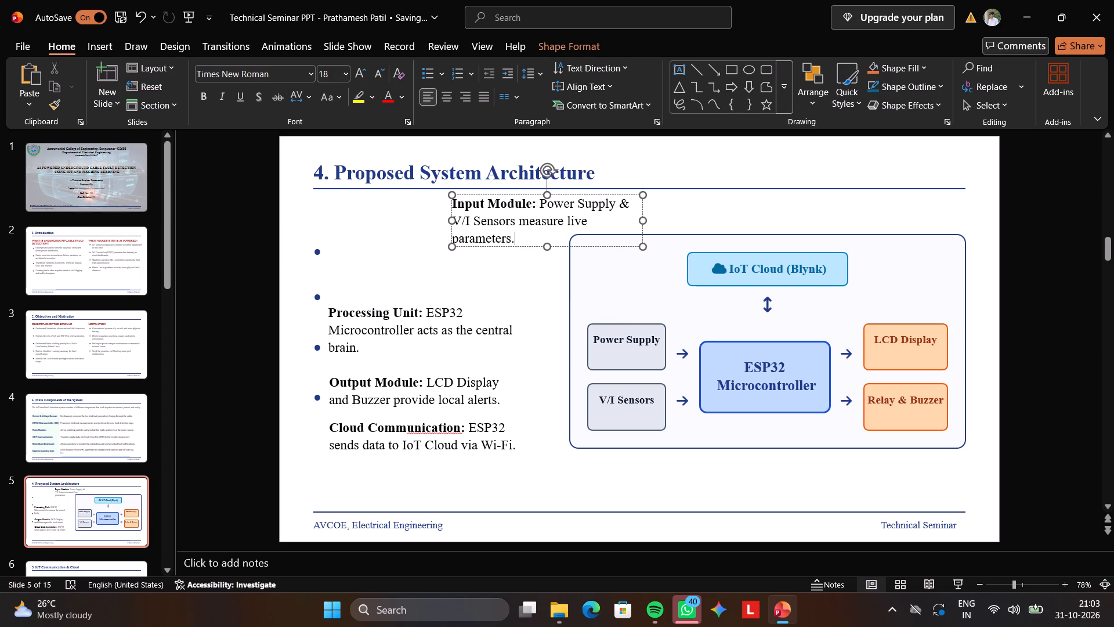
pyautogui.press('Return')
pyautogui.hotkey('ctrl', 'v')
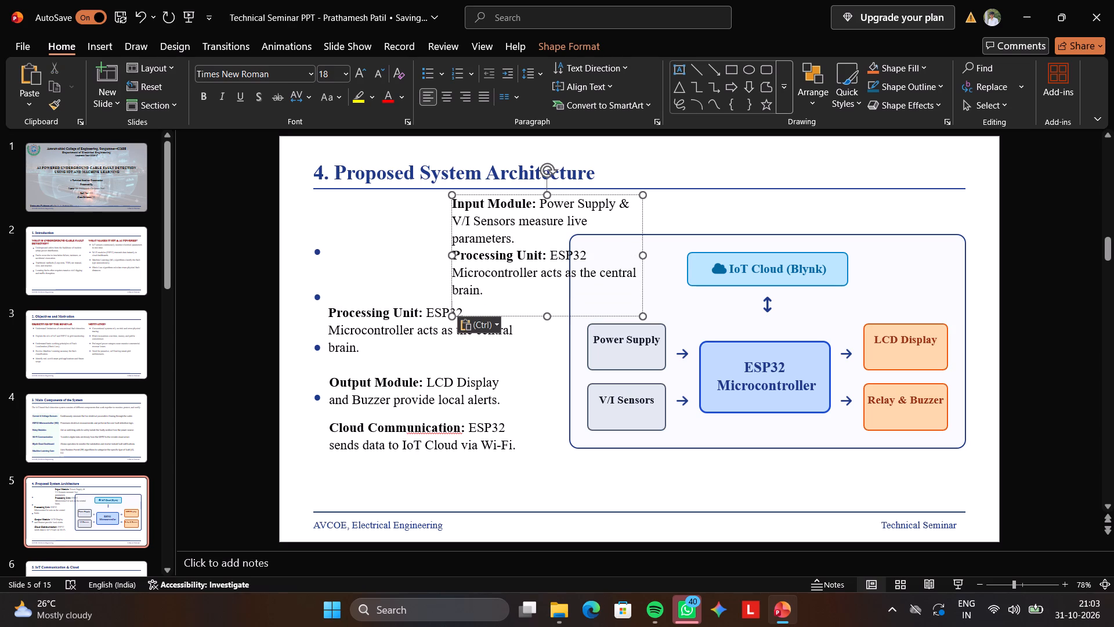
# Copy the Output Module text into the combined text box as a new paragraph after the Processing Unit text.
pyautogui.tripleClick(386, 388)
pyautogui.keyDown('ctrl'); pyautogui.click(386, 388); pyautogui.keyUp('ctrl')
pyautogui.hotkey('ctrl', 'v')
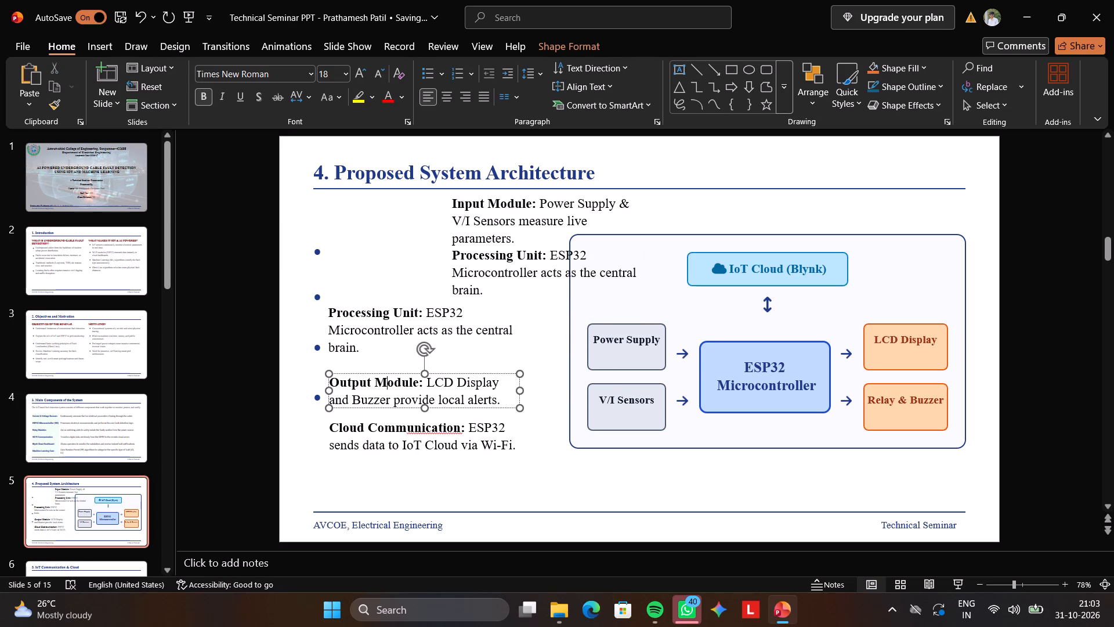
pyautogui.tripleClick(386, 388)
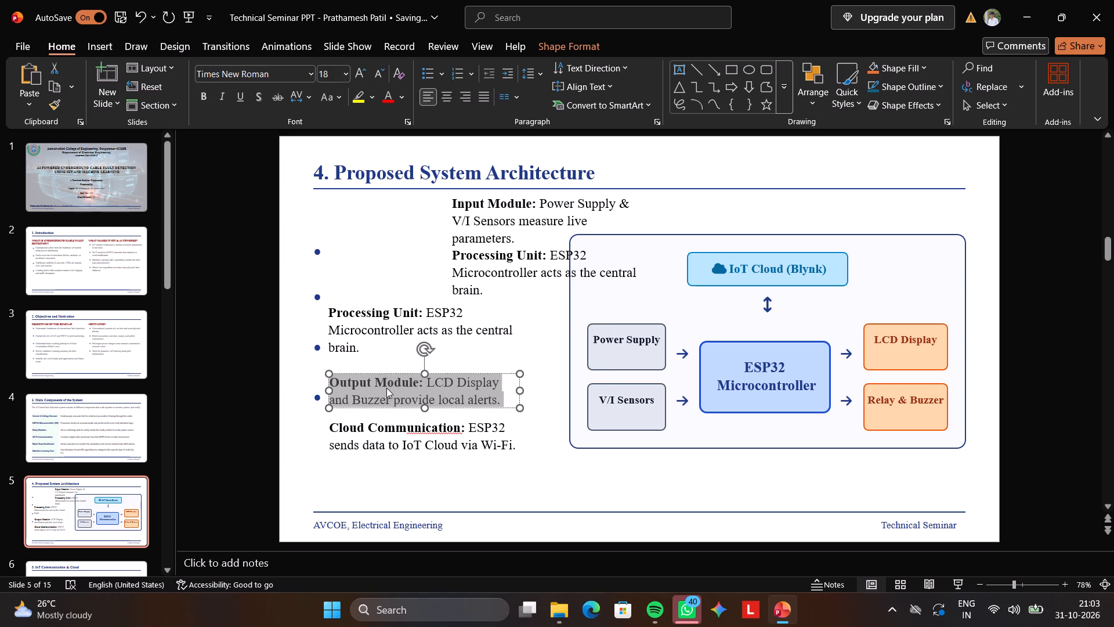
pyautogui.hotkey('ctrl', 'c')
pyautogui.click(506, 297)
pyautogui.press('Return')
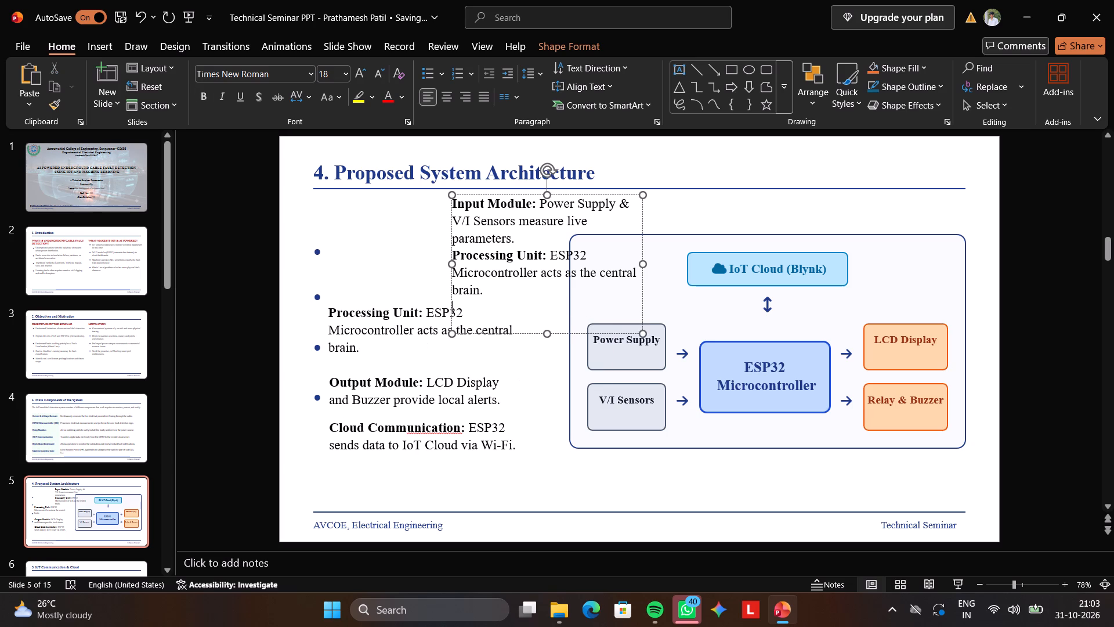
pyautogui.hotkey('ctrl', 'v')
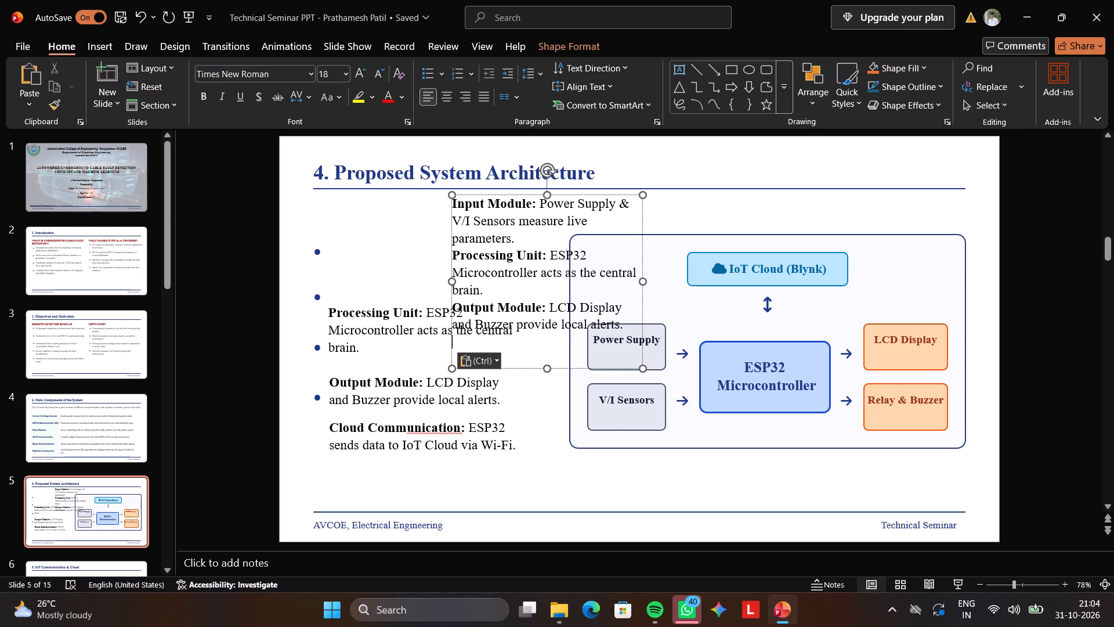
# Copy the Cloud Communication text into the combined text box below the Output Module paragraph.
pyautogui.tripleClick(392, 444)
pyautogui.hotkey('ctrl', 'c')
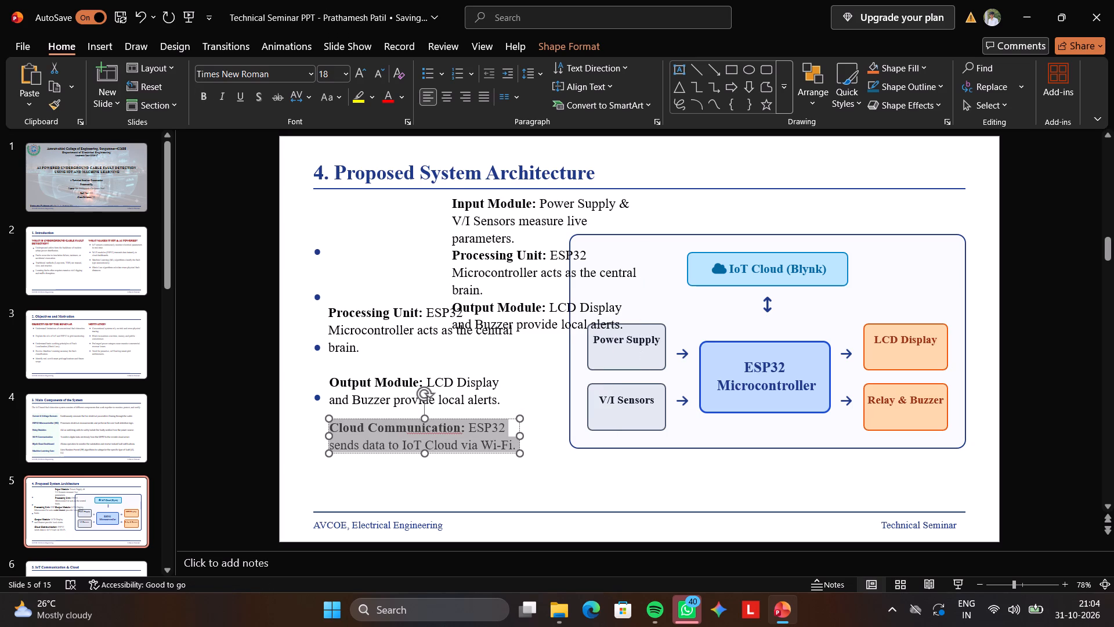
pyautogui.click(529, 343)
pyautogui.hotkey('ctrl', 'v')
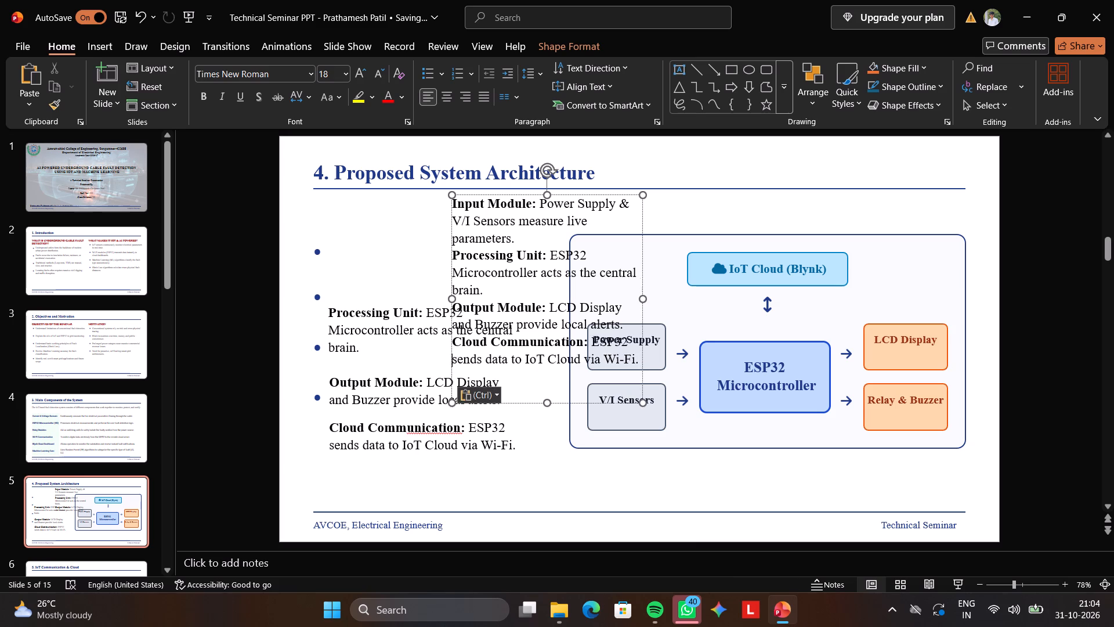
# Clear the original separate Processing Unit text and cut its empty text box from the slide.
pyautogui.click(388, 322)
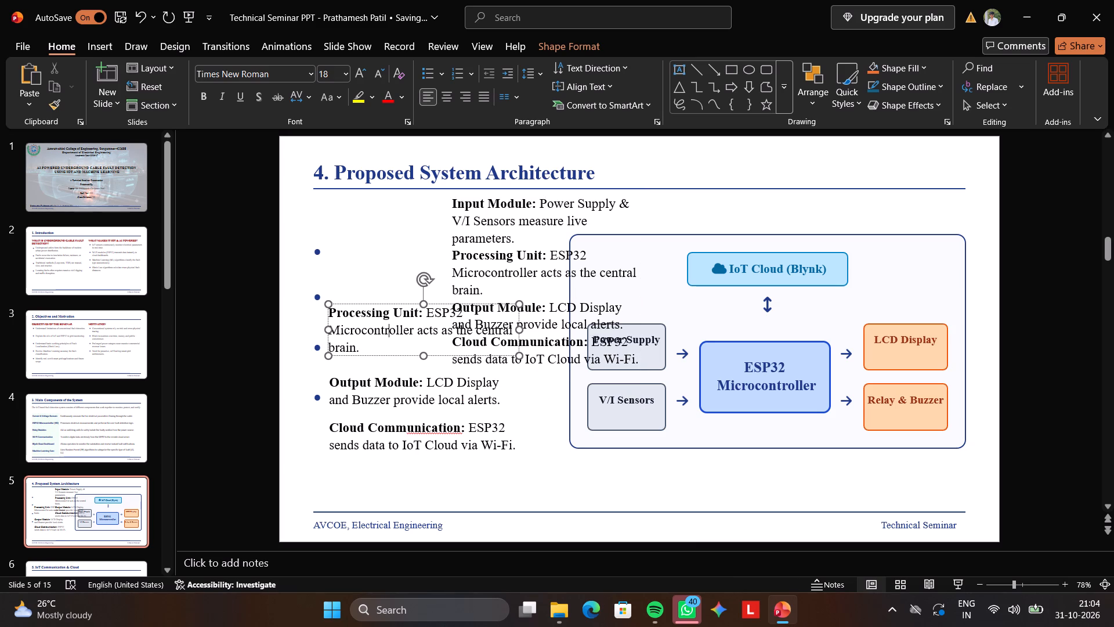
pyautogui.press('Delete')
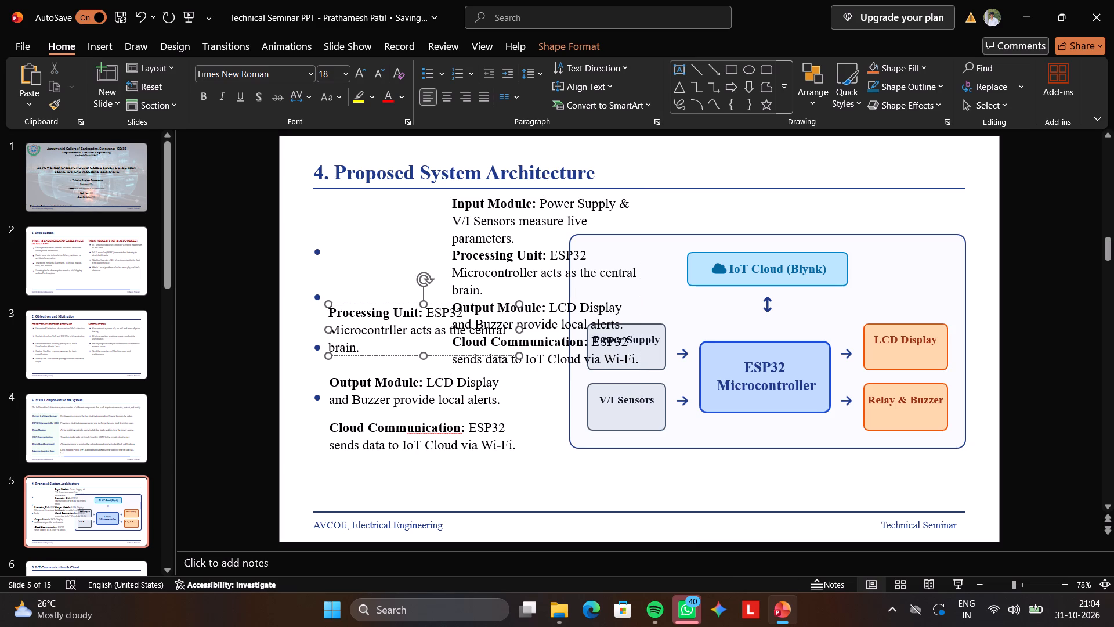
pyautogui.hotkey('ctrl', 'a')
pyautogui.press('Delete')
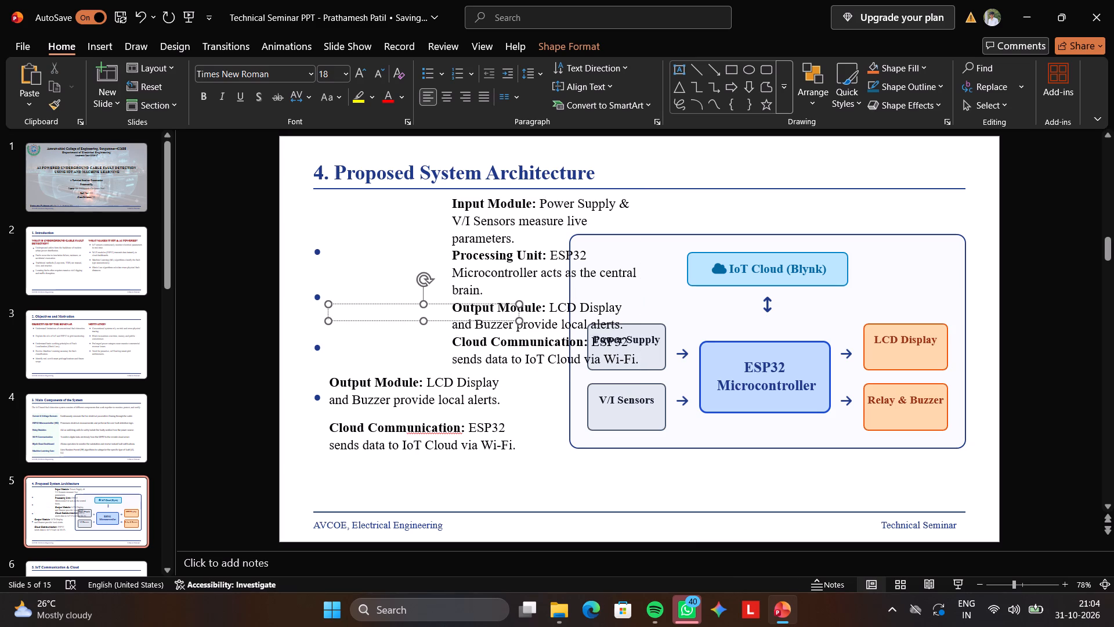
pyautogui.rightClick(384, 316)
pyautogui.moveTo(403, 208); pyautogui.dragTo(393, 298)
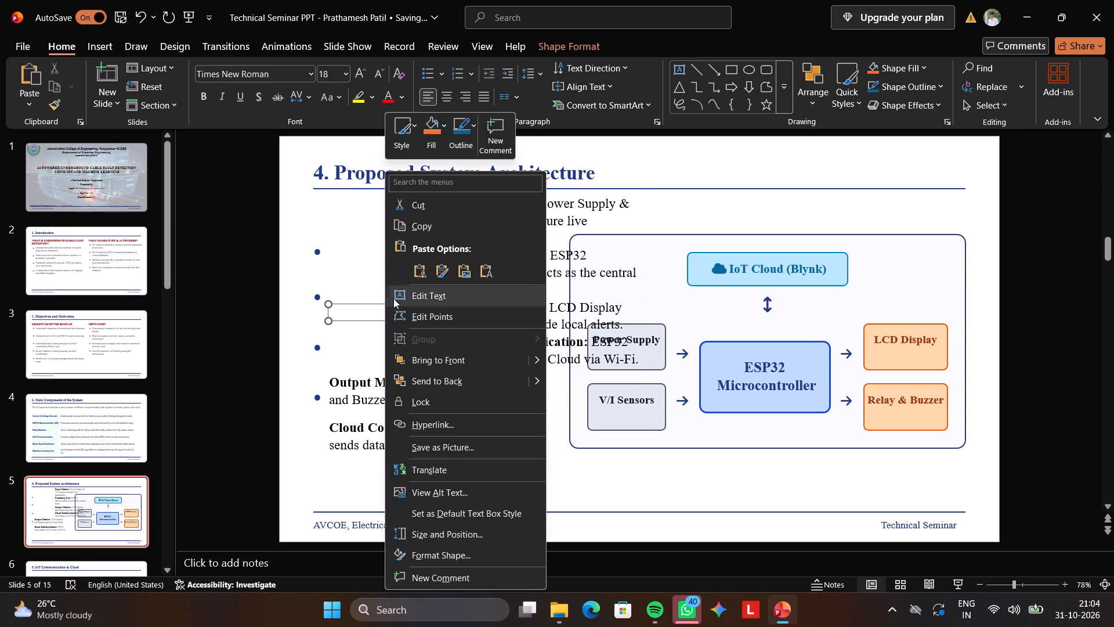
pyautogui.moveTo(393, 298); pyautogui.dragTo(411, 211)
pyautogui.click(411, 211)
# Cut the original separate Output Module text box from the slide.
pyautogui.rightClick(412, 386)
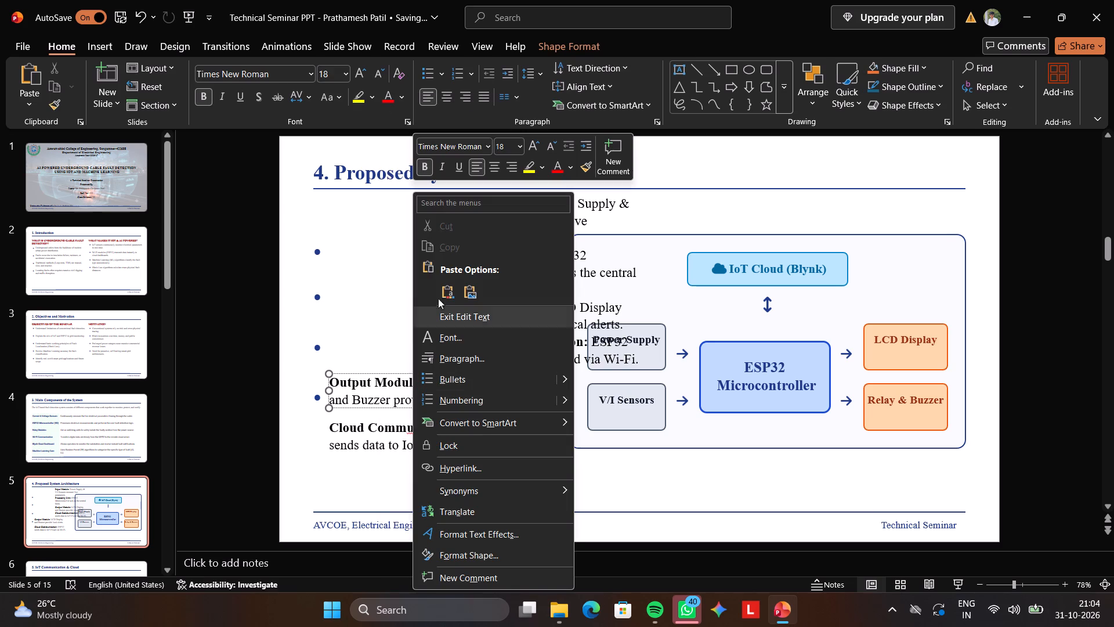
pyautogui.rightClick(377, 382)
pyautogui.hotkey('ctrl', 'z')
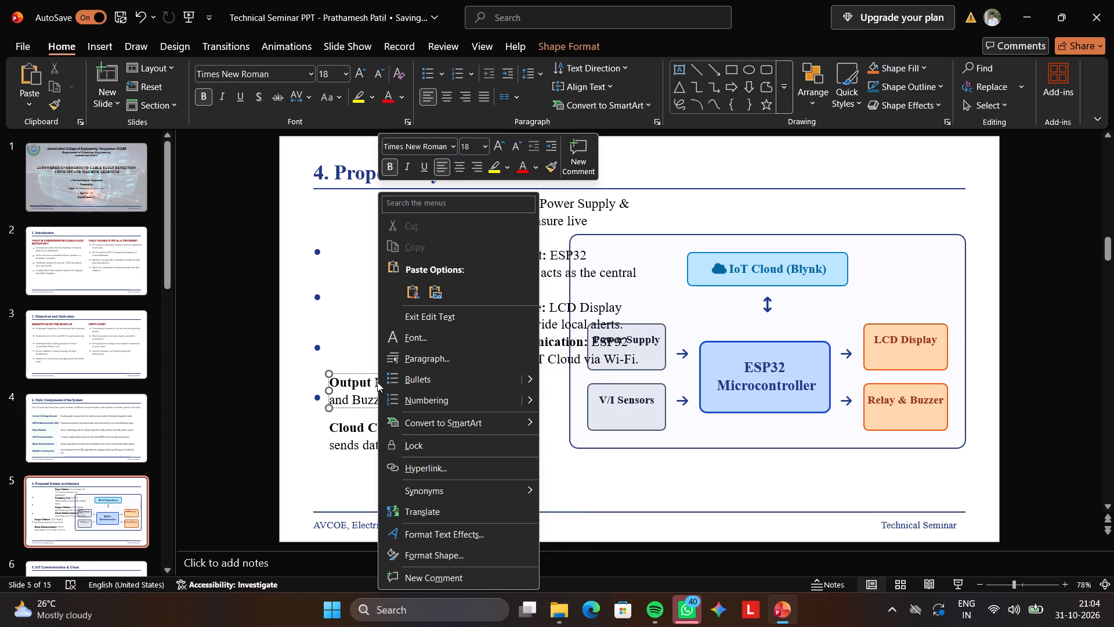
pyautogui.hotkey('ctrl', 'a')
pyautogui.doubleClick(370, 394)
pyautogui.hotkey('ctrl', 'a')
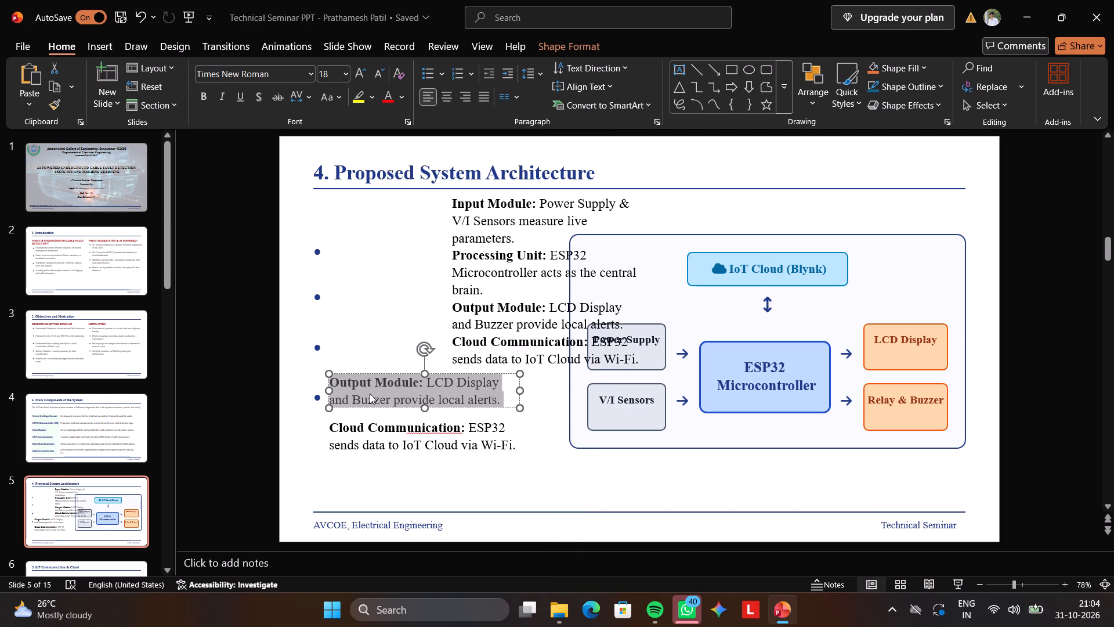
pyautogui.click(370, 394)
pyautogui.rightClick(370, 394)
pyautogui.click(366, 404)
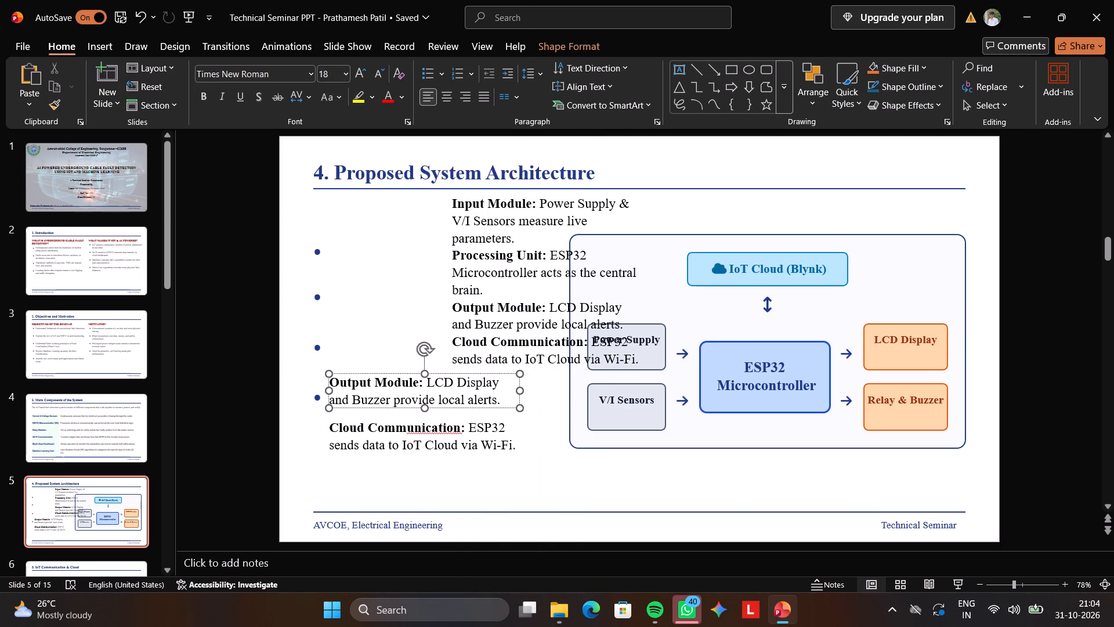
pyautogui.rightClick(366, 404)
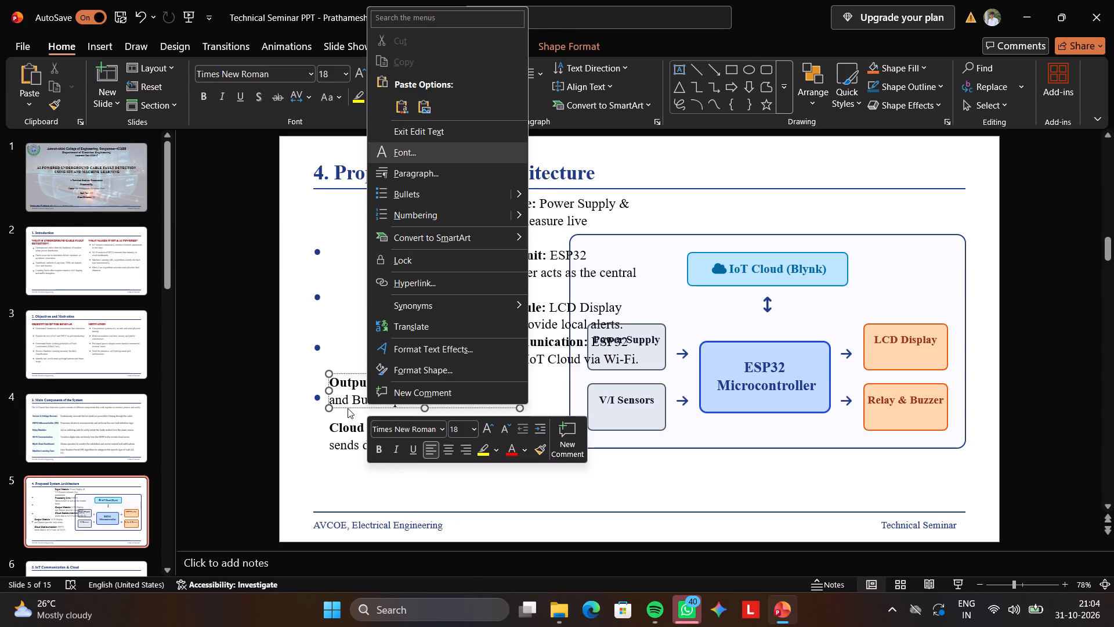
pyautogui.rightClick(348, 408)
pyautogui.click(363, 201)
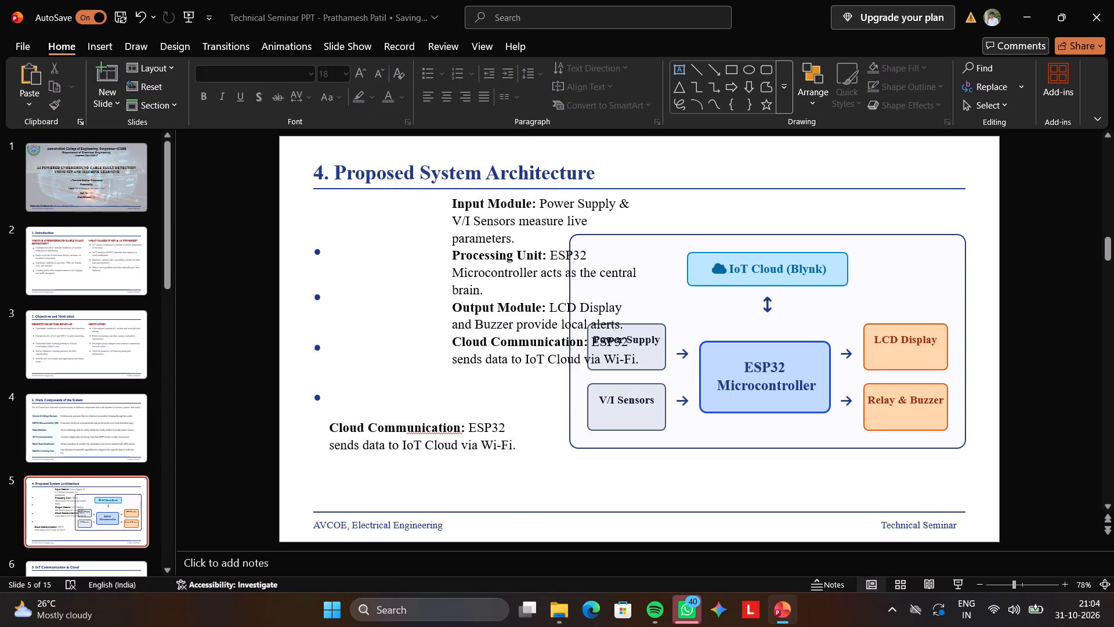
# Cut the original separate Cloud Communication text box from the slide.
pyautogui.click(416, 449)
pyautogui.rightClick(411, 454)
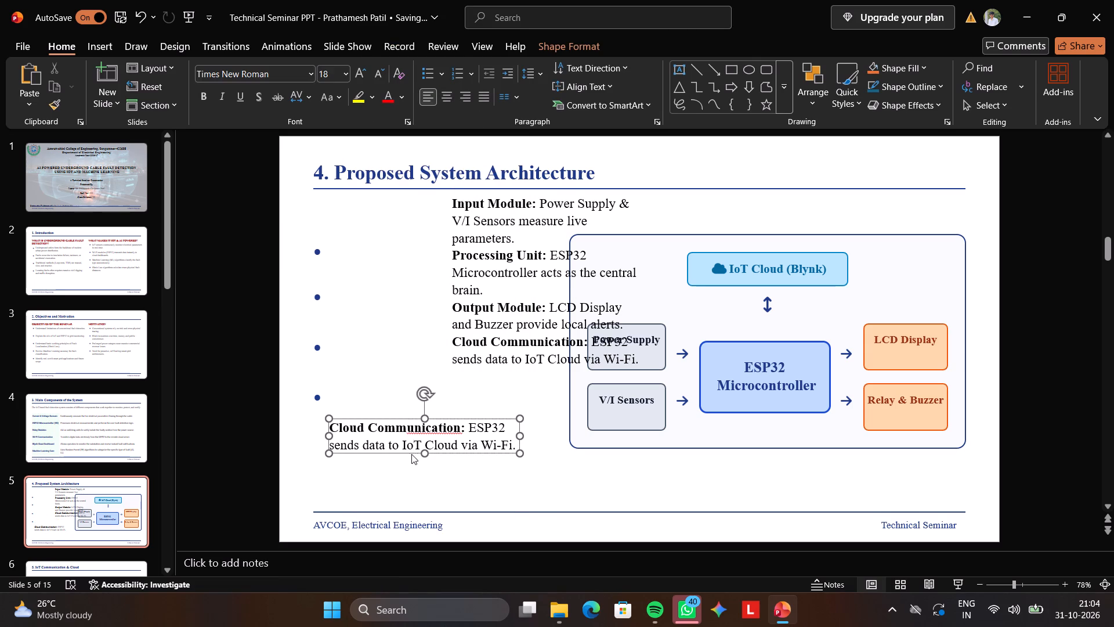
pyautogui.click(441, 71)
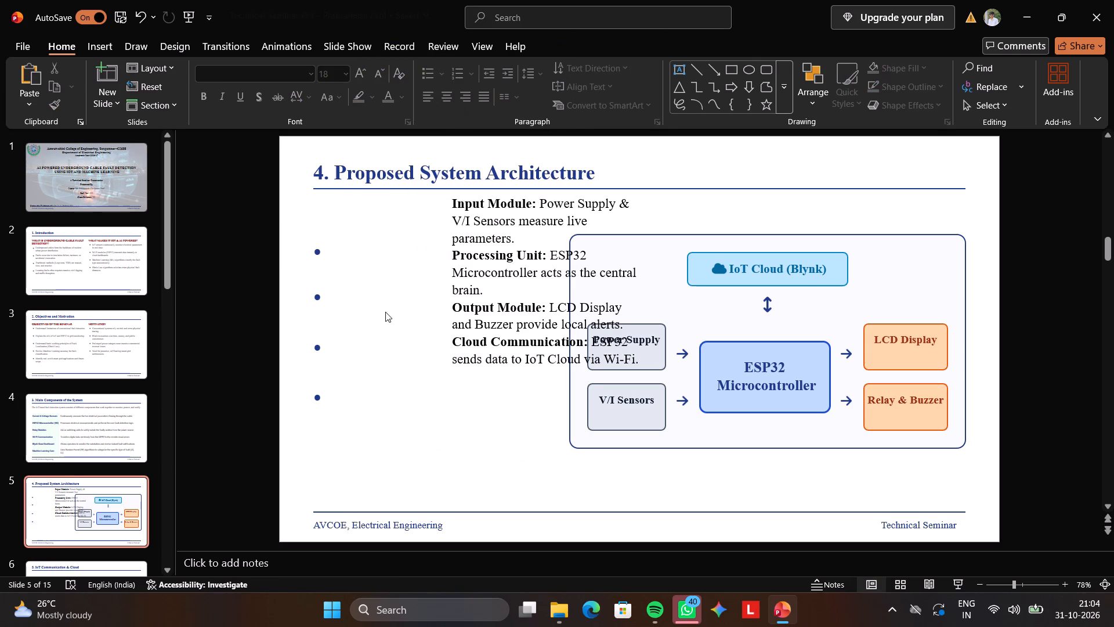
# Delete the four leftover standalone bullet markers beside the removed module texts.
pyautogui.moveTo(330, 249); pyautogui.dragTo(308, 417)
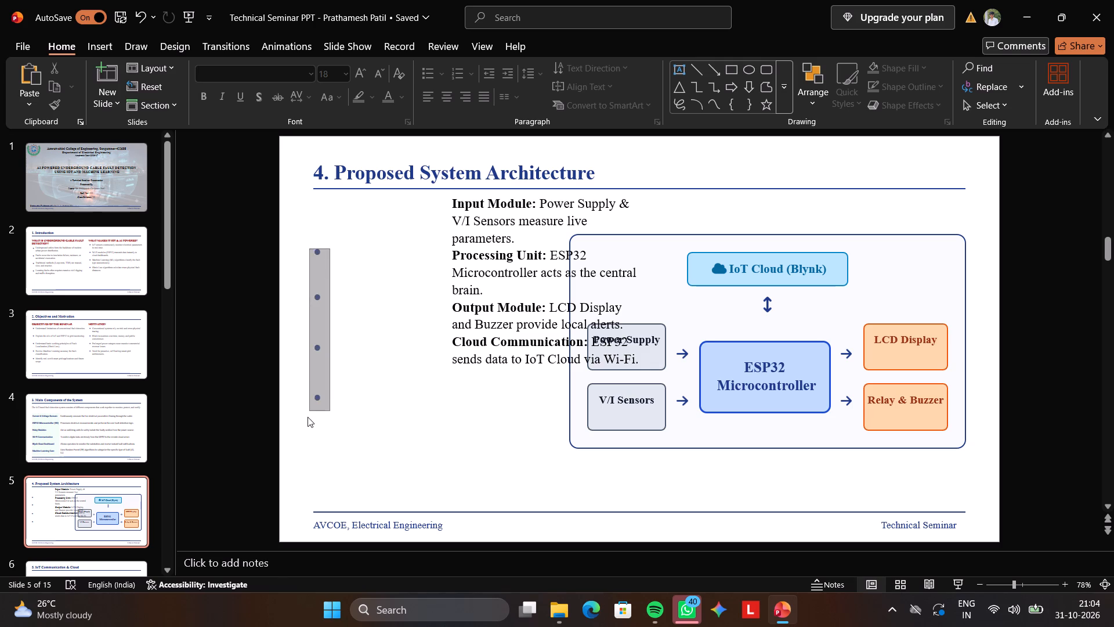
pyautogui.moveTo(308, 417); pyautogui.dragTo(307, 418)
pyautogui.press('Delete')
pyautogui.click(307, 418)
pyautogui.moveTo(307, 418); pyautogui.dragTo(318, 254)
pyautogui.press('Delete')
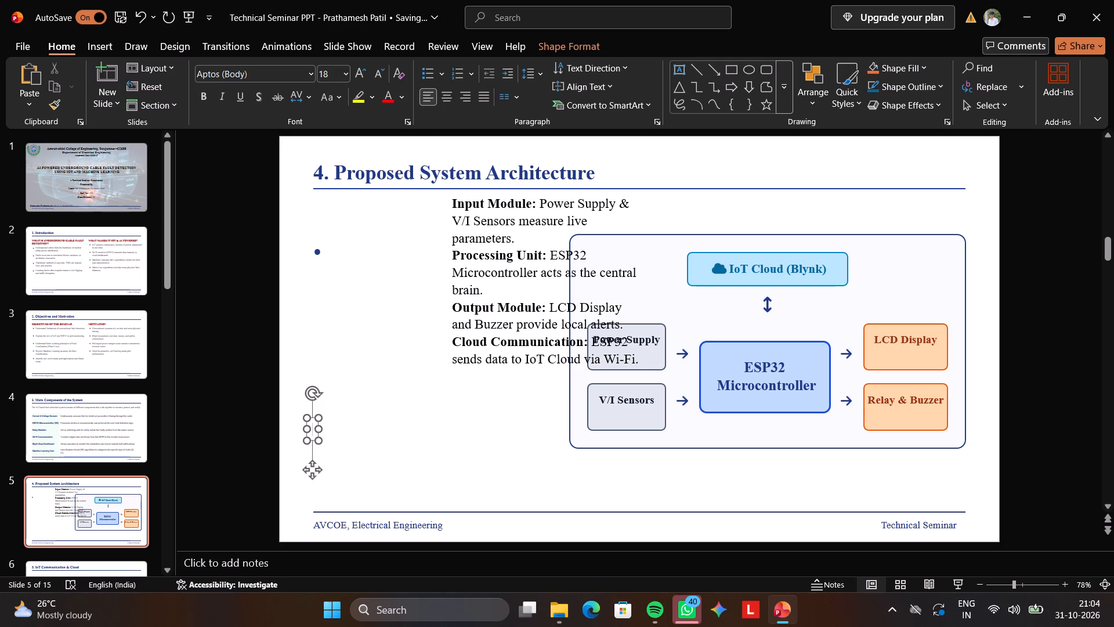
pyautogui.click(323, 269)
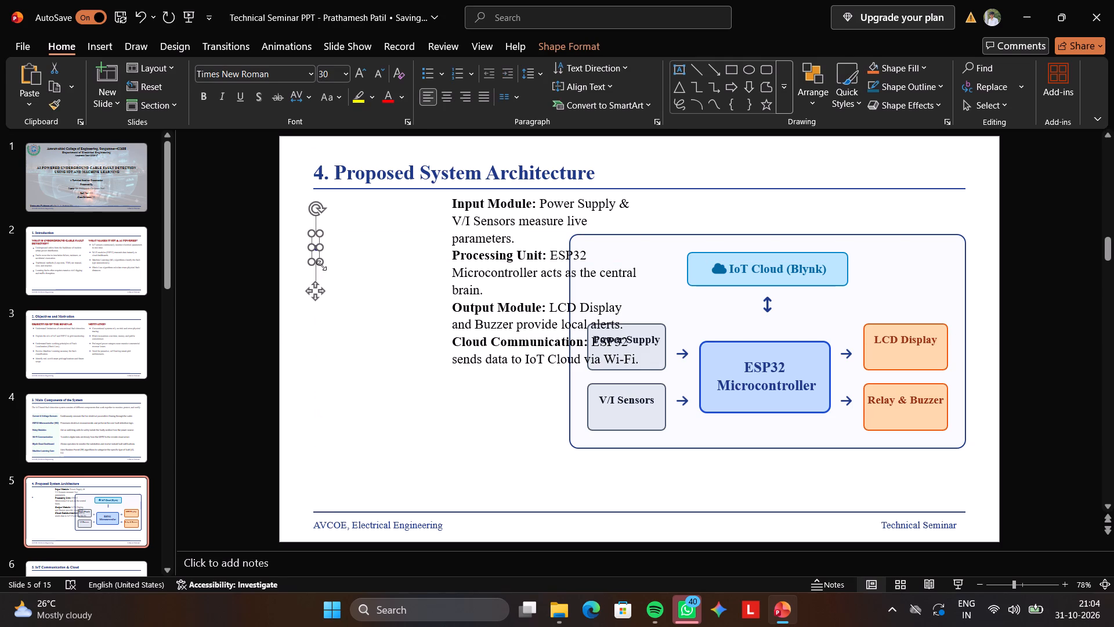
pyautogui.doubleClick(321, 265)
pyautogui.press('Delete')
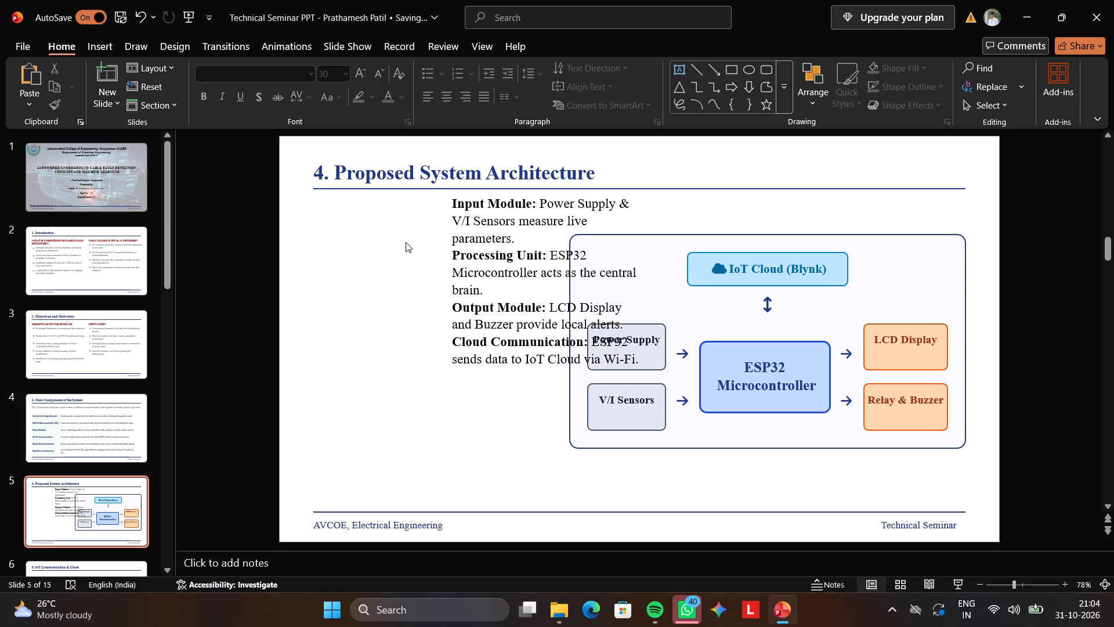
# Move the combined module text box into the empty area beside the diagram, aligning its edge with the start of the slide title.
pyautogui.click(493, 211)
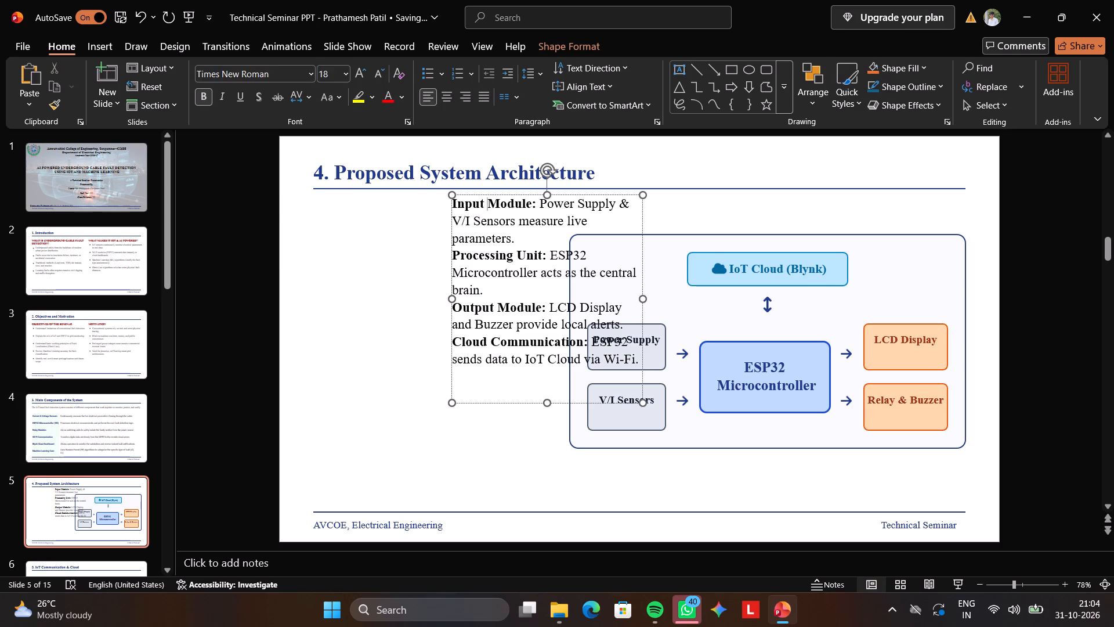
pyautogui.moveTo(541, 404); pyautogui.dragTo(409, 446)
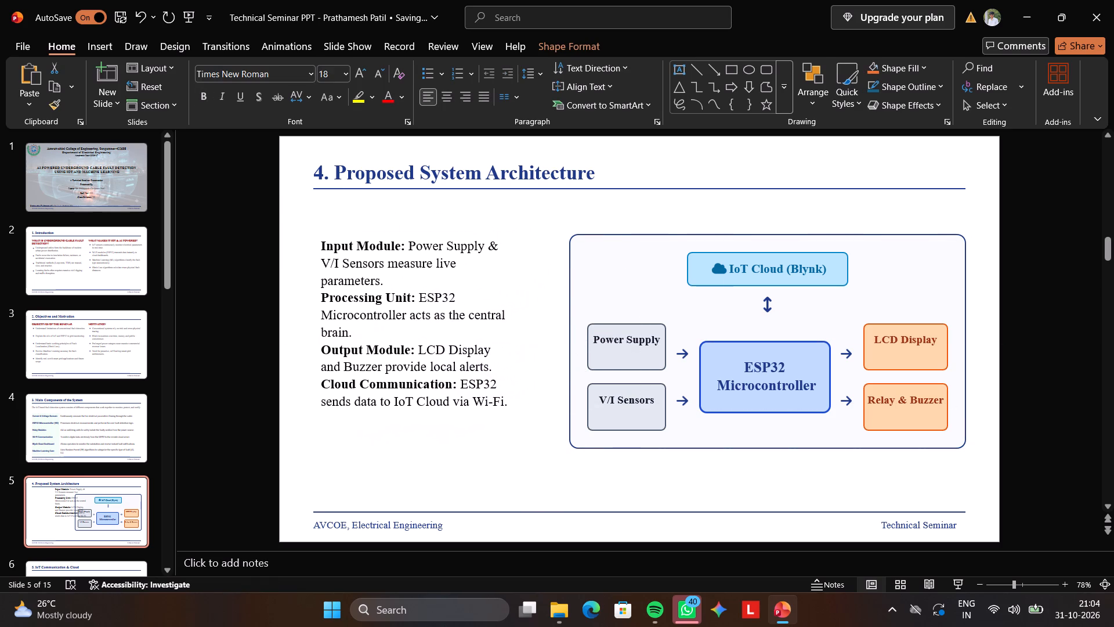
pyautogui.moveTo(409, 446); pyautogui.dragTo(402, 434)
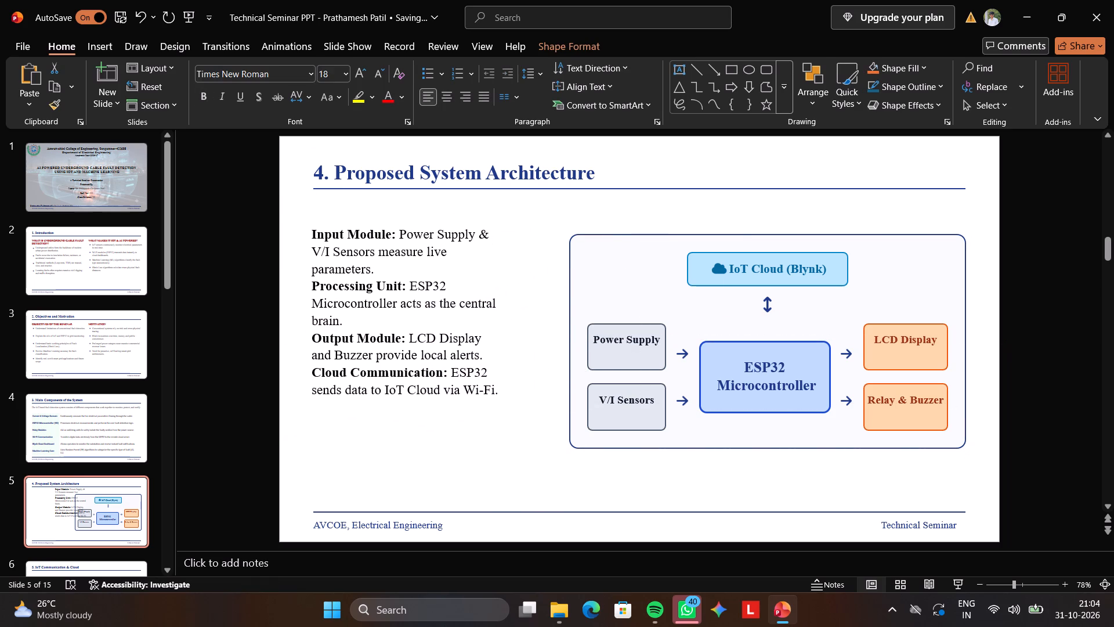
pyautogui.moveTo(402, 434); pyautogui.dragTo(402, 435)
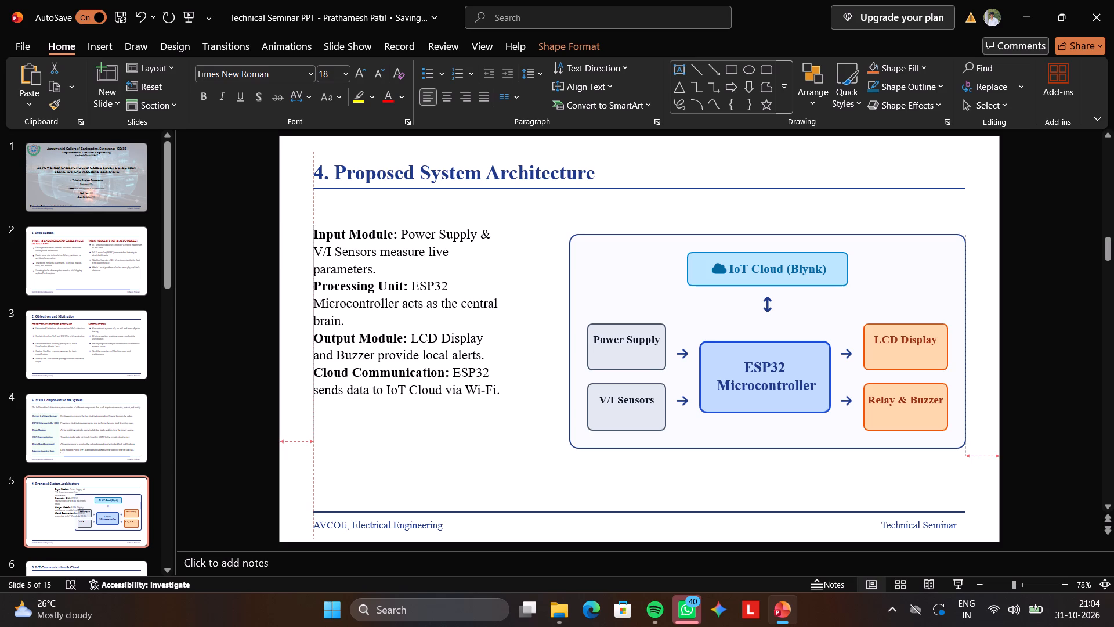
pyautogui.moveTo(402, 435); pyautogui.dragTo(402, 435)
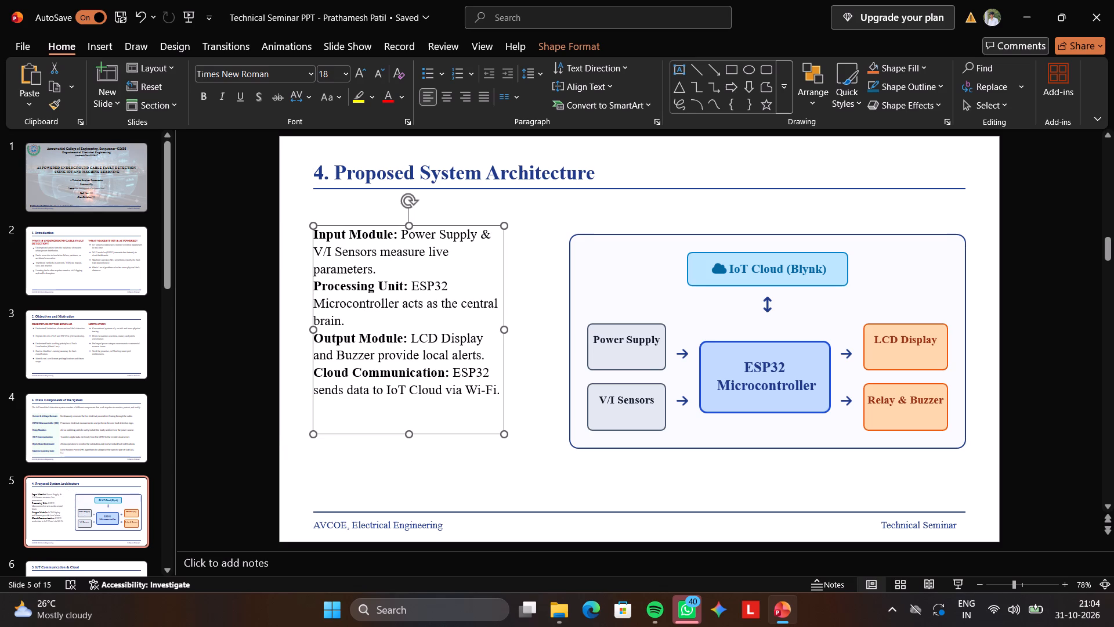
# Insert a blank line after the Processing Unit paragraph and another after the Output Module paragraph in the combined text box.
pyautogui.click(365, 322)
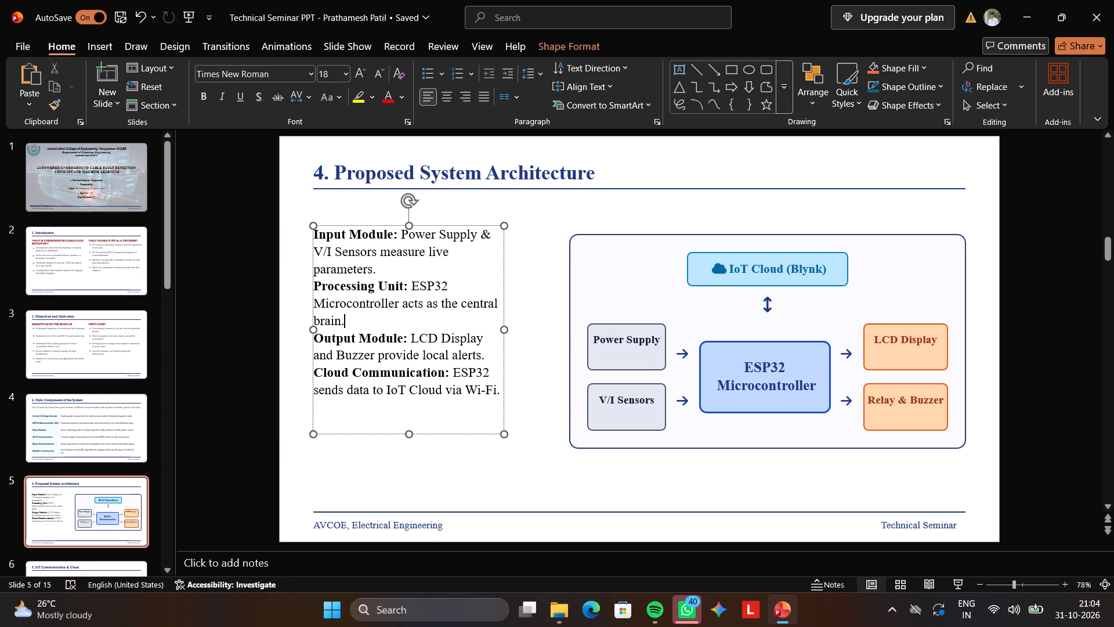
pyautogui.press('Return')
pyautogui.press('Down')
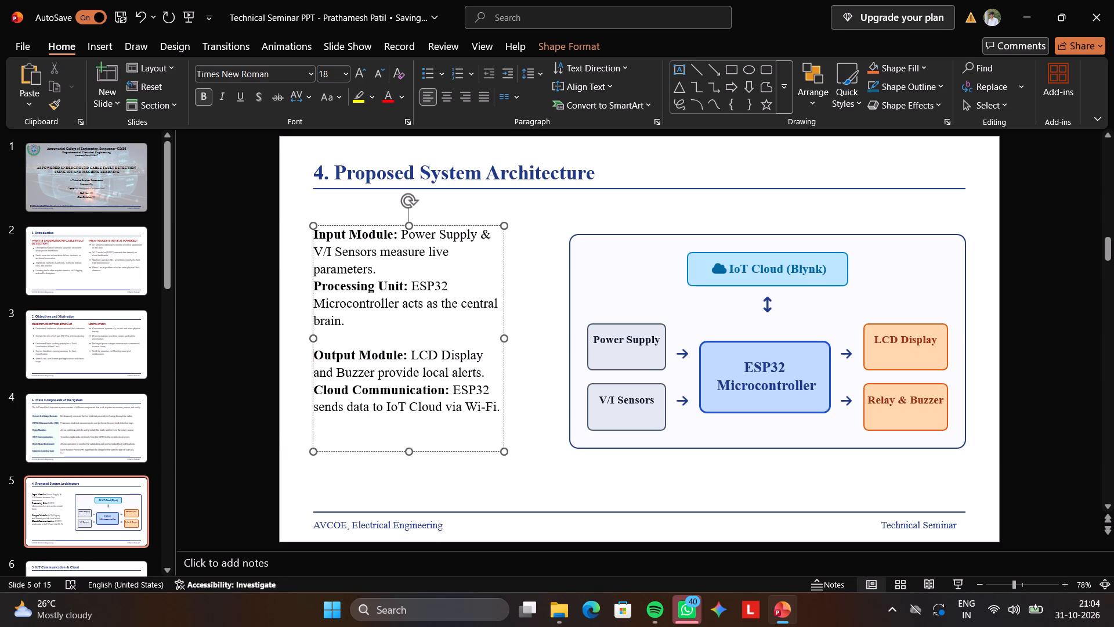
pyautogui.hotkey('ctrl', 'Right')
pyautogui.hotkey('ctrl', 'Right')
pyautogui.hotkey('ctrl', 'Right')
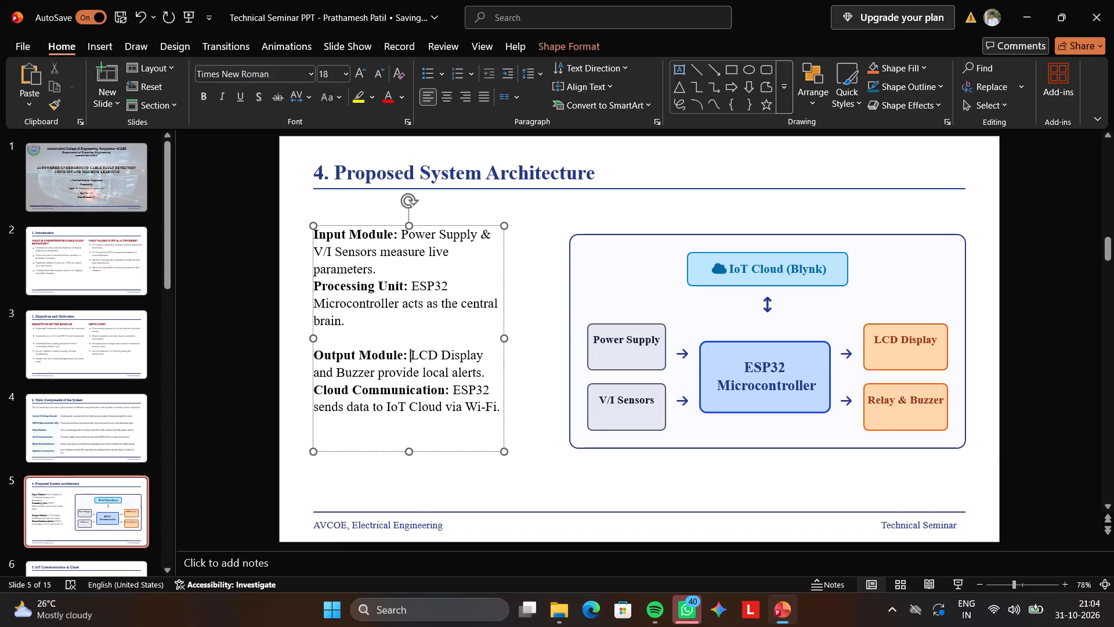
pyautogui.hotkey('ctrl', 'Down')
pyautogui.hotkey('ctrl', 'Right')
pyautogui.hotkey('ctrl', 'Right')
pyautogui.hotkey('ctrl', 'Right')
pyautogui.hotkey('ctrl', 'Right')
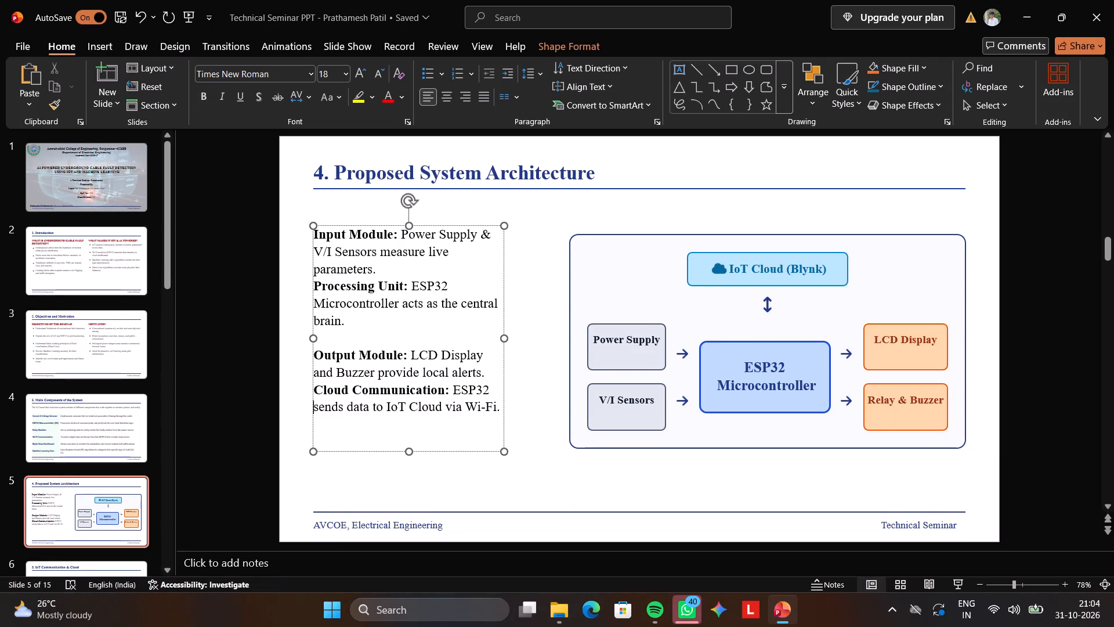
pyautogui.hotkey('ctrl', 'Right')
pyautogui.hotkey('ctrl', 'Up')
pyautogui.press('Right')
pyautogui.hotkey('ctrl', 'Right')
pyautogui.press('Right')
pyautogui.press('Right')
pyautogui.press('Right')
pyautogui.press('Up')
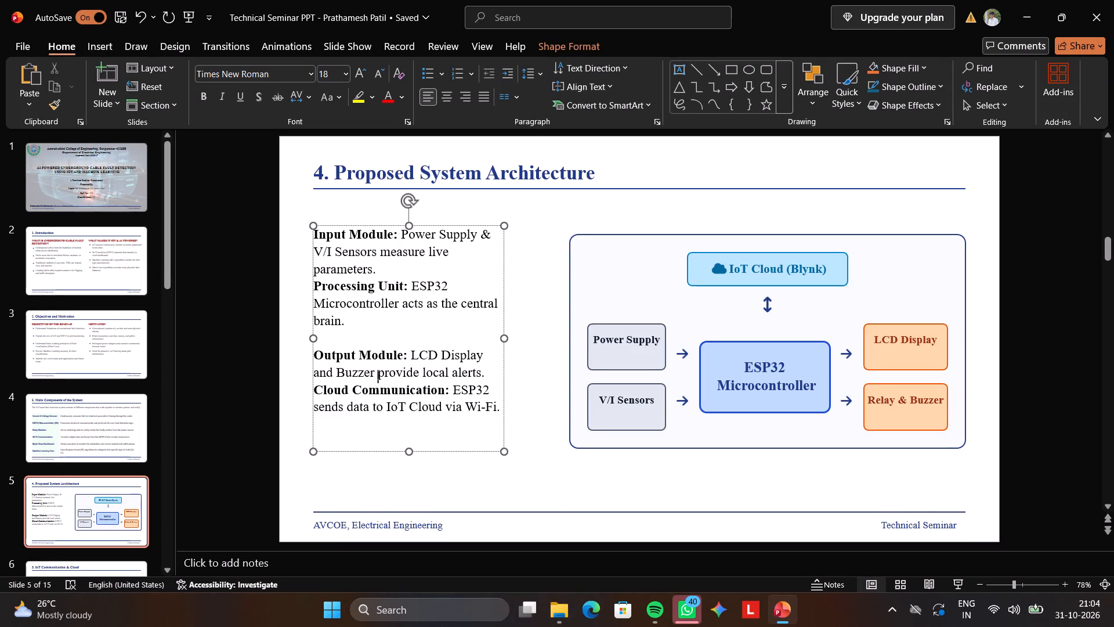
pyautogui.press('Right')
pyautogui.press('Right')
pyautogui.press('Right')
pyautogui.press('Right')
pyautogui.press('Right')
pyautogui.press('Right')
pyautogui.press('Right')
pyautogui.press('Right')
pyautogui.press('Right')
pyautogui.press('Right')
pyautogui.press('Right')
pyautogui.press('Right')
pyautogui.press('Right')
pyautogui.press('Right')
pyautogui.press('Right')
pyautogui.press('Right')
pyautogui.press('Right')
pyautogui.press('Right')
pyautogui.press('Right')
pyautogui.press('Right')
pyautogui.press('Right')
pyautogui.press('Return')
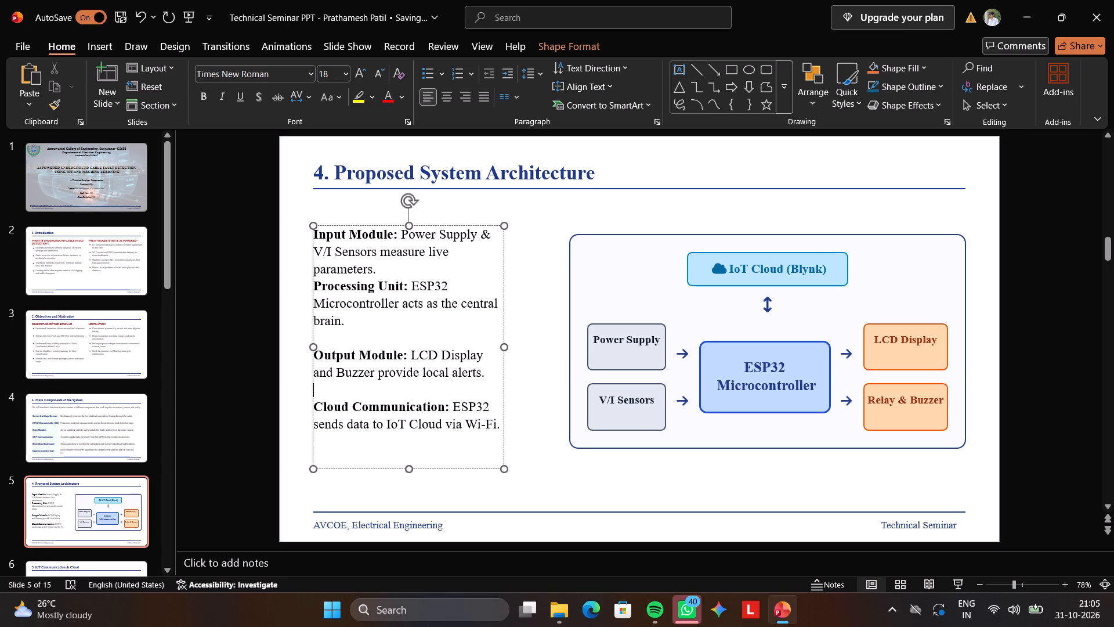
# Insert a line break after "parameters" to separate the Input Module paragraph from the Processing Unit paragraph.
pyautogui.press('Up')
pyautogui.press('Up')
pyautogui.press('Up')
pyautogui.press('Up')
pyautogui.press('Up')
pyautogui.press('Up')
pyautogui.press('Up')
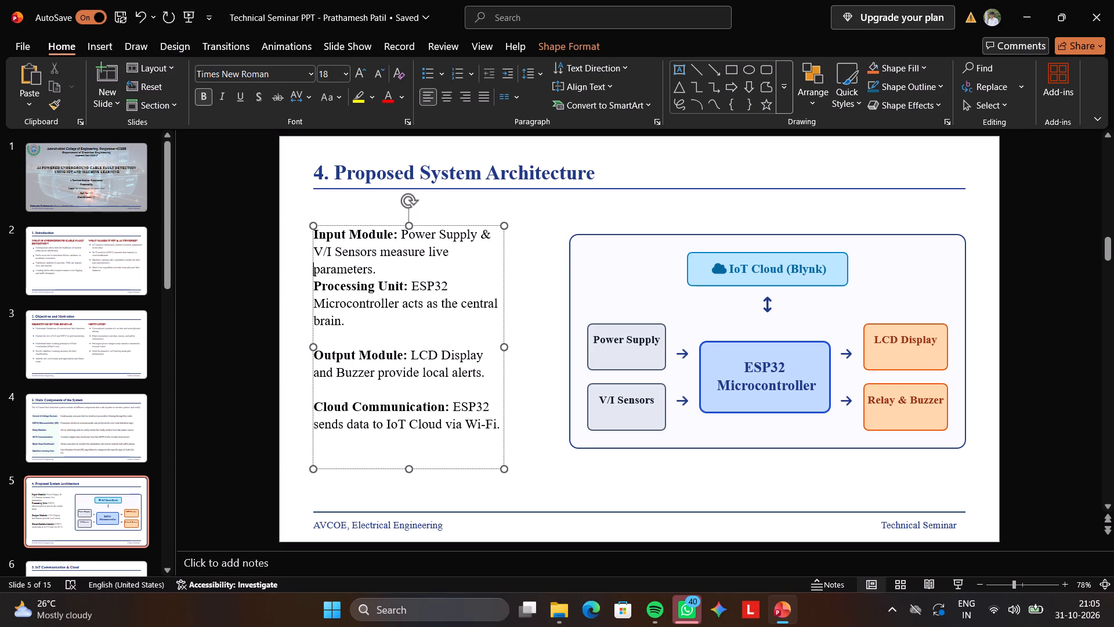
pyautogui.press('Right')
pyautogui.press('Right')
pyautogui.press('Right')
pyautogui.press('Right')
pyautogui.press('Right')
pyautogui.press('Right')
pyautogui.press('Right')
pyautogui.press('Right')
pyautogui.press('Right')
pyautogui.press('Right')
pyautogui.press('Return')
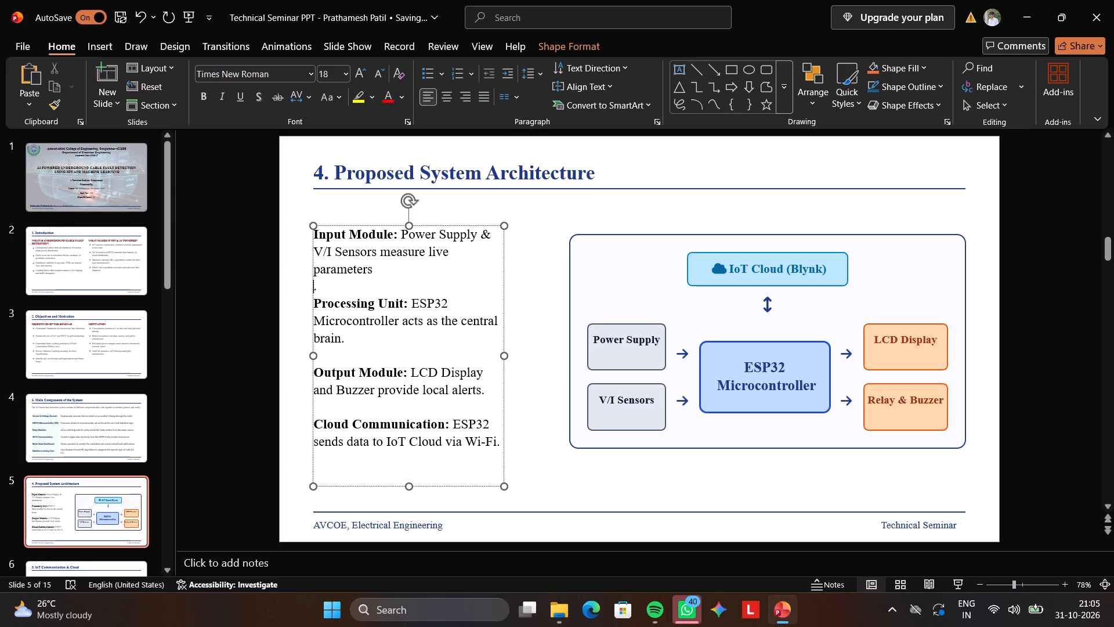
# Apply round bullets to all the text in the combined module text box.
pyautogui.tripleClick(480, 470)
pyautogui.hotkey('ctrl', 'a')
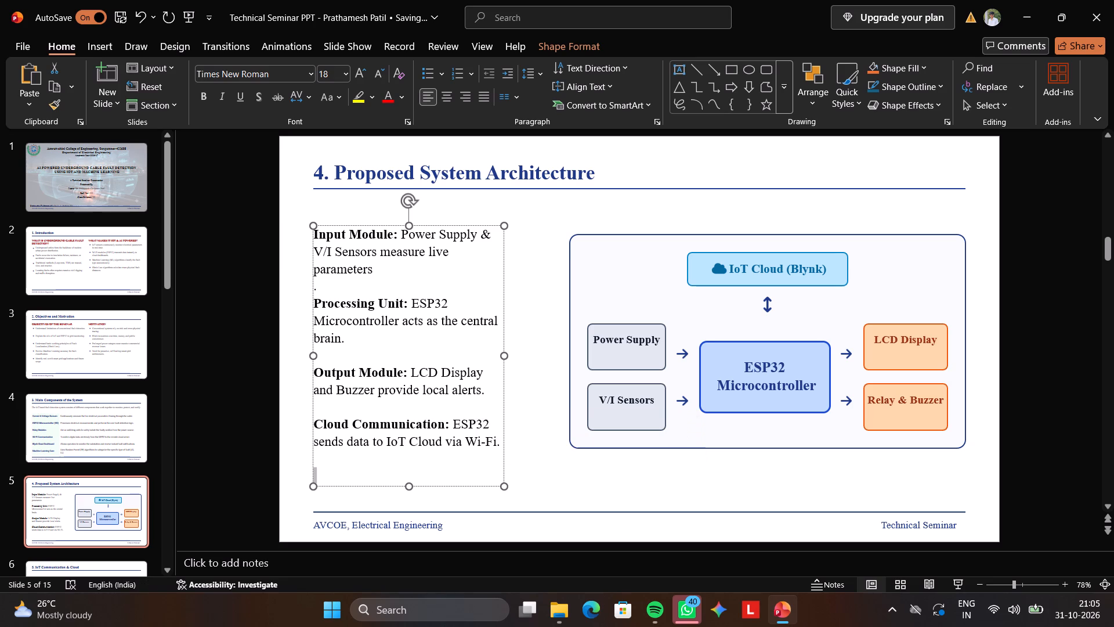
pyautogui.click(432, 82)
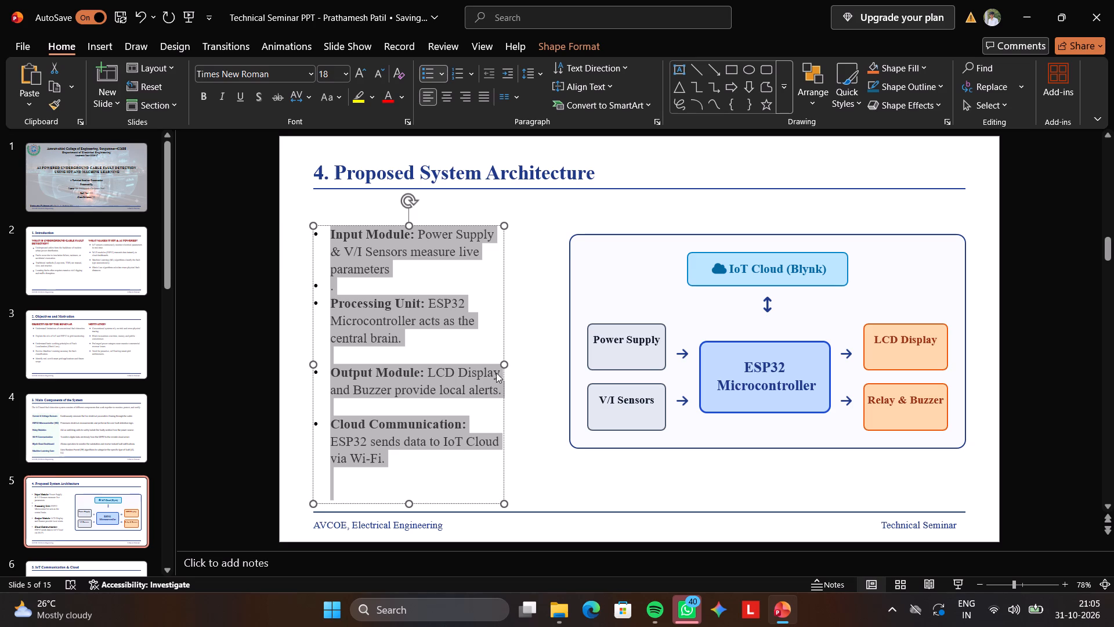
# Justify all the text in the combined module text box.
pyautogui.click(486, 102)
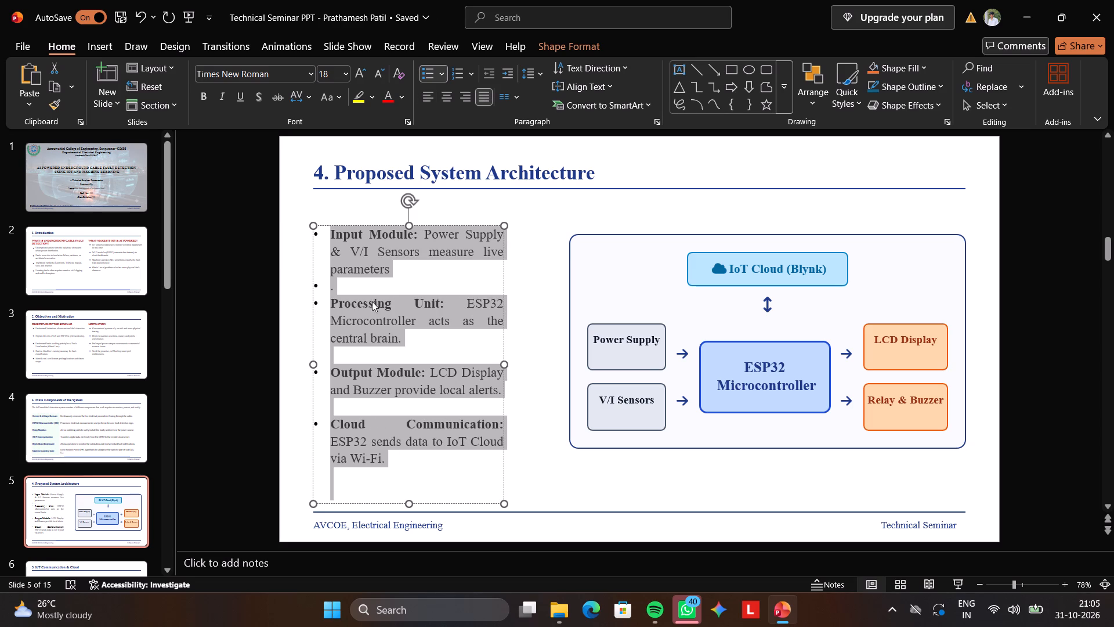
# Remove the stray full stop and its bullet from the line below the Input Module paragraph, keeping that line blank.
pyautogui.click(359, 287)
pyautogui.press('BackSpace')
pyautogui.press('BackSpace')
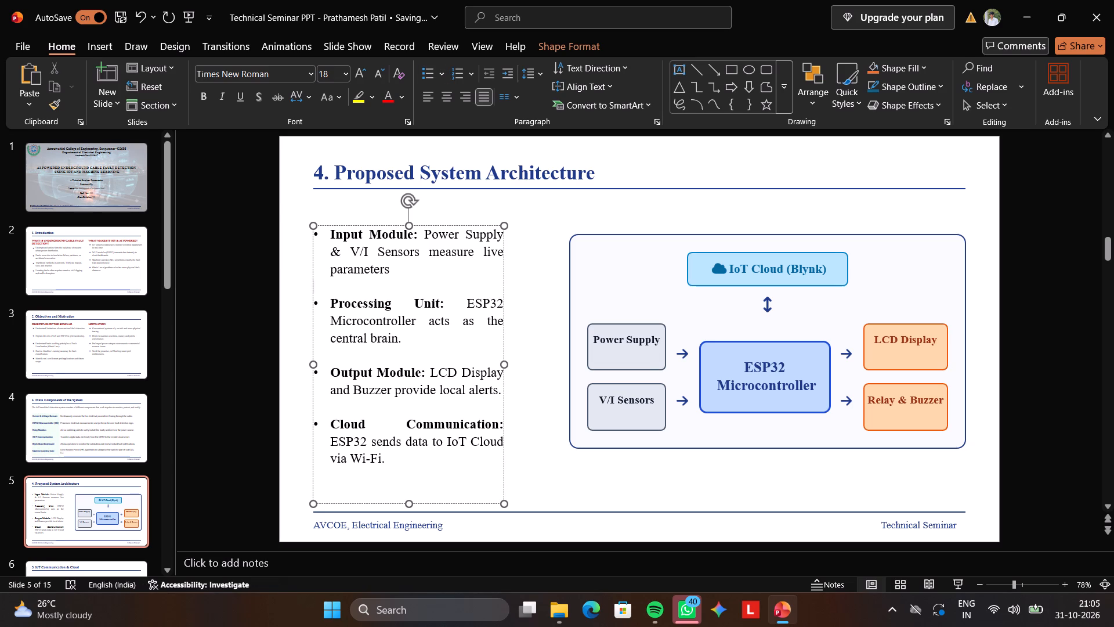
# Widen the combined module text box slightly toward the diagram so "sends data to IoT Cloud via Wi-Fi." fits on one line.
pyautogui.moveTo(502, 363); pyautogui.dragTo(505, 363)
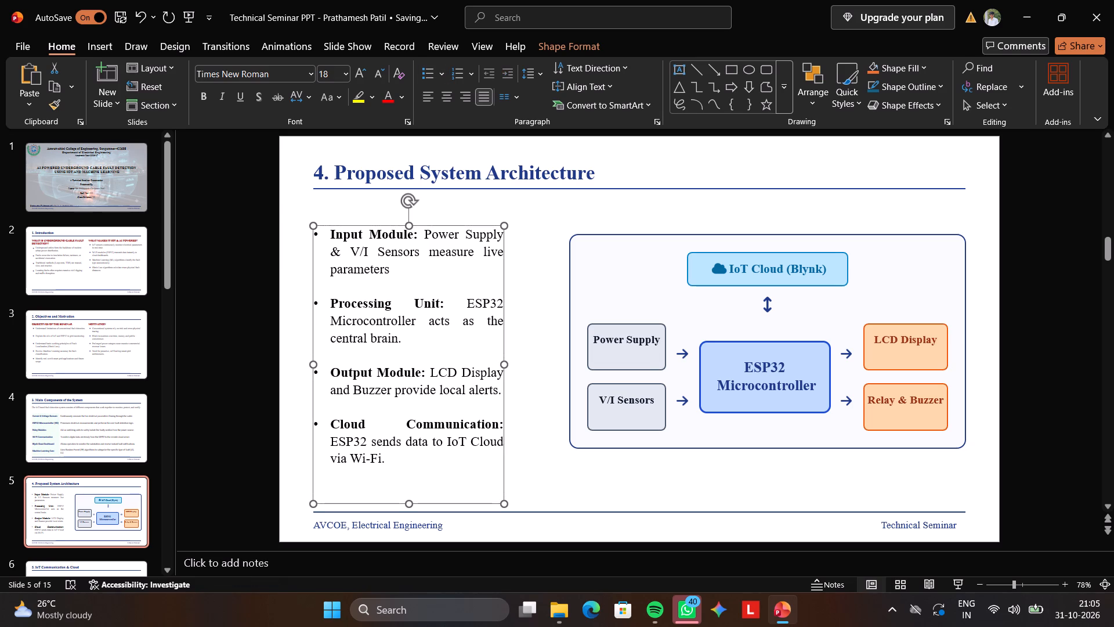
pyautogui.moveTo(505, 363); pyautogui.dragTo(517, 362)
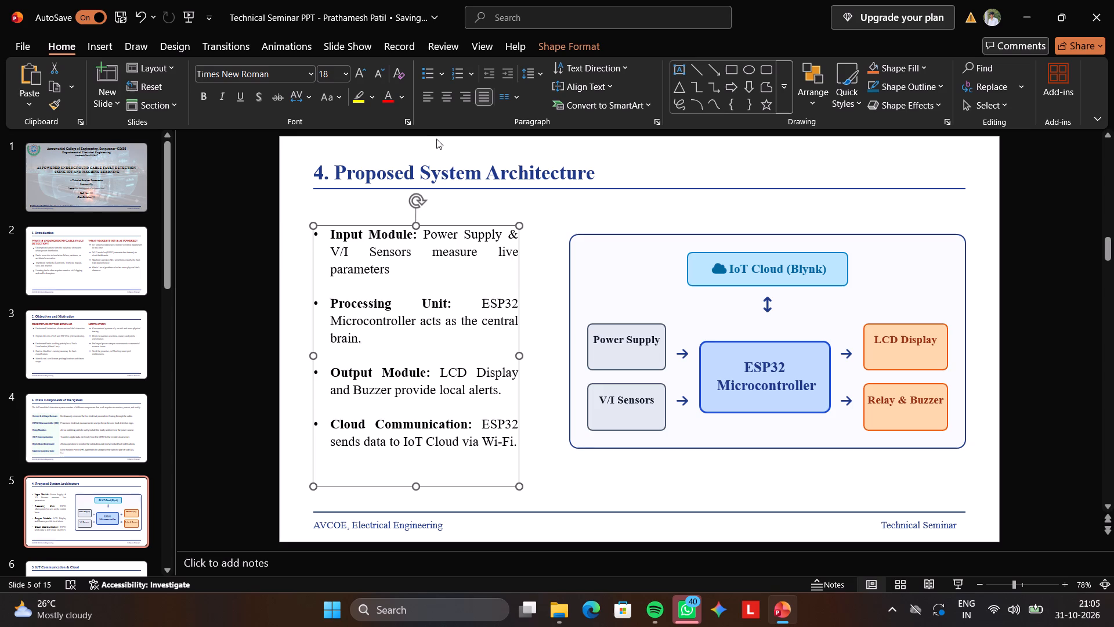
# Left-align the text in the combined module text box.
pyautogui.click(426, 100)
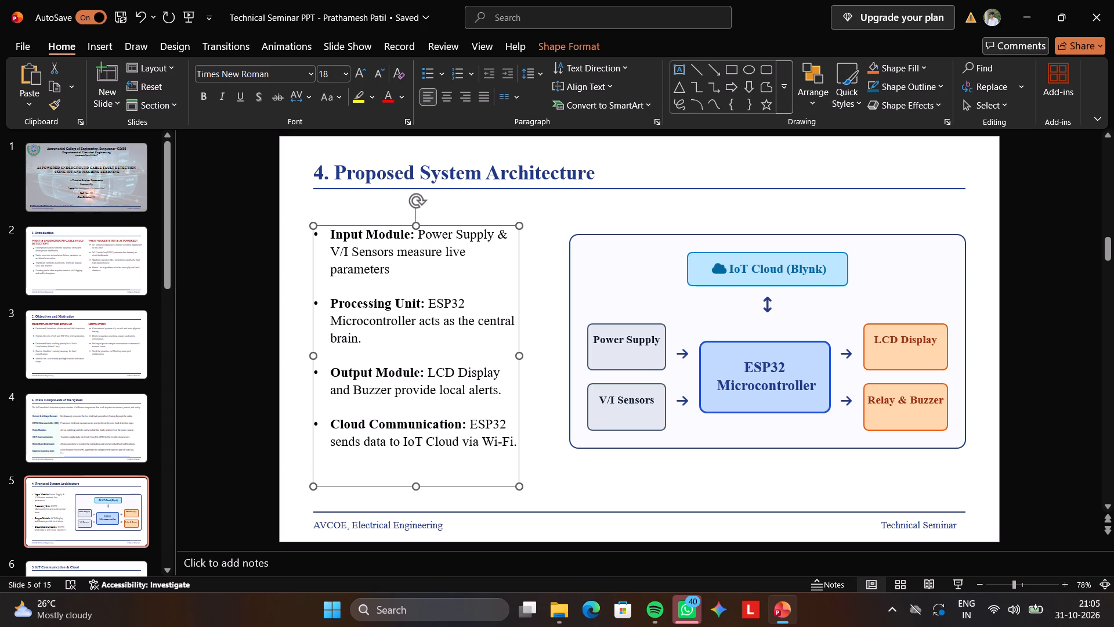
# Enlarge the diagram's outer frame, extending it sideways toward the module text and down toward the footer line.
pyautogui.click(619, 298)
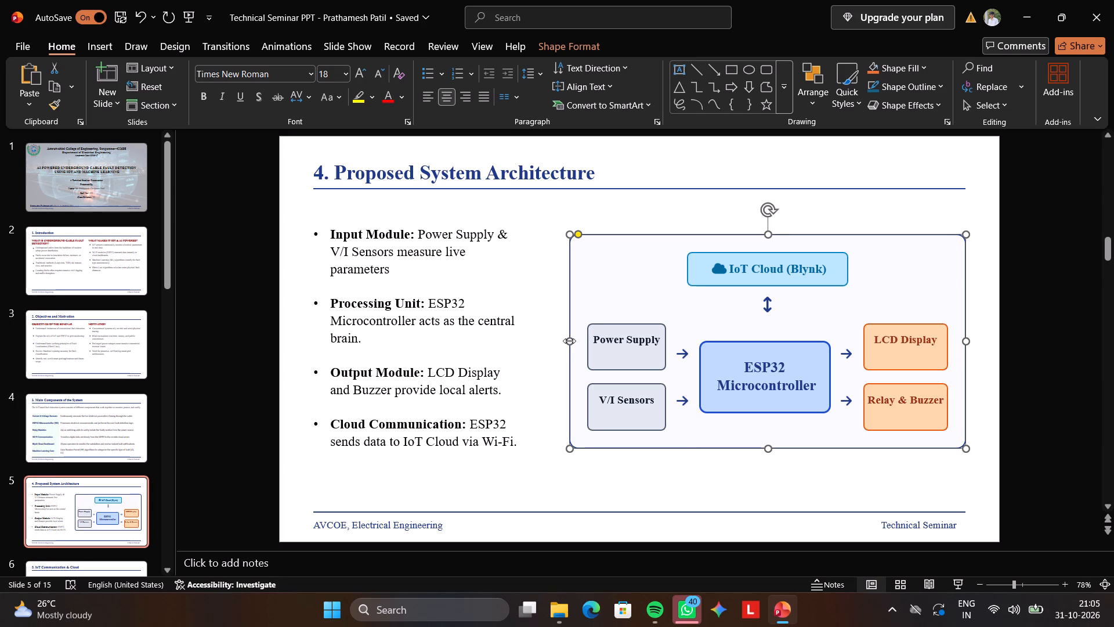
pyautogui.moveTo(569, 341); pyautogui.dragTo(535, 345)
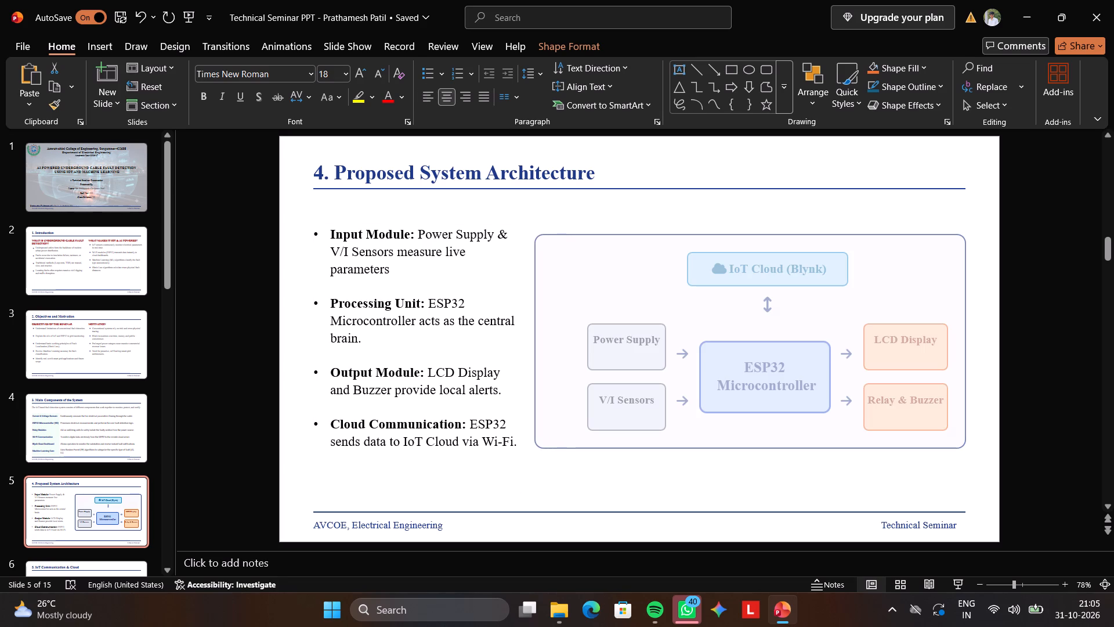
pyautogui.moveTo(535, 345); pyautogui.dragTo(527, 348)
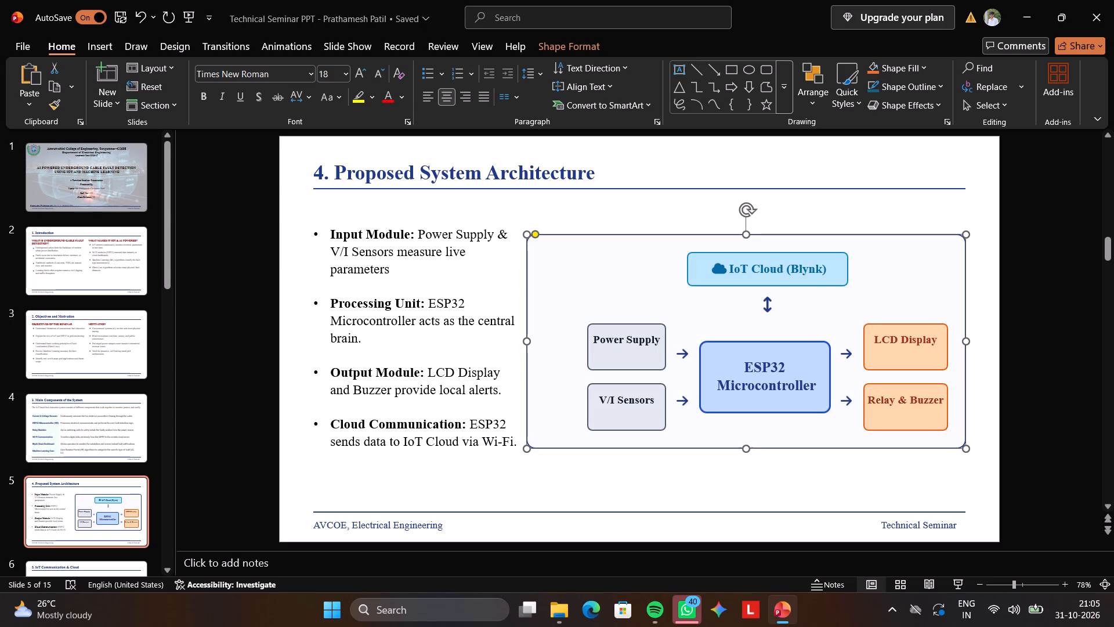
pyautogui.moveTo(748, 451); pyautogui.dragTo(751, 471)
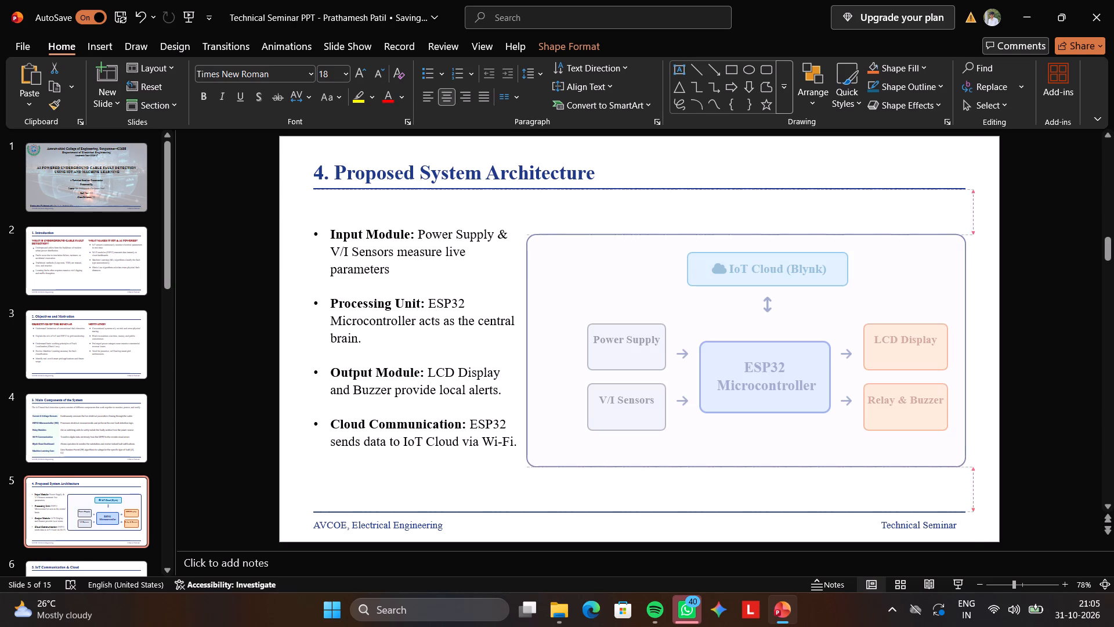
pyautogui.moveTo(751, 471); pyautogui.dragTo(755, 490)
# Shift the enlarged frame upward so it surrounds the diagram between the title line and the footer line.
pyautogui.moveTo(771, 463); pyautogui.dragTo(768, 444)
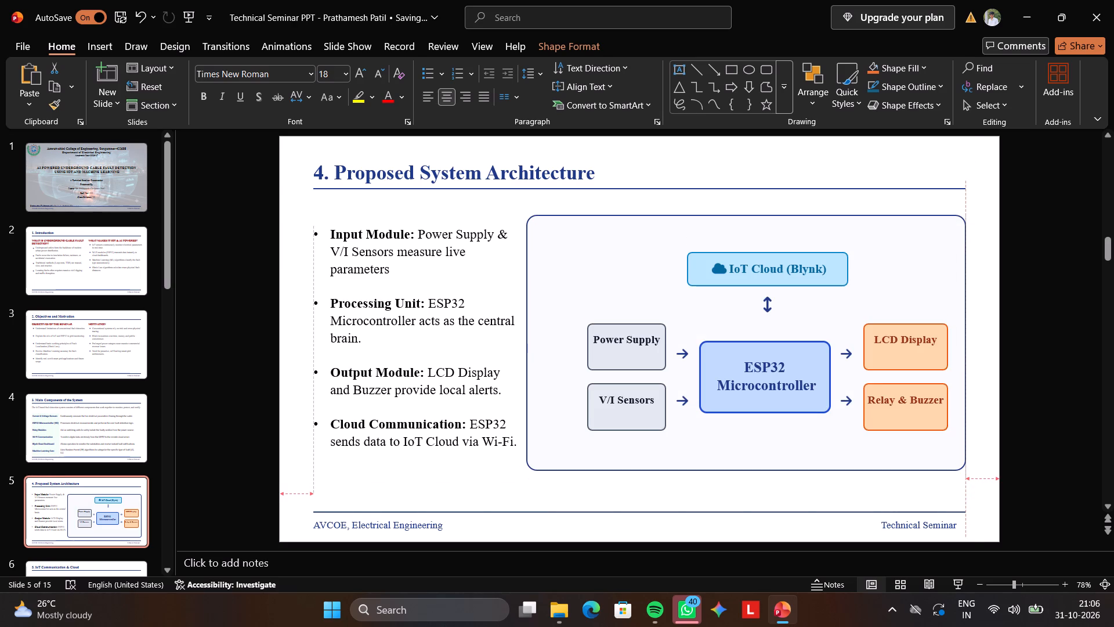
pyautogui.moveTo(768, 444); pyautogui.dragTo(769, 439)
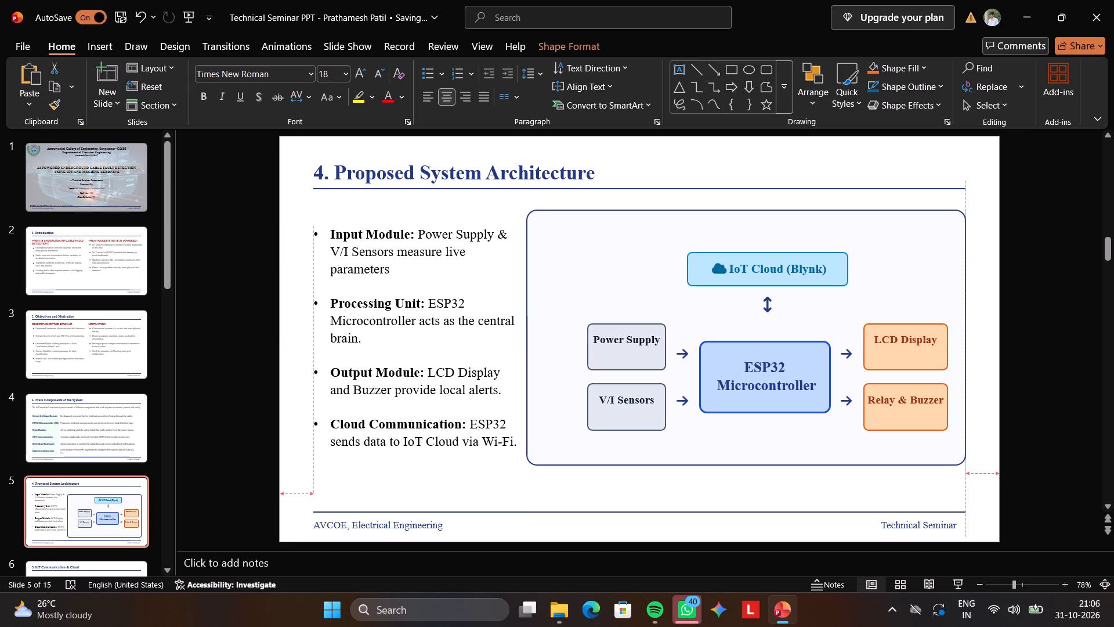
pyautogui.moveTo(769, 439); pyautogui.dragTo(768, 442)
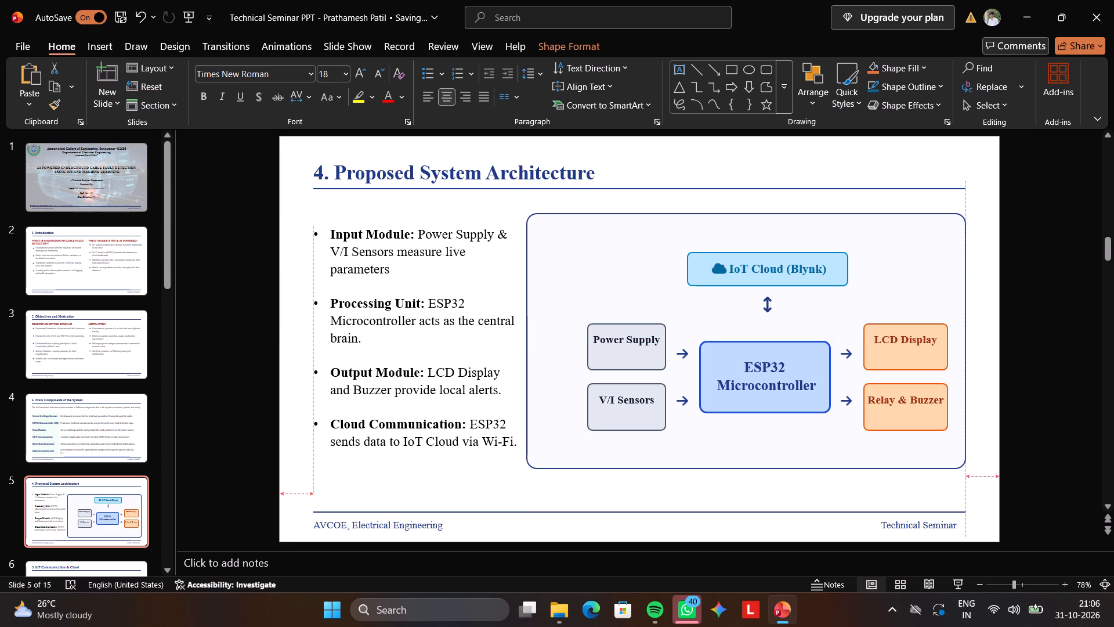
pyautogui.moveTo(768, 442); pyautogui.dragTo(768, 442)
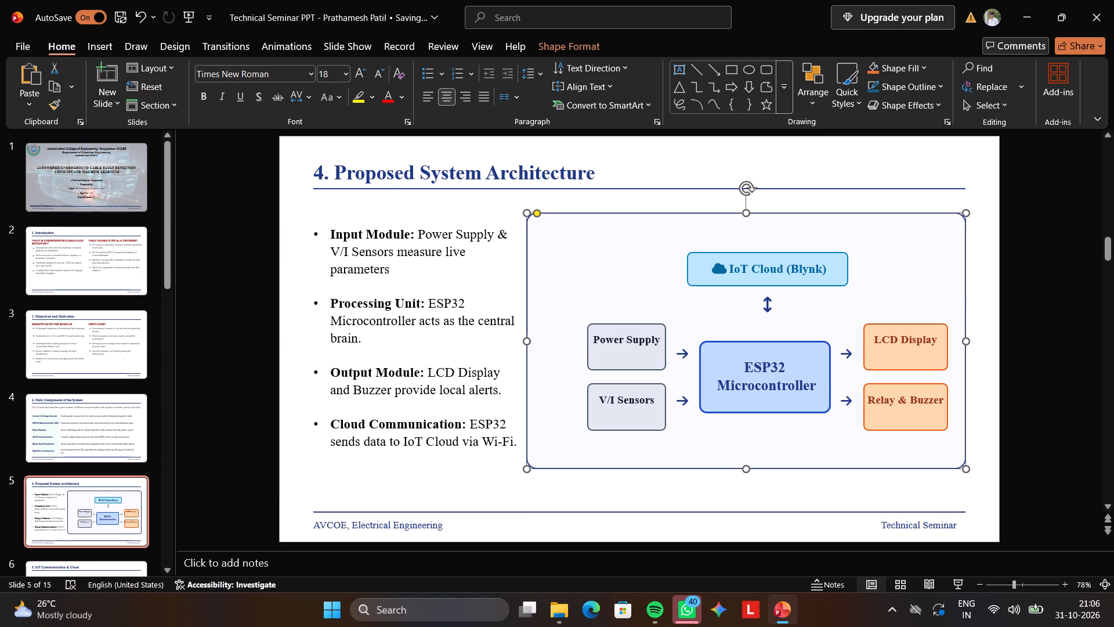
pyautogui.doubleClick(656, 354)
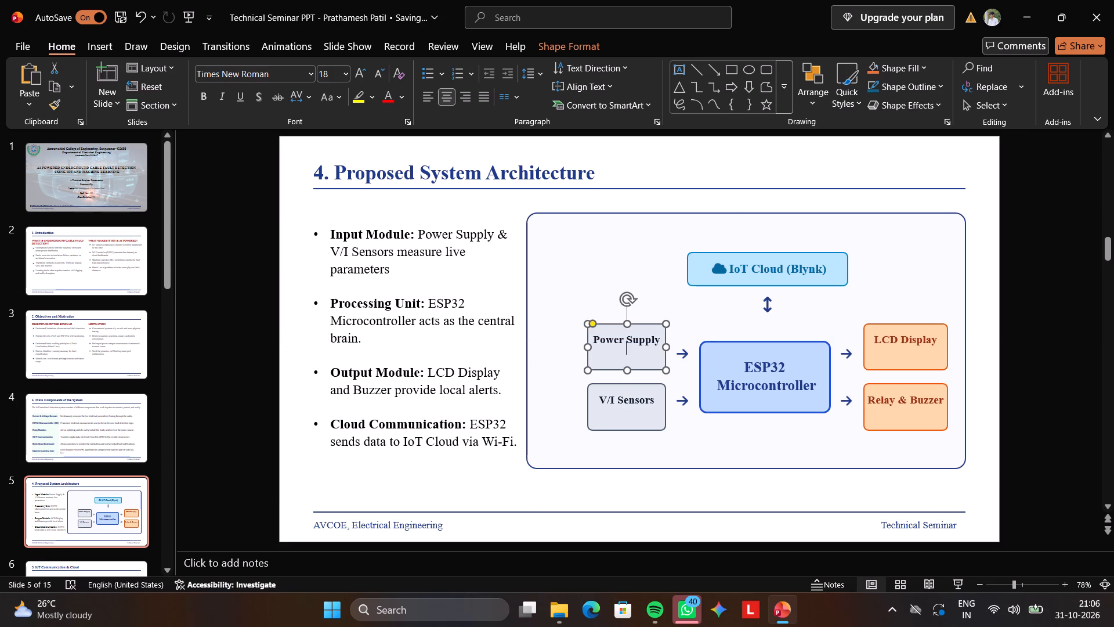
pyautogui.moveTo(942, 448); pyautogui.dragTo(979, 470)
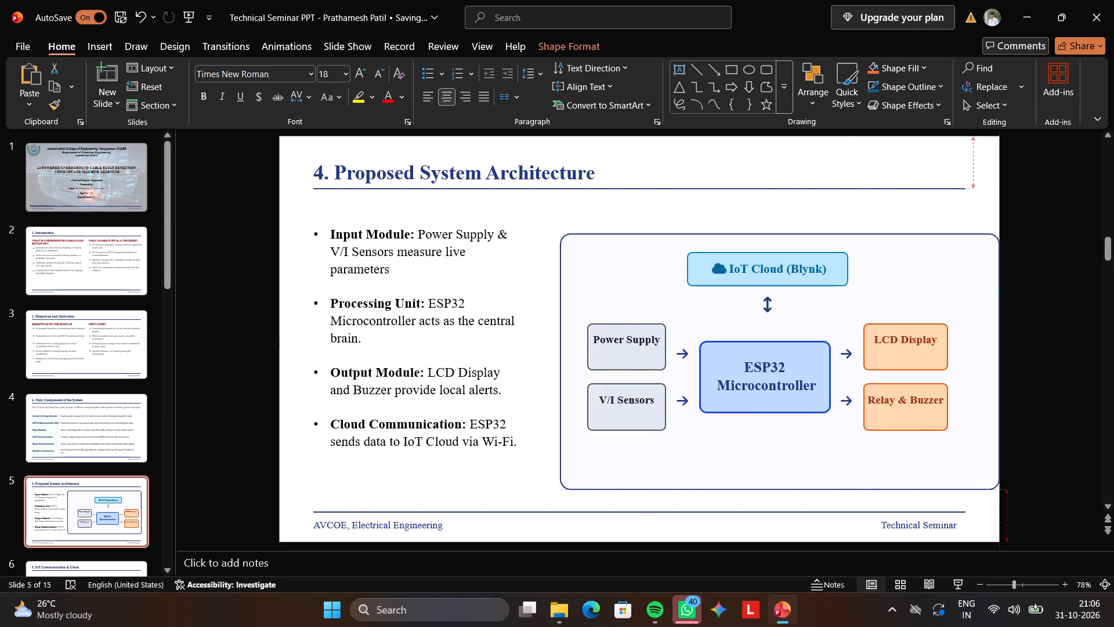
pyautogui.moveTo(979, 470); pyautogui.dragTo(950, 453)
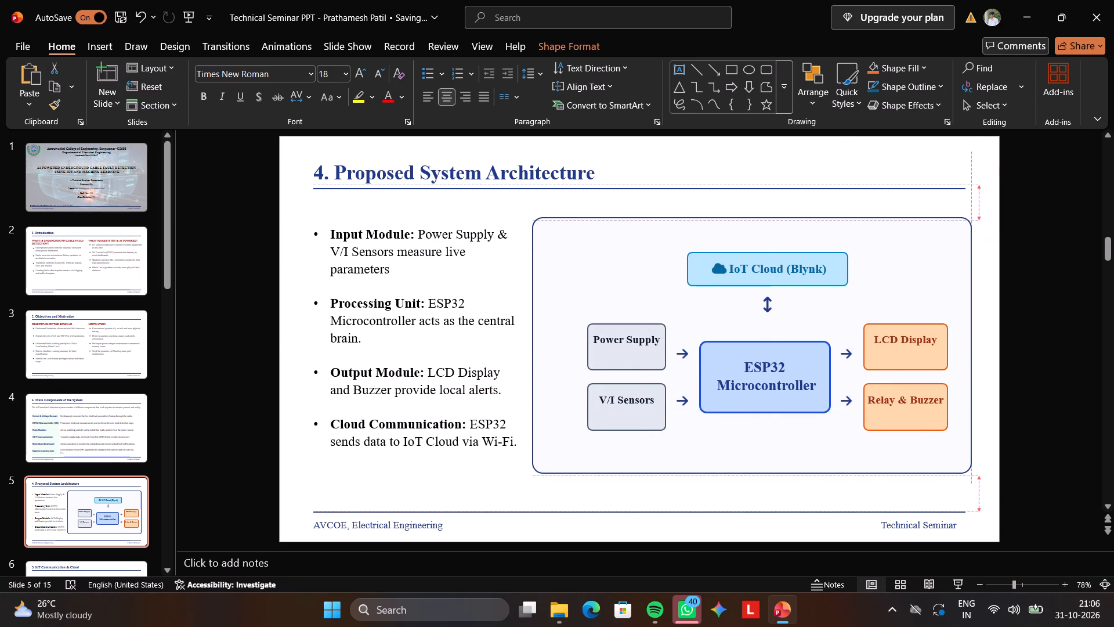
pyautogui.moveTo(950, 453); pyautogui.dragTo(949, 452)
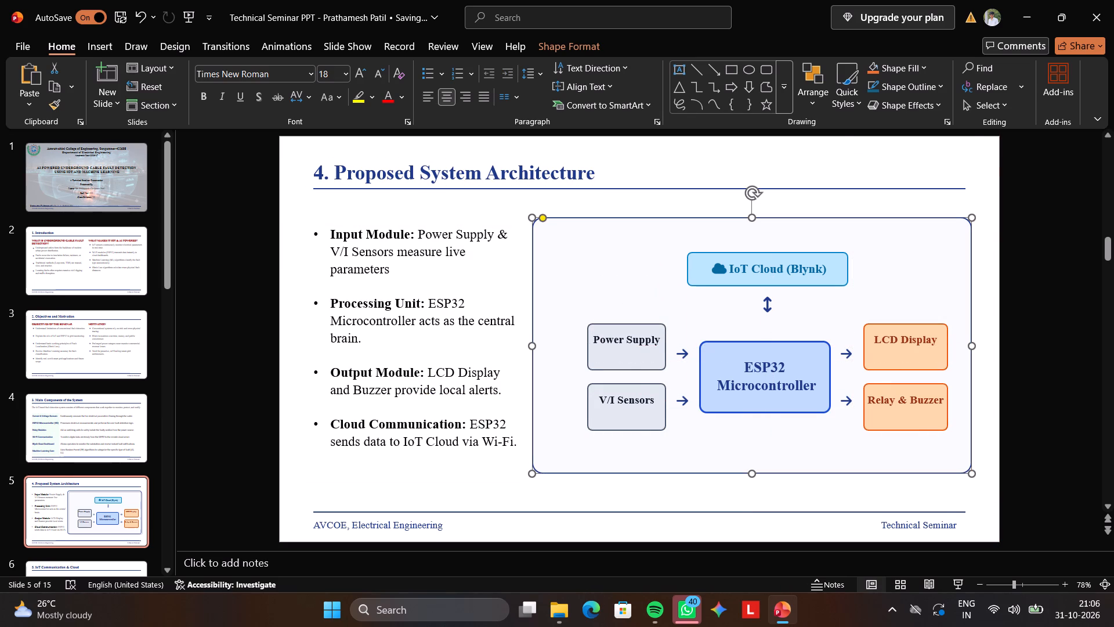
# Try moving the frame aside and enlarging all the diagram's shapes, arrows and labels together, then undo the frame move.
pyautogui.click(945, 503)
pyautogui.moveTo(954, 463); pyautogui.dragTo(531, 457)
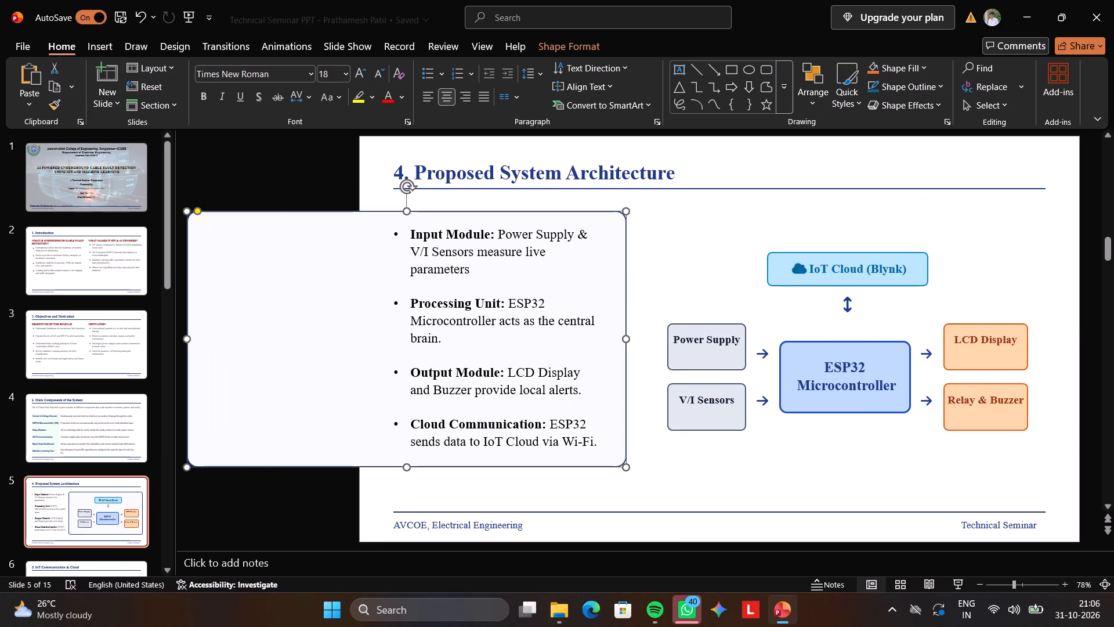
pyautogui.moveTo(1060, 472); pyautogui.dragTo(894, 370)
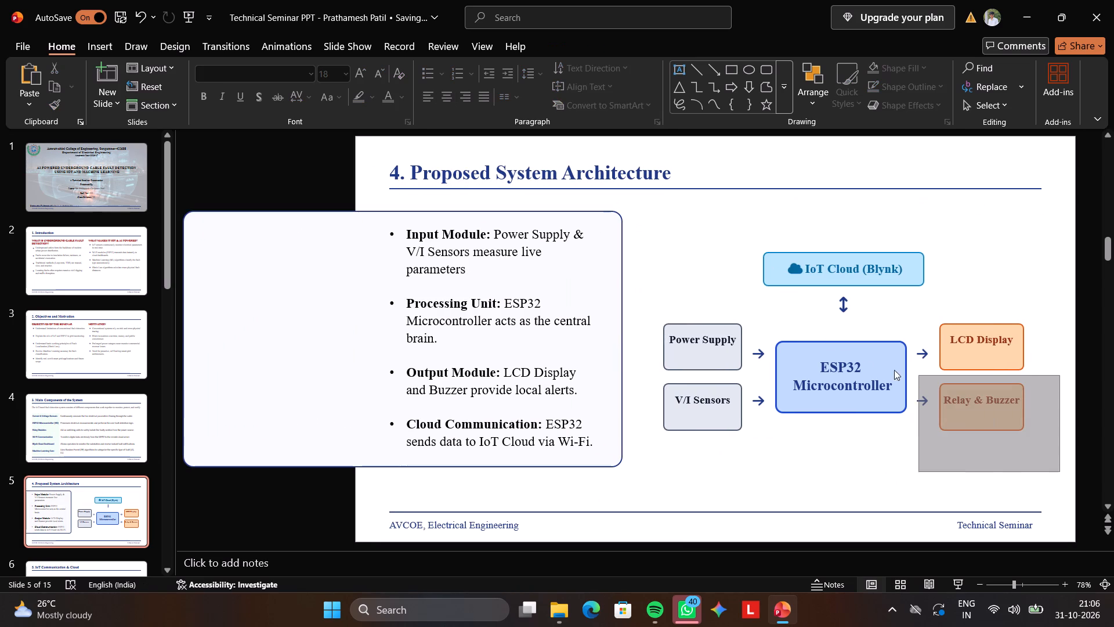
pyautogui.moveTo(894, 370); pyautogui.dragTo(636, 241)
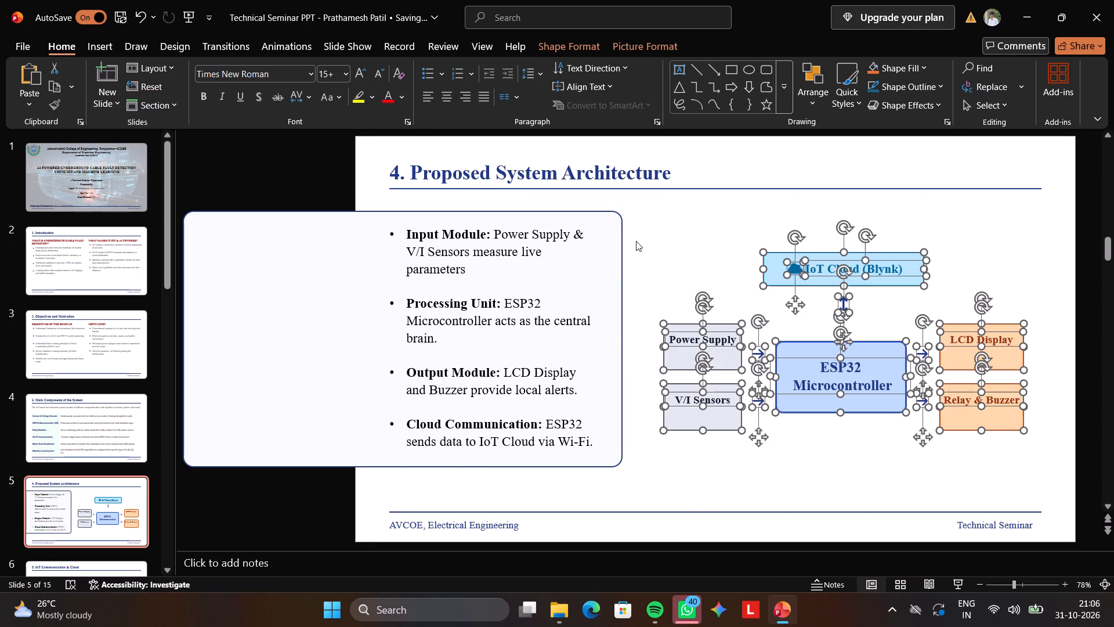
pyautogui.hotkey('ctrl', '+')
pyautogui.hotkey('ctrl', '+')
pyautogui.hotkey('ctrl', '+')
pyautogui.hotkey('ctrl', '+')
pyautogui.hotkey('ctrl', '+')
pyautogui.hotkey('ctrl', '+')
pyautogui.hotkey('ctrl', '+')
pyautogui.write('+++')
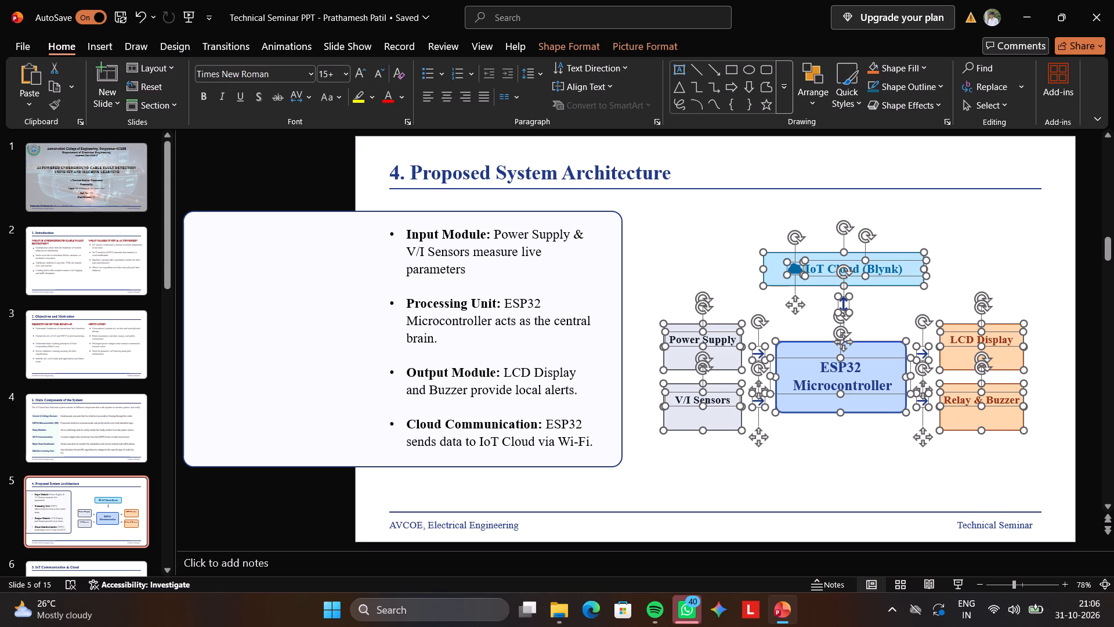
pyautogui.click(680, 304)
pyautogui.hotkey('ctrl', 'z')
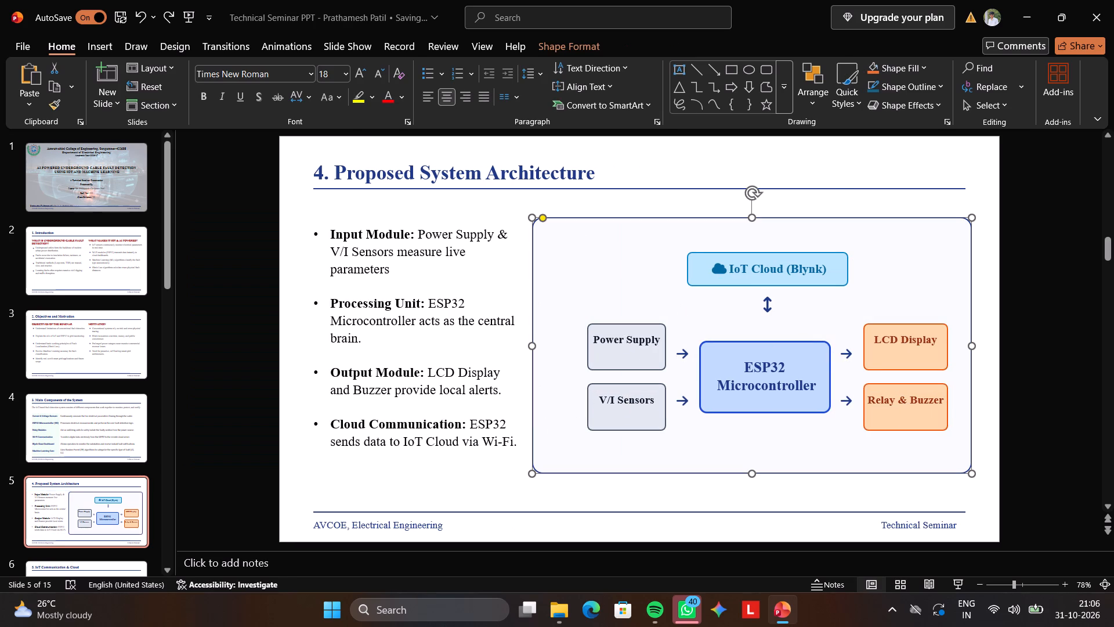
# Move the Power Supply box shape toward the module text, close to the frame's edge.
pyautogui.click(780, 392)
pyautogui.click(649, 355)
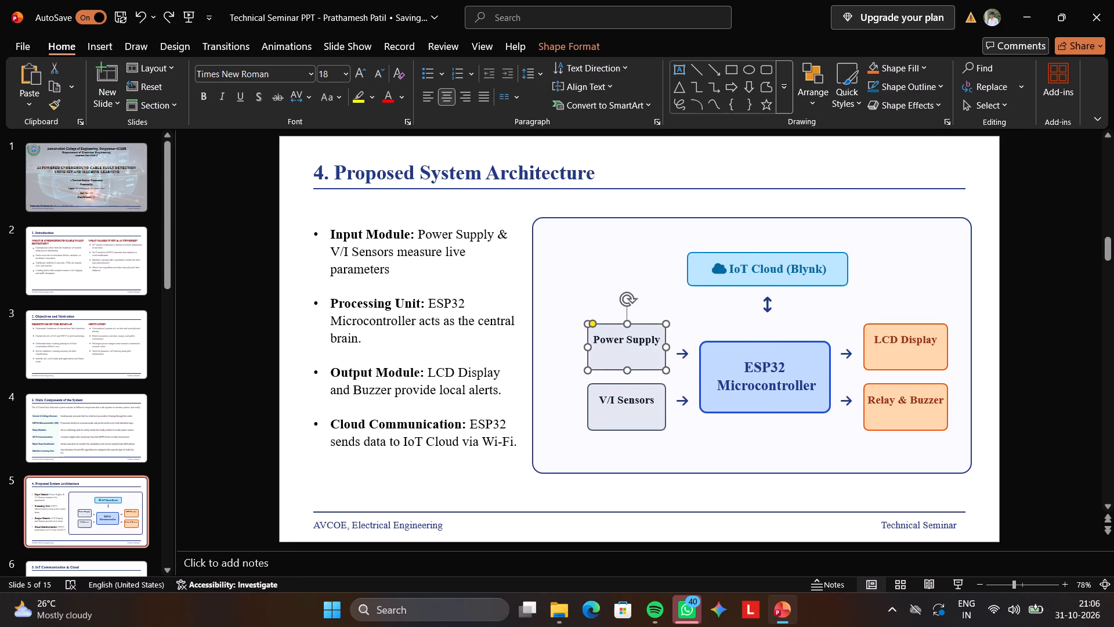
pyautogui.click(649, 355)
pyautogui.moveTo(649, 355); pyautogui.dragTo(634, 352)
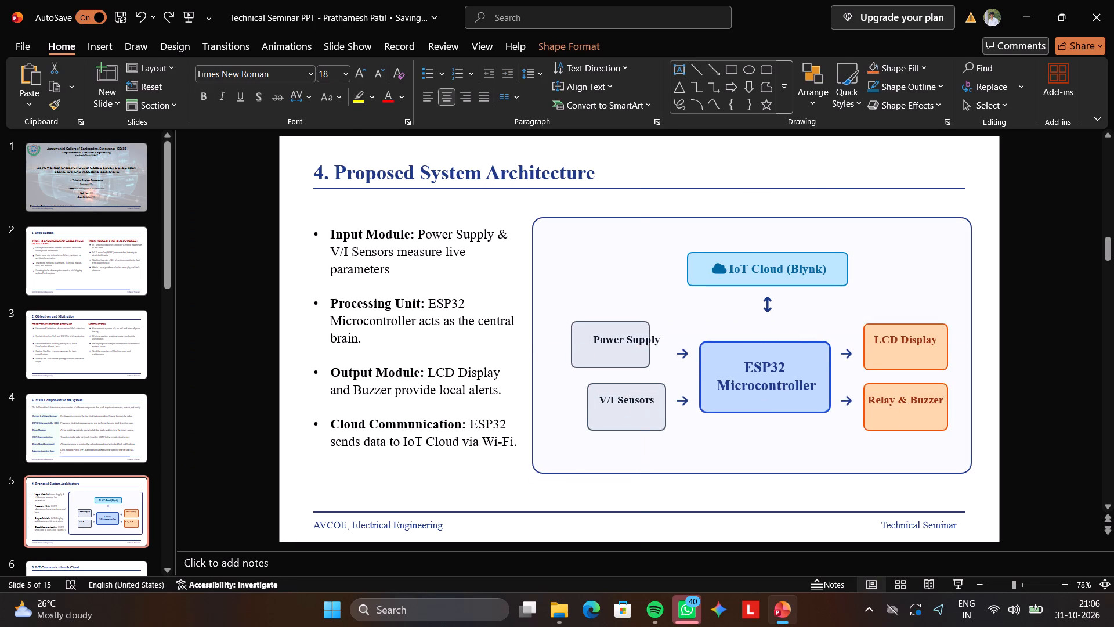
pyautogui.moveTo(634, 352); pyautogui.dragTo(618, 353)
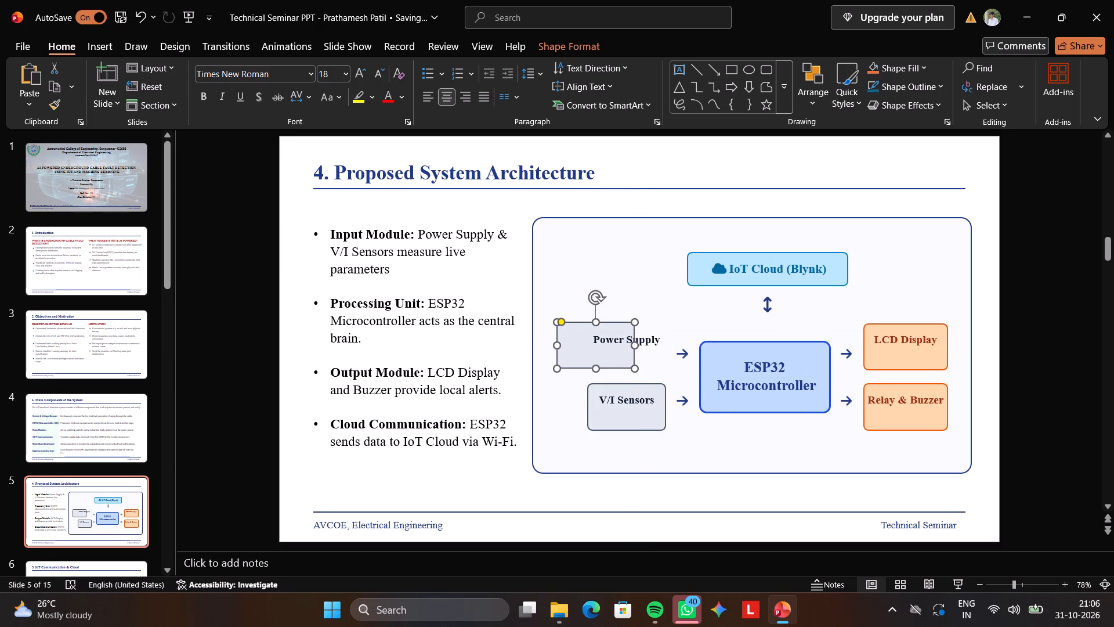
# Move the V/I Sensors box shape toward the module text, aligned directly below the Power Supply box.
pyautogui.doubleClick(617, 395)
pyautogui.click(615, 410)
pyautogui.moveTo(615, 410); pyautogui.dragTo(596, 411)
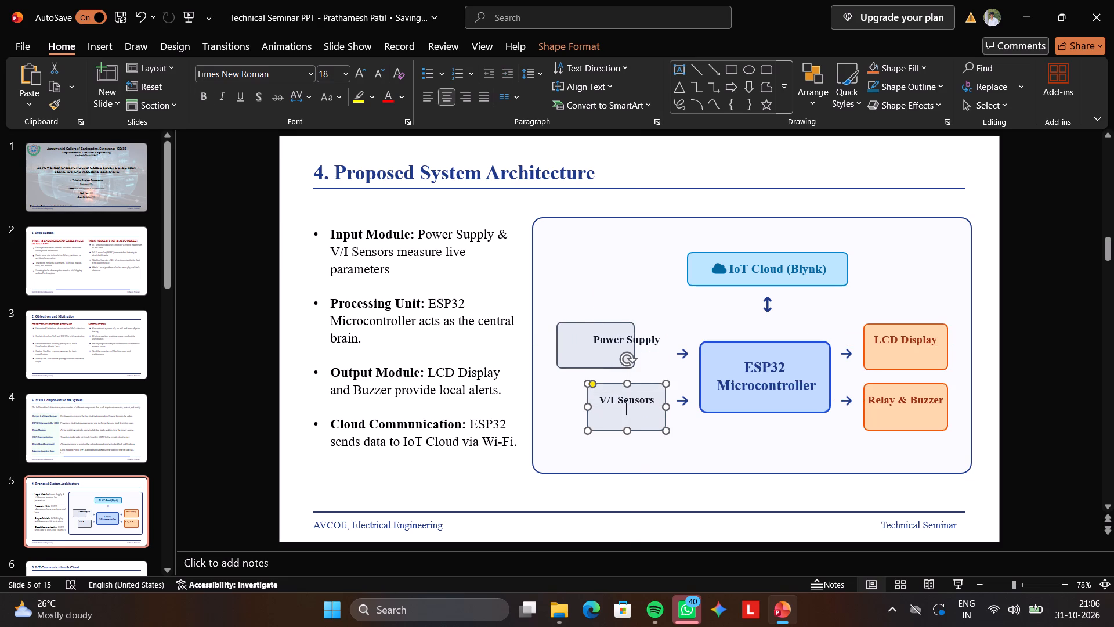
pyautogui.moveTo(596, 411); pyautogui.dragTo(595, 411)
pyautogui.moveTo(595, 411); pyautogui.dragTo(564, 411)
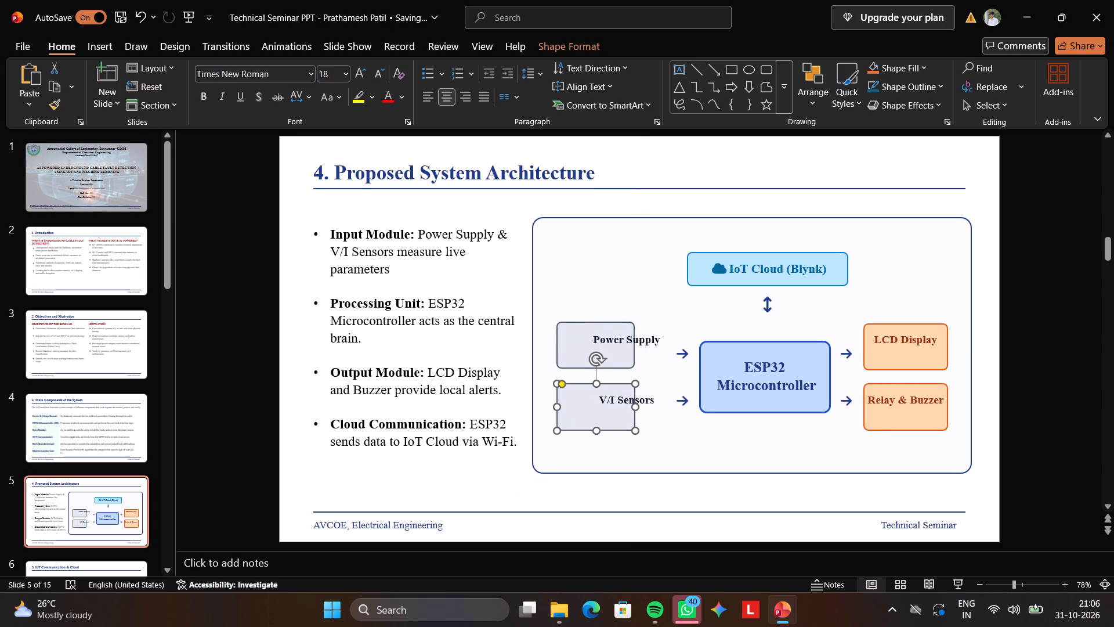
# Shift the ESP32 Microcontroller box slightly toward the input boxes and centre its label inside it.
pyautogui.click(803, 376)
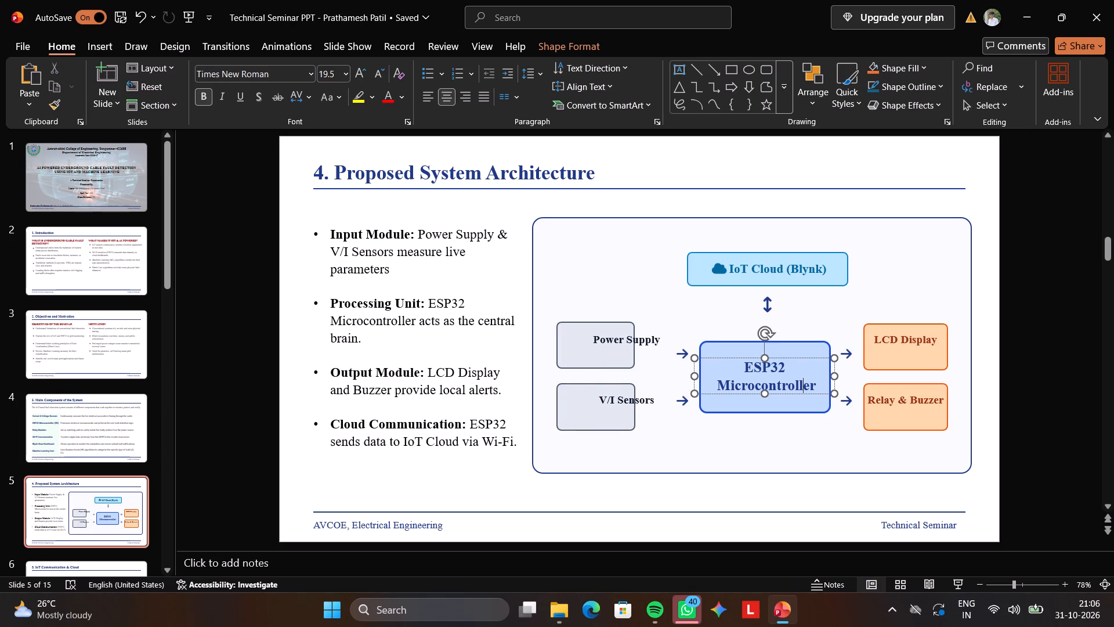
pyautogui.moveTo(807, 349); pyautogui.dragTo(789, 350)
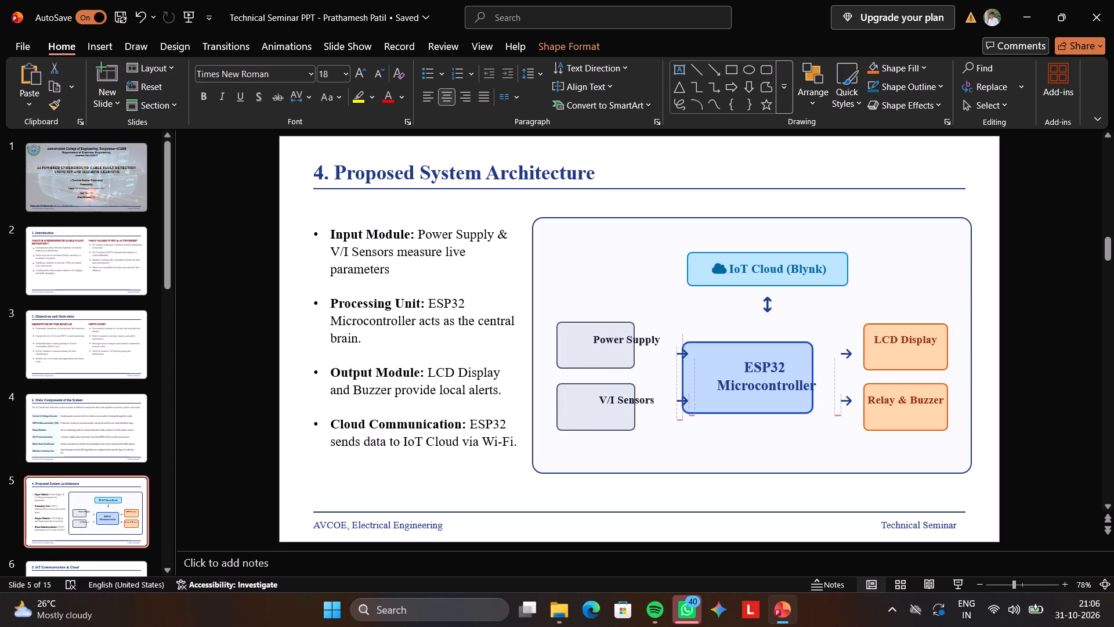
pyautogui.moveTo(789, 350); pyautogui.dragTo(791, 350)
pyautogui.click(776, 379)
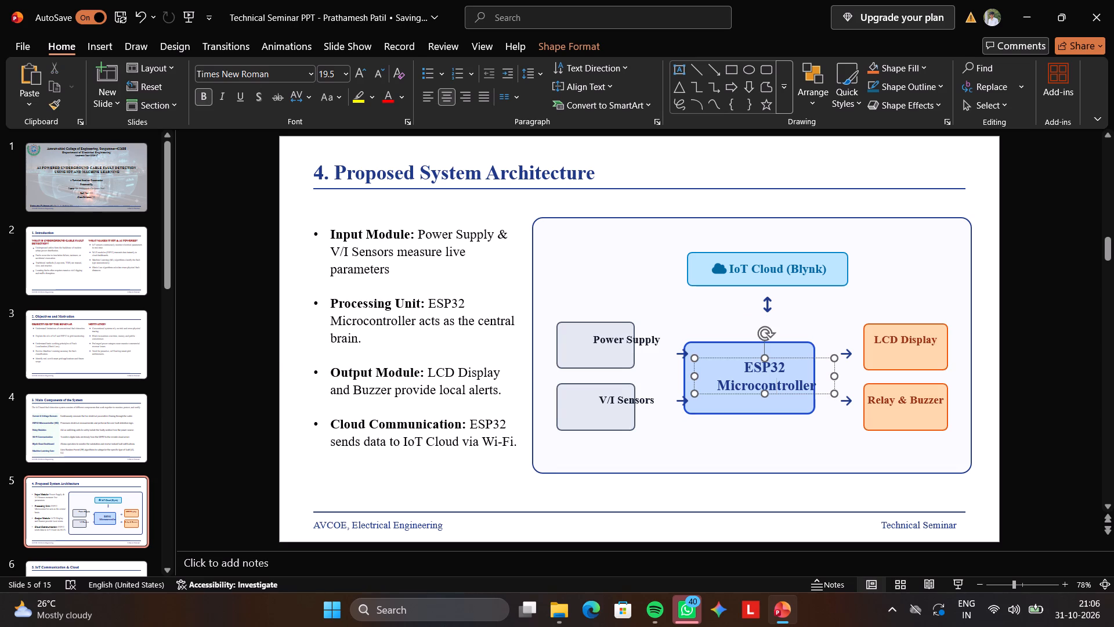
pyautogui.moveTo(826, 377); pyautogui.dragTo(817, 377)
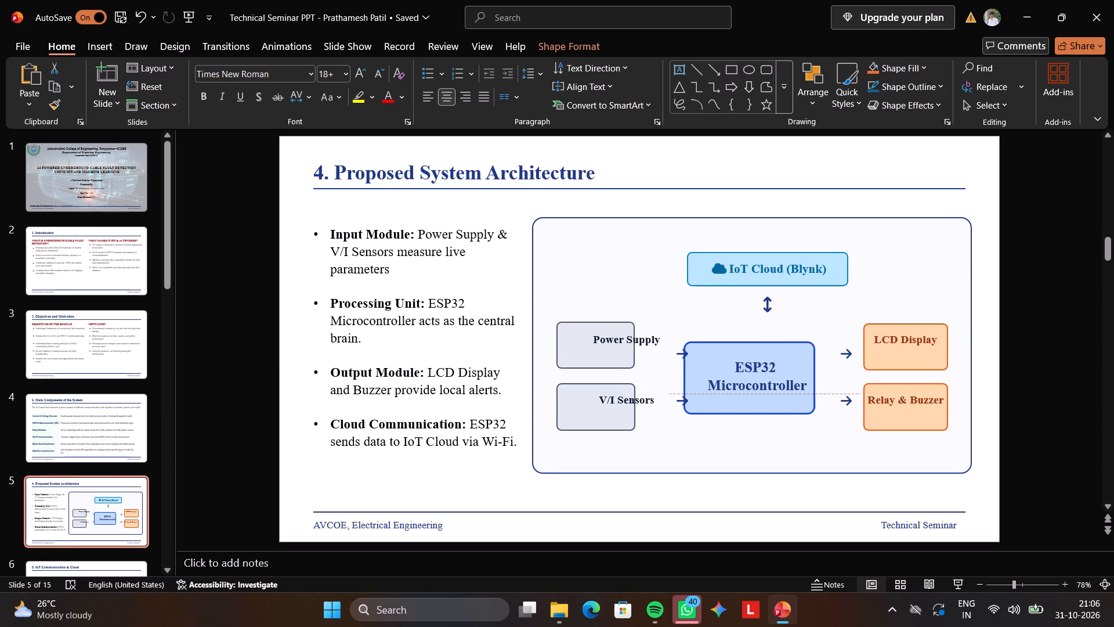
pyautogui.moveTo(817, 377); pyautogui.dragTo(809, 377)
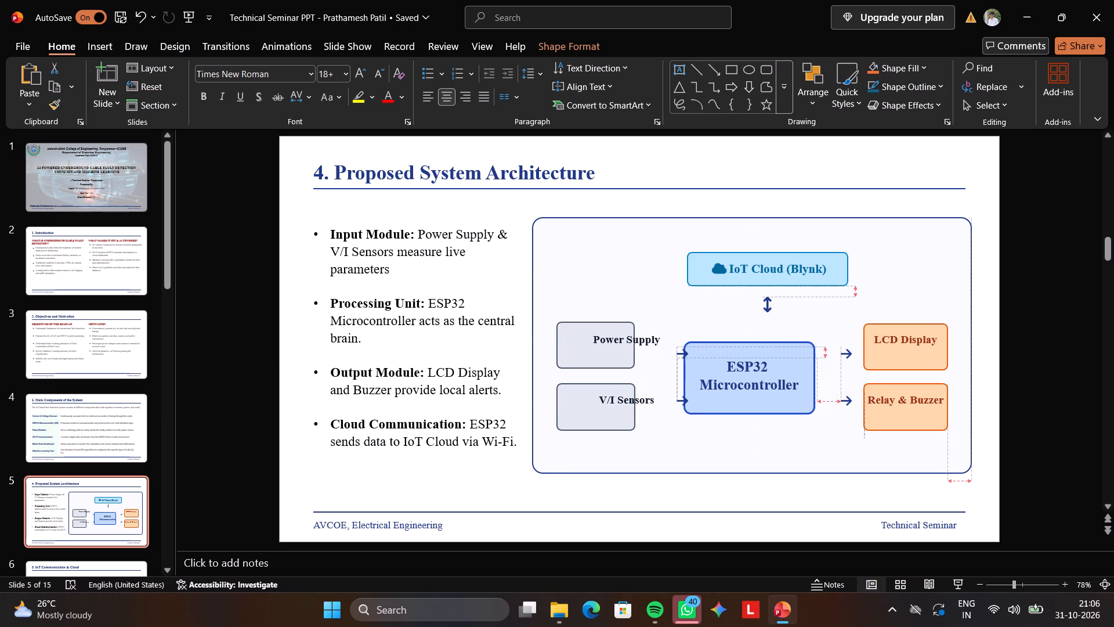
pyautogui.moveTo(809, 377); pyautogui.dragTo(811, 377)
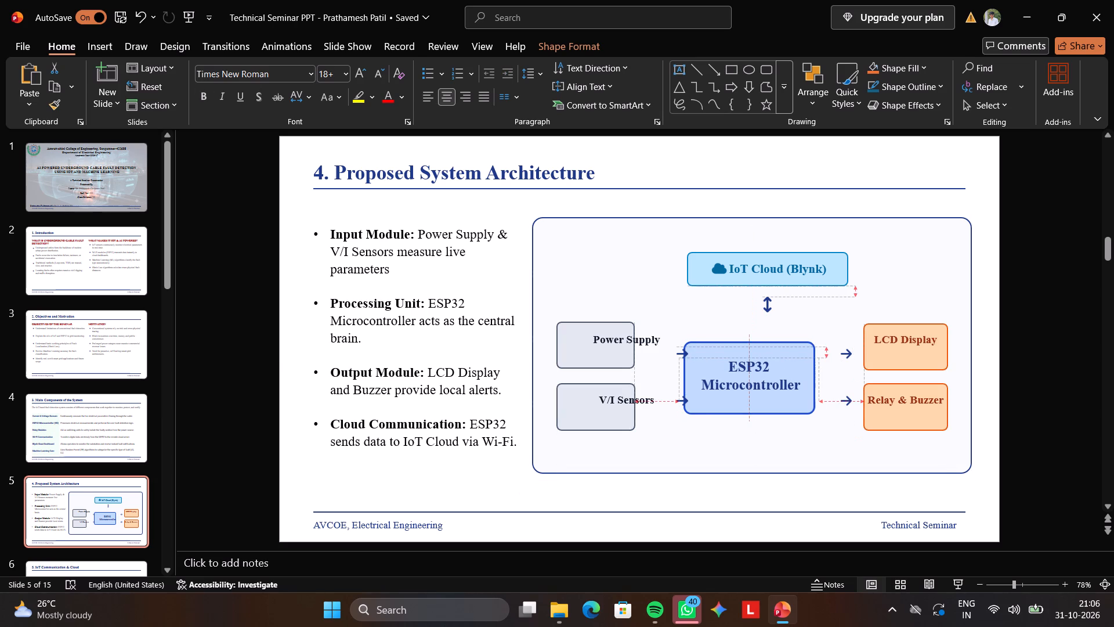
pyautogui.moveTo(811, 377); pyautogui.dragTo(811, 377)
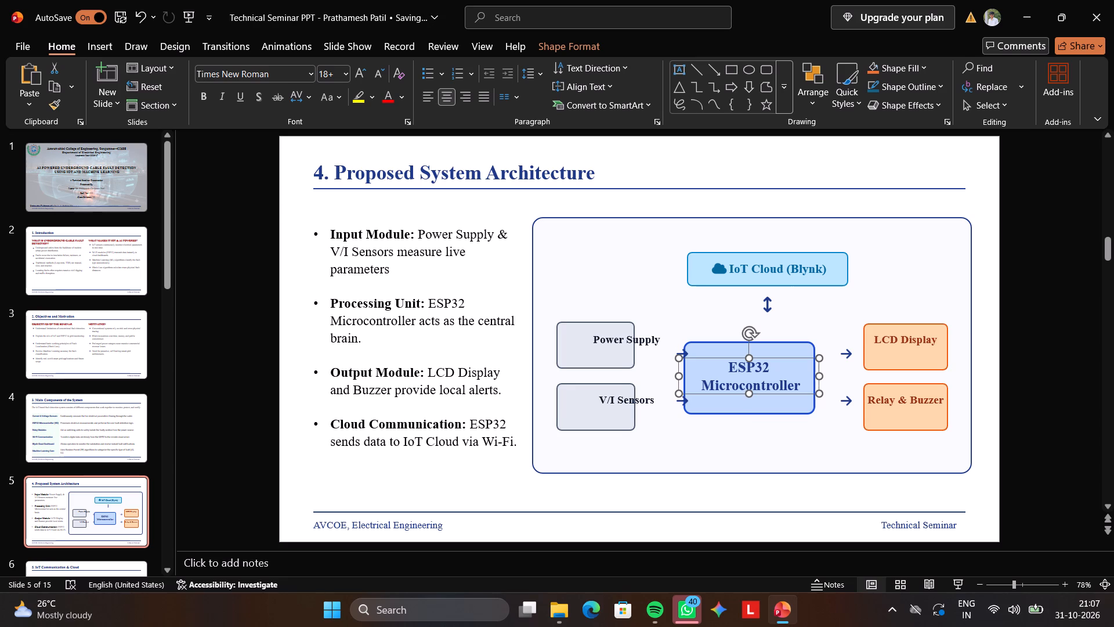
# Move the V/I Sensors and Power Supply labels into their shifted boxes, centred horizontally in each.
pyautogui.click(619, 399)
pyautogui.click(619, 399)
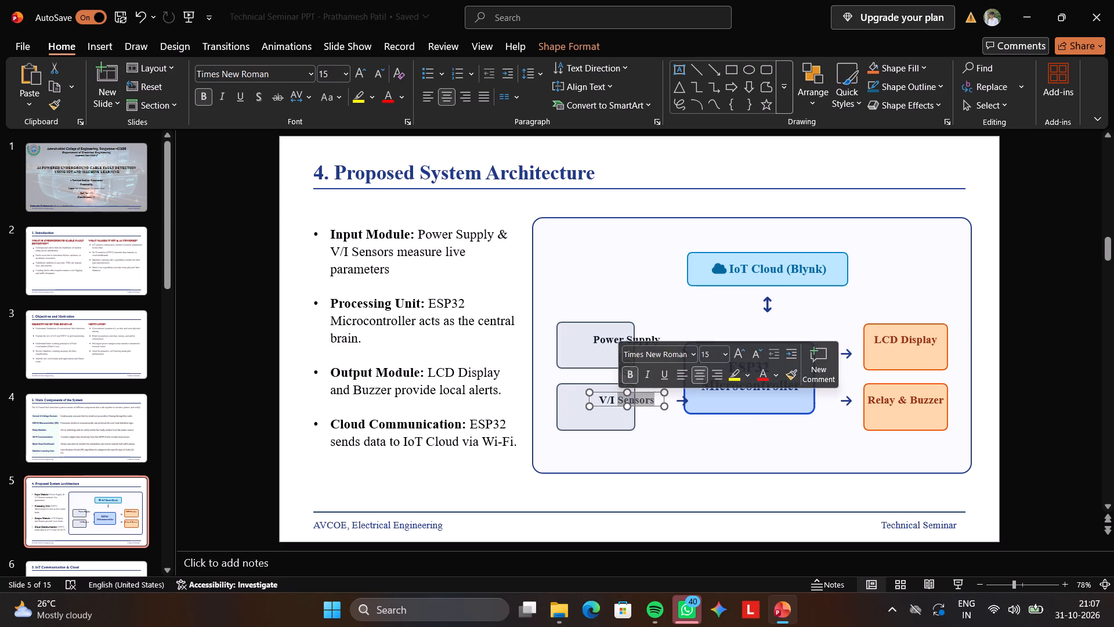
pyautogui.moveTo(641, 407); pyautogui.dragTo(616, 407)
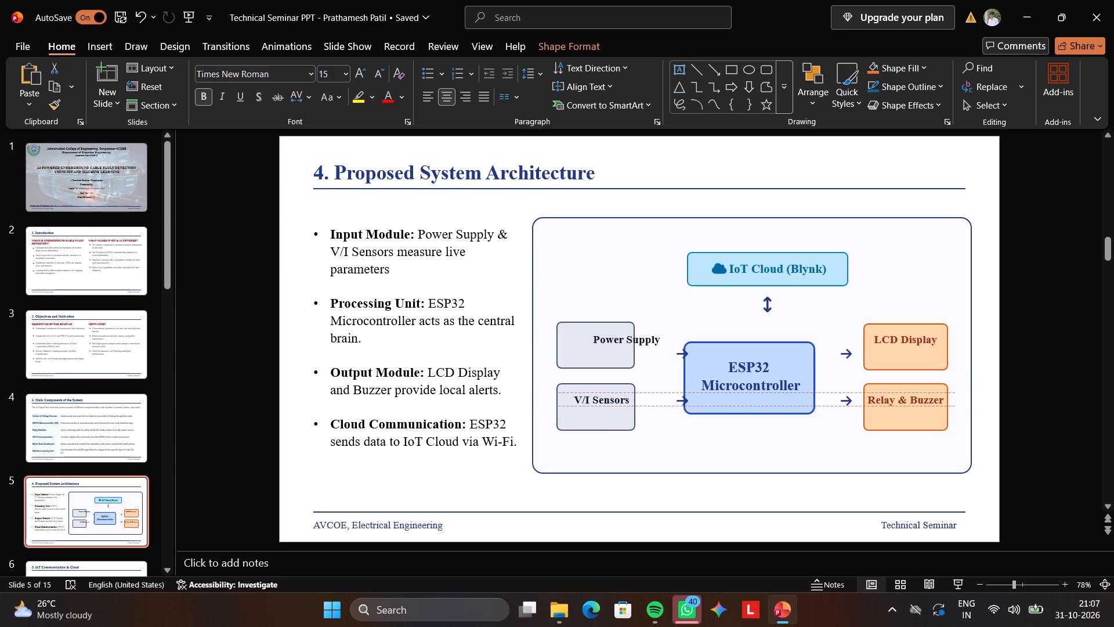
pyautogui.moveTo(616, 407); pyautogui.dragTo(610, 407)
pyautogui.click(629, 344)
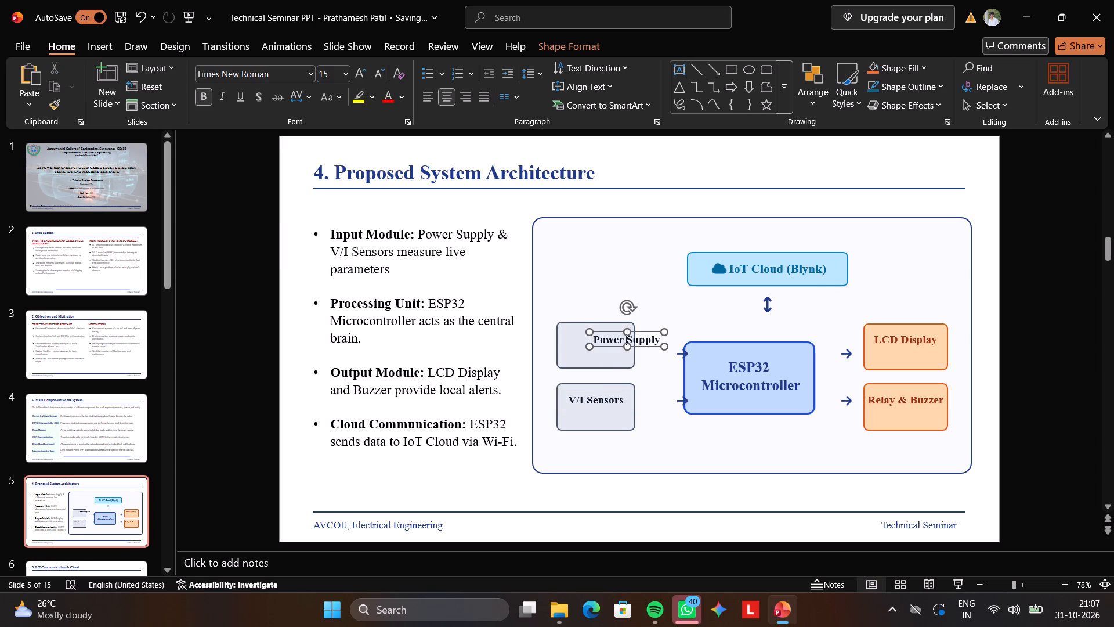
pyautogui.moveTo(642, 347); pyautogui.dragTo(613, 347)
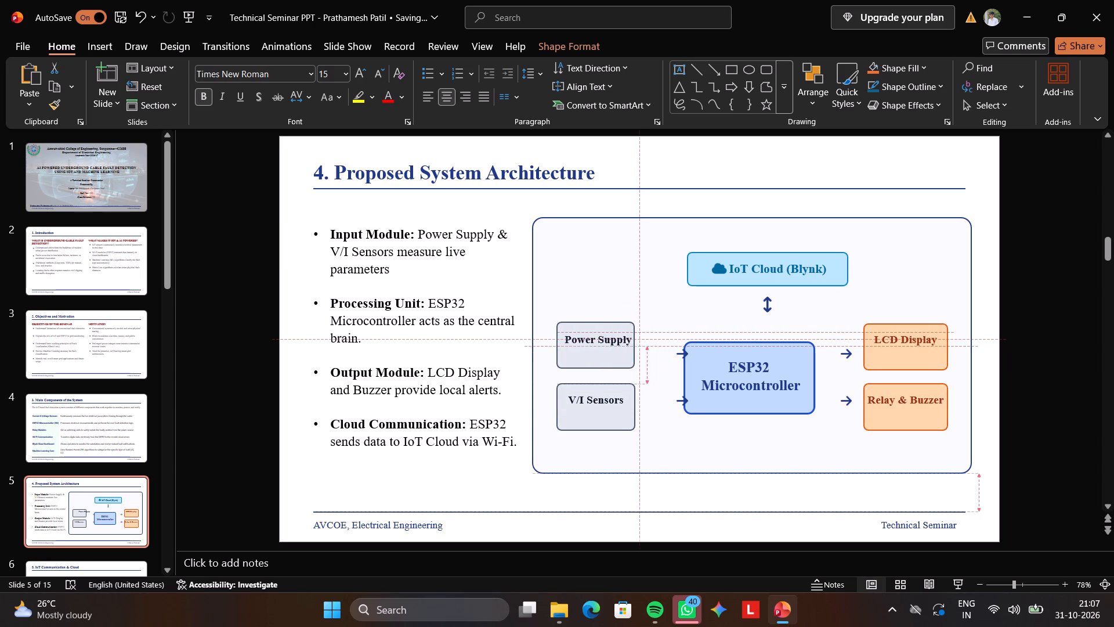
pyautogui.moveTo(613, 347); pyautogui.dragTo(609, 347)
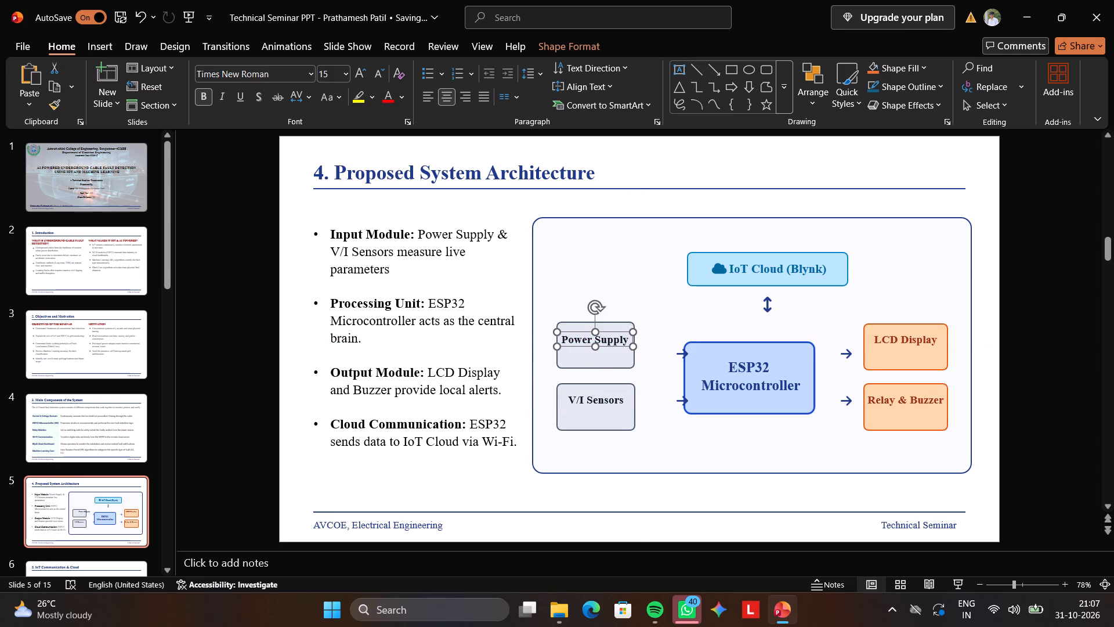
# Move the Power Supply arrow off the ESP32 box's edge into the gap between the Power Supply and ESP32 boxes.
pyautogui.click(650, 414)
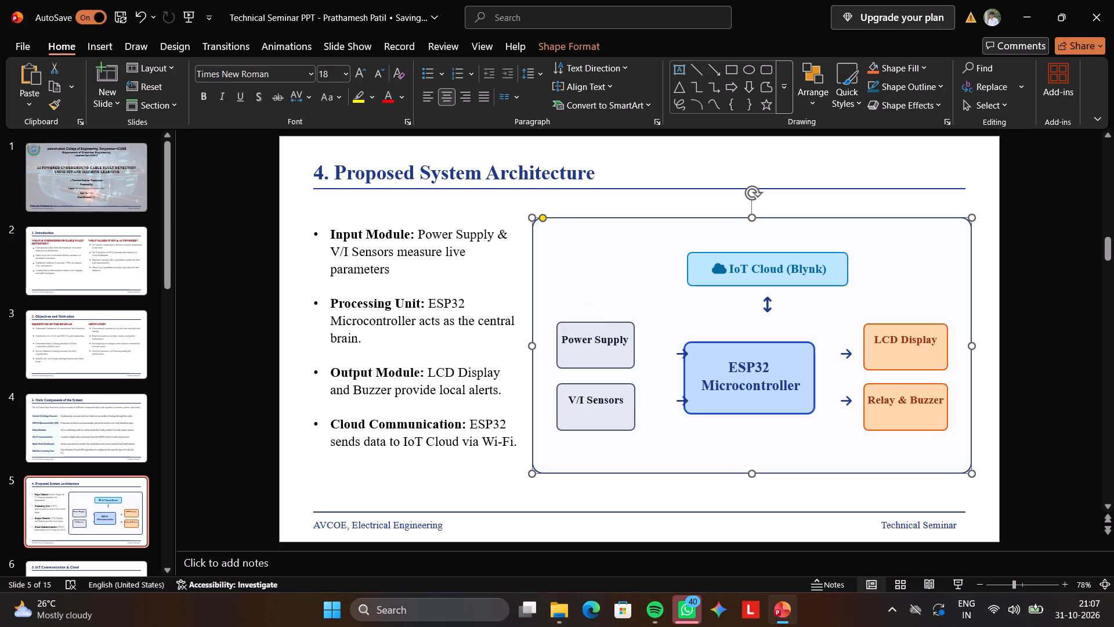
pyautogui.moveTo(679, 358); pyautogui.dragTo(665, 357)
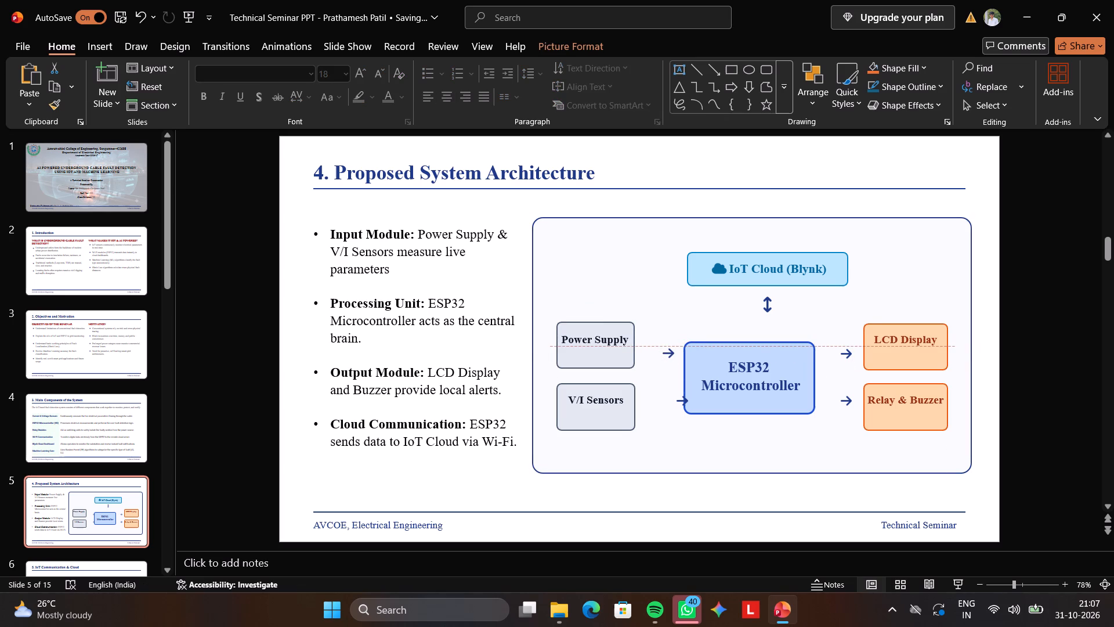
pyautogui.moveTo(665, 357); pyautogui.dragTo(659, 358)
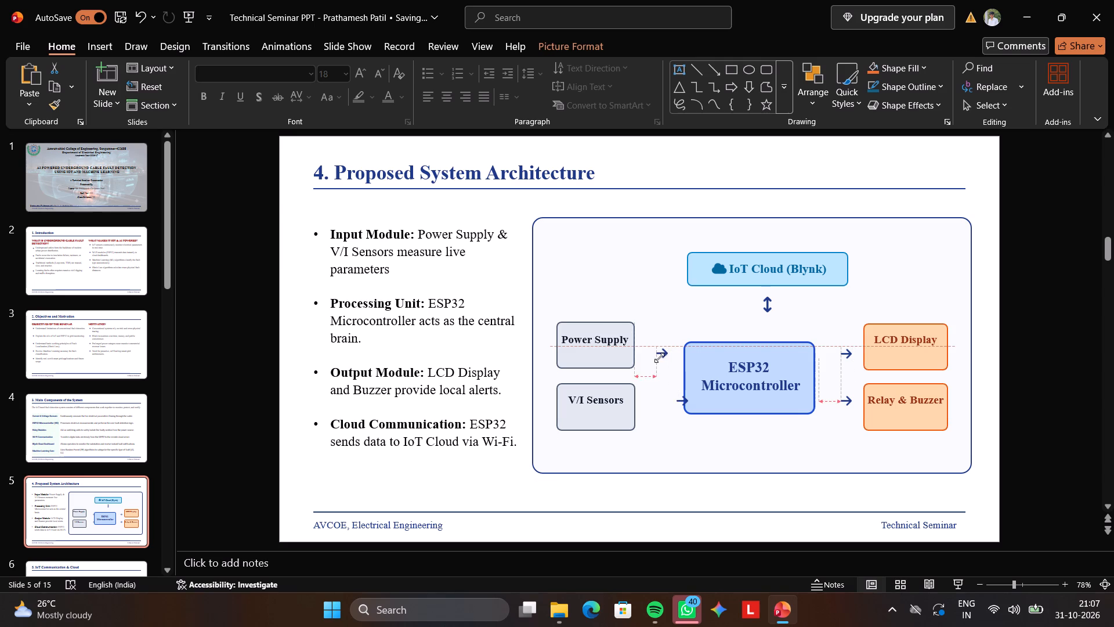
# Nudge the ESP32 Microcontroller box slightly upward around its label.
pyautogui.click(703, 363)
pyautogui.click(713, 350)
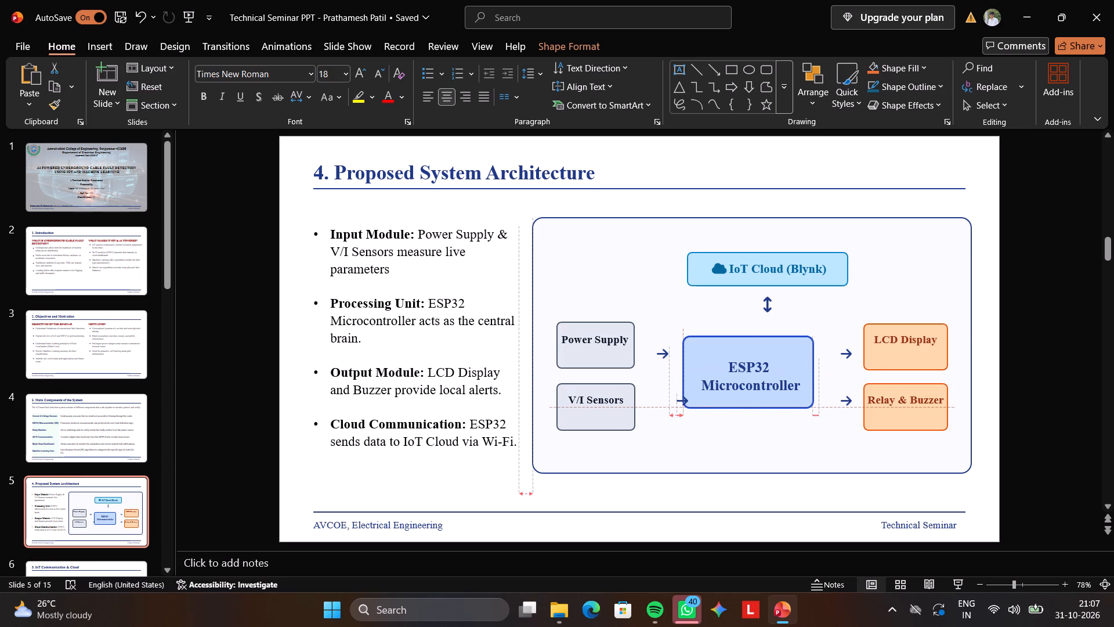
# Move the V/I Sensors arrow into the gap before the ESP32 box, aligned below the Power Supply arrow.
pyautogui.click(829, 398)
pyautogui.moveTo(681, 401); pyautogui.dragTo(674, 401)
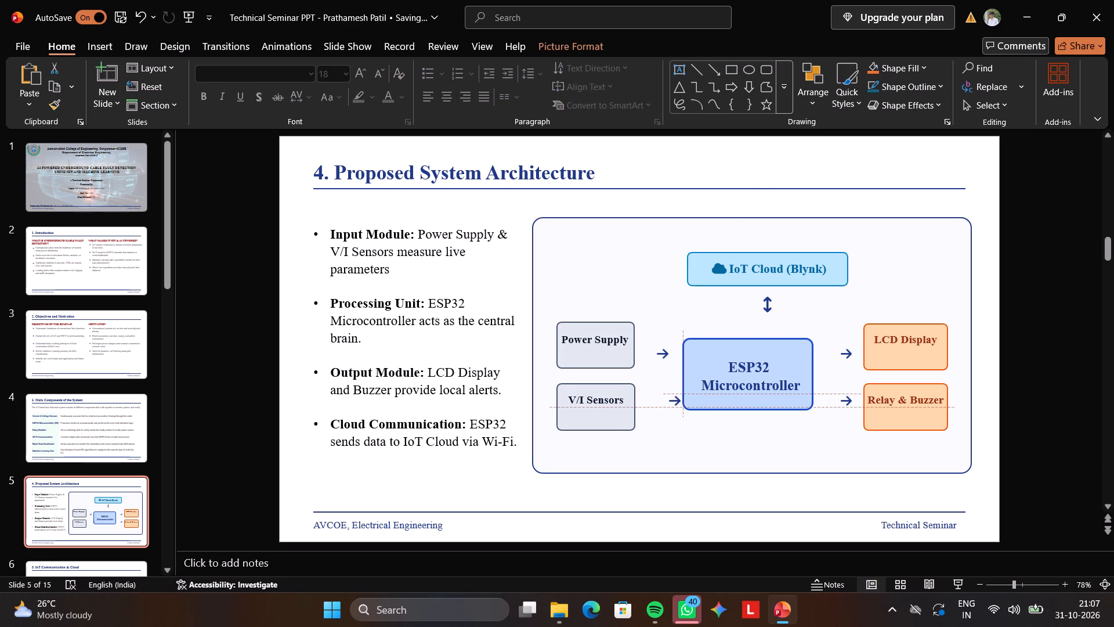
pyautogui.moveTo(674, 401); pyautogui.dragTo(661, 401)
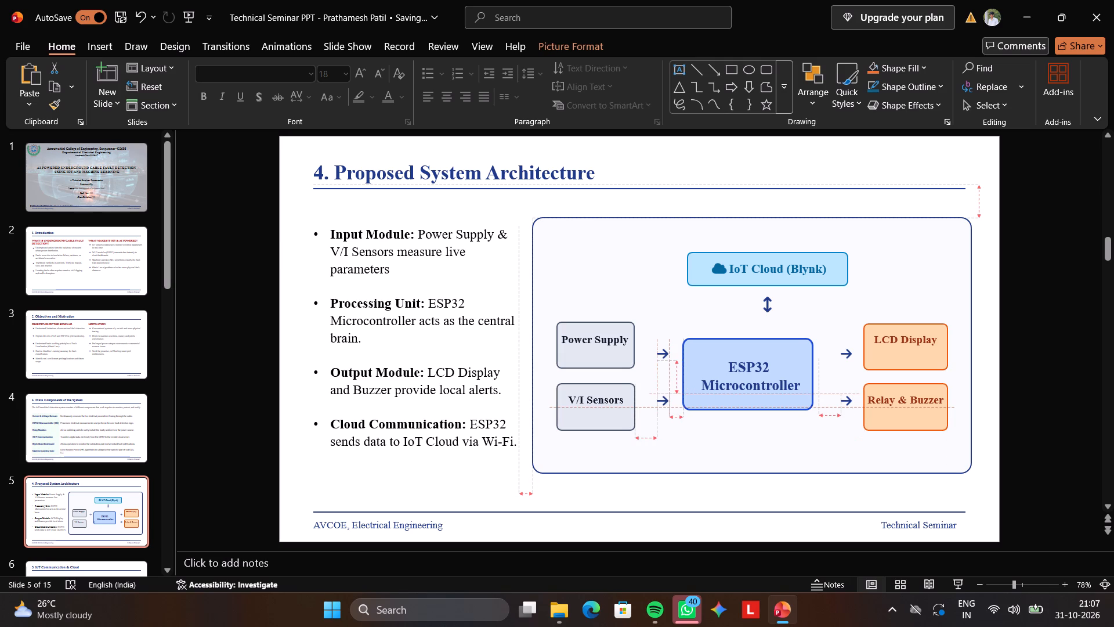
pyautogui.moveTo(661, 401); pyautogui.dragTo(662, 401)
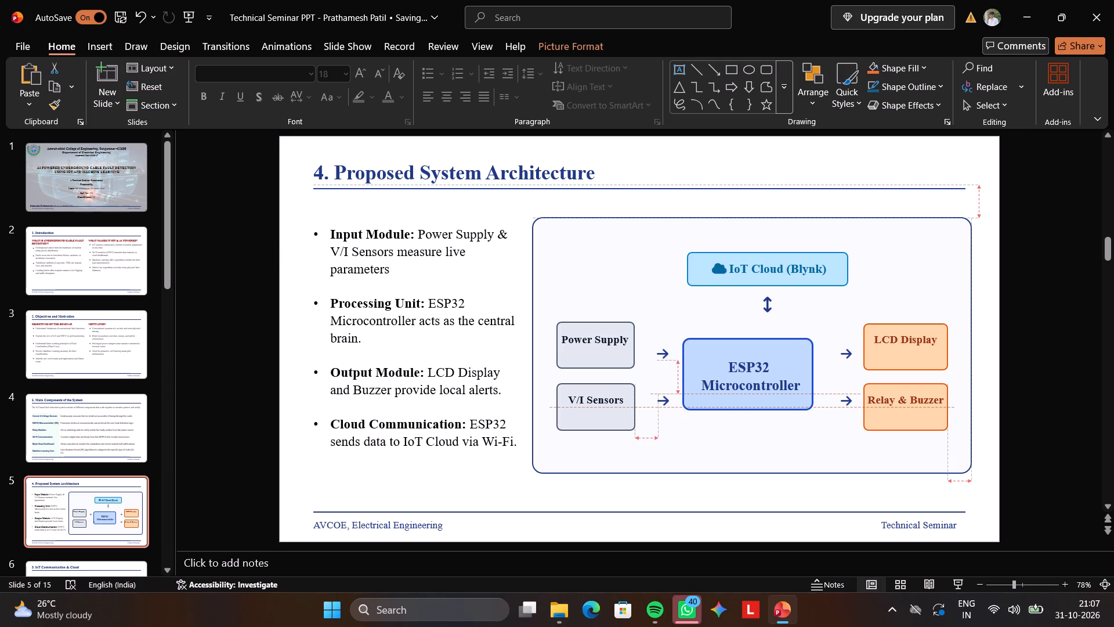
pyautogui.moveTo(662, 401); pyautogui.dragTo(661, 402)
# Nudge the ESP32 Microcontroller box slightly toward the output boxes and shift both output arrows slightly closer to it.
pyautogui.click(705, 427)
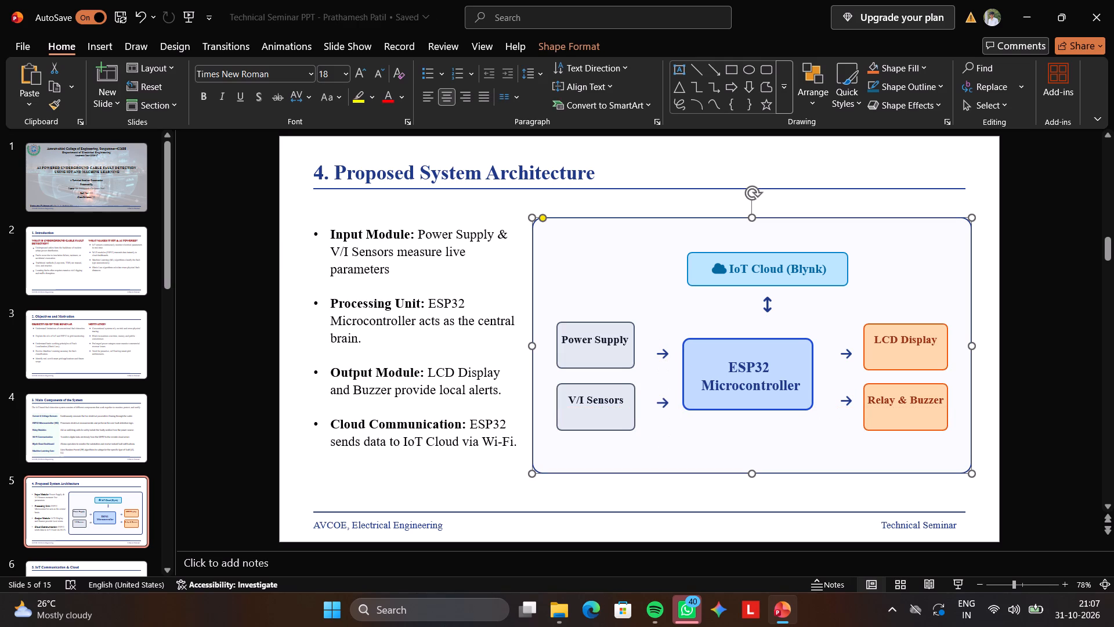
pyautogui.click(805, 404)
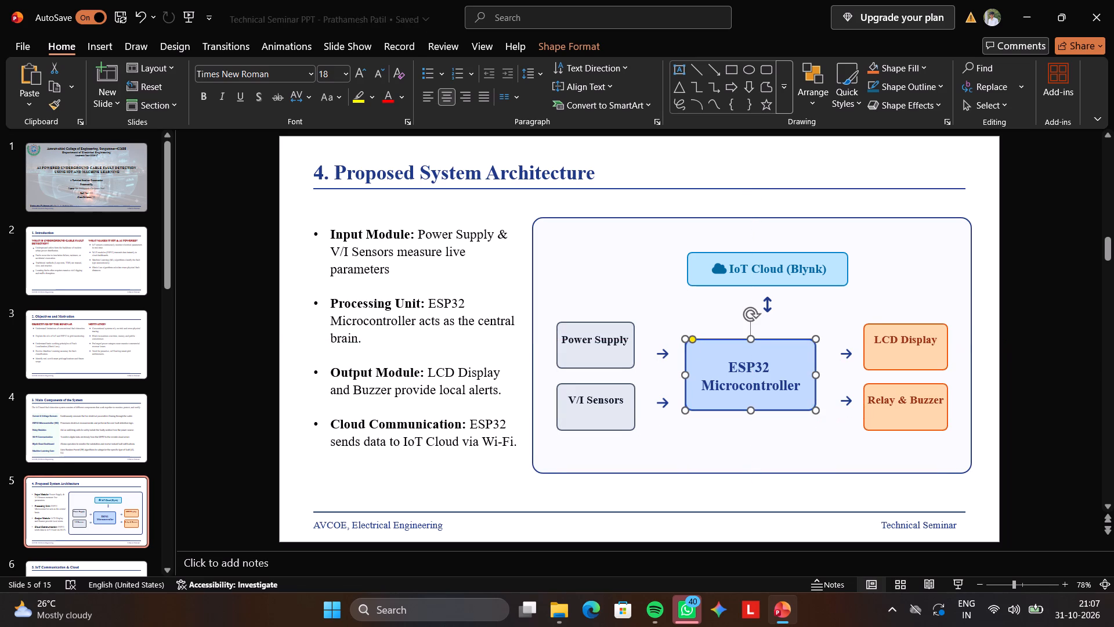
pyautogui.doubleClick(808, 406)
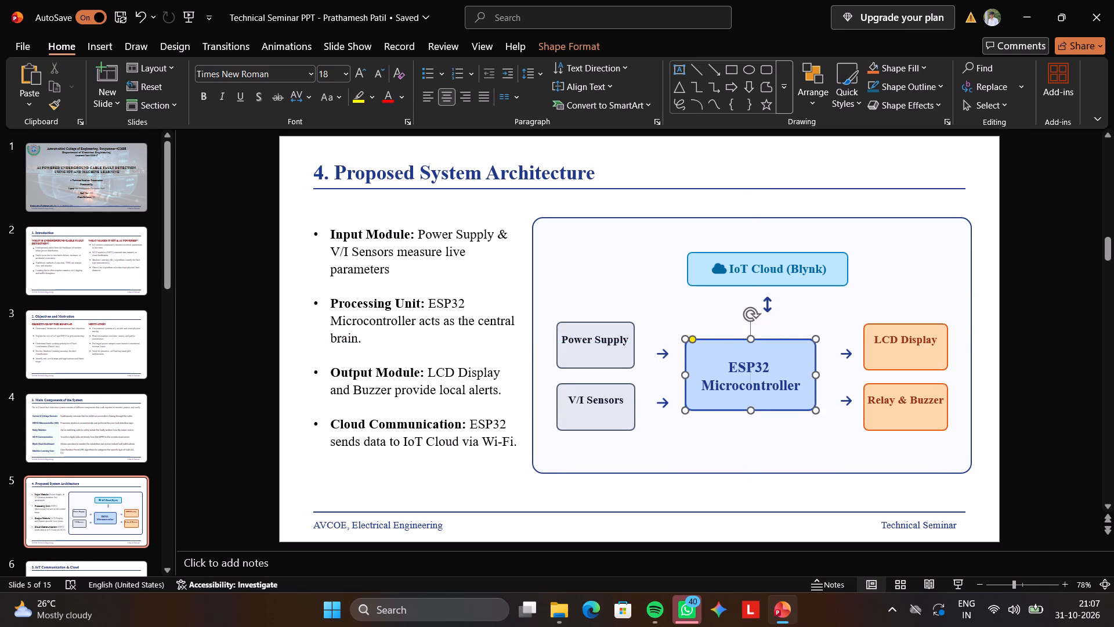
pyautogui.click(804, 403)
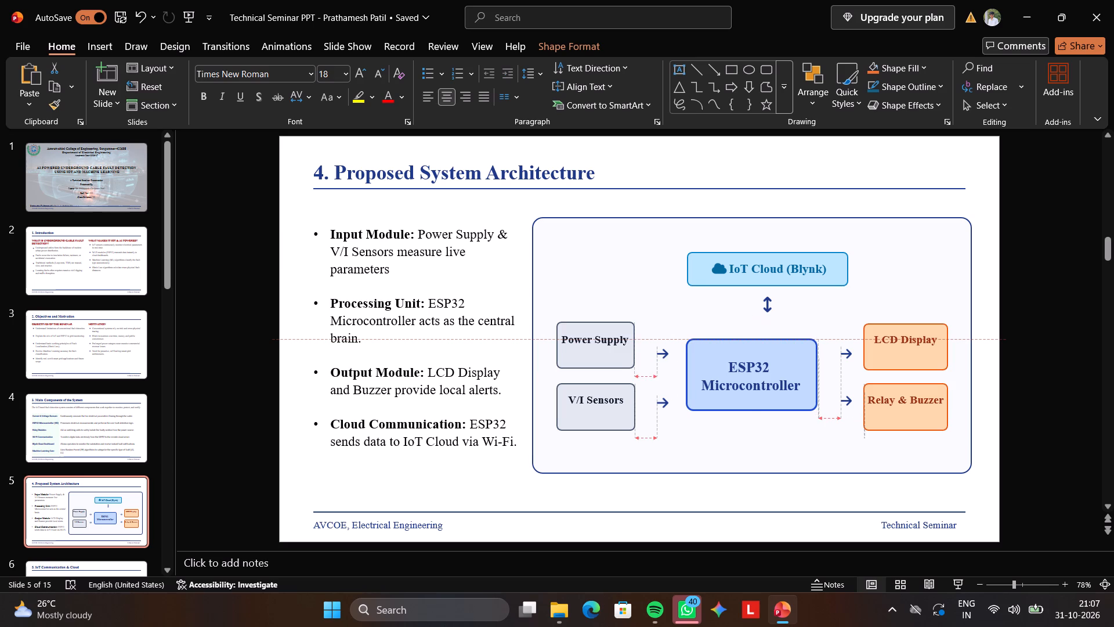
# Nudge the arrow before the LCD Display box slightly toward the ESP32 Microcontroller box, centring it in the gap.
pyautogui.click(779, 481)
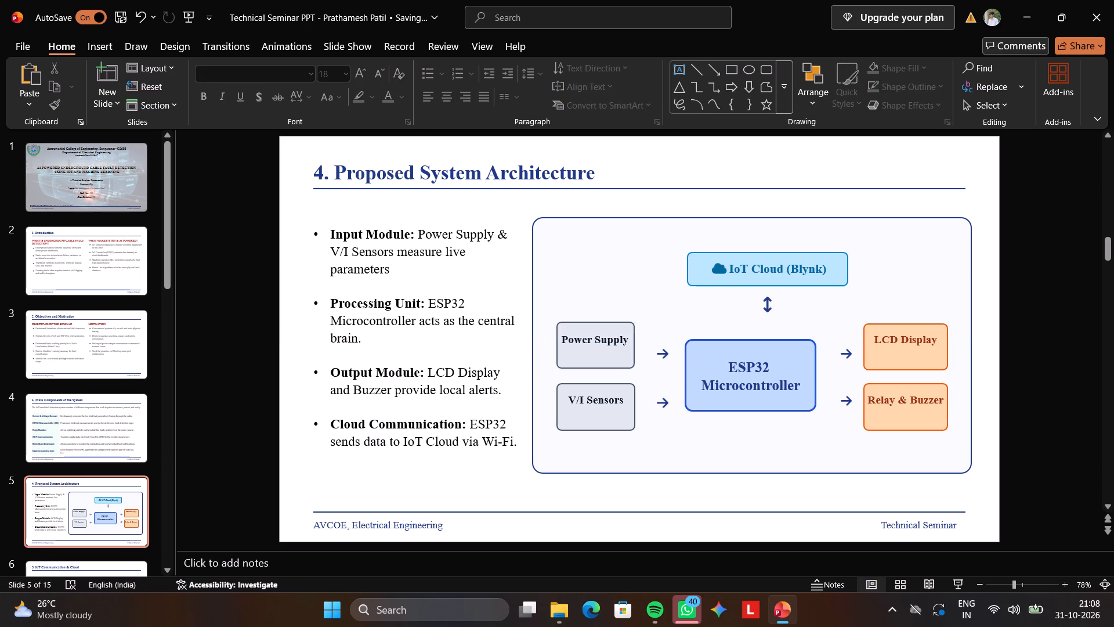
pyautogui.click(847, 357)
pyautogui.press('Left')
pyautogui.press('Left')
pyautogui.press('Left')
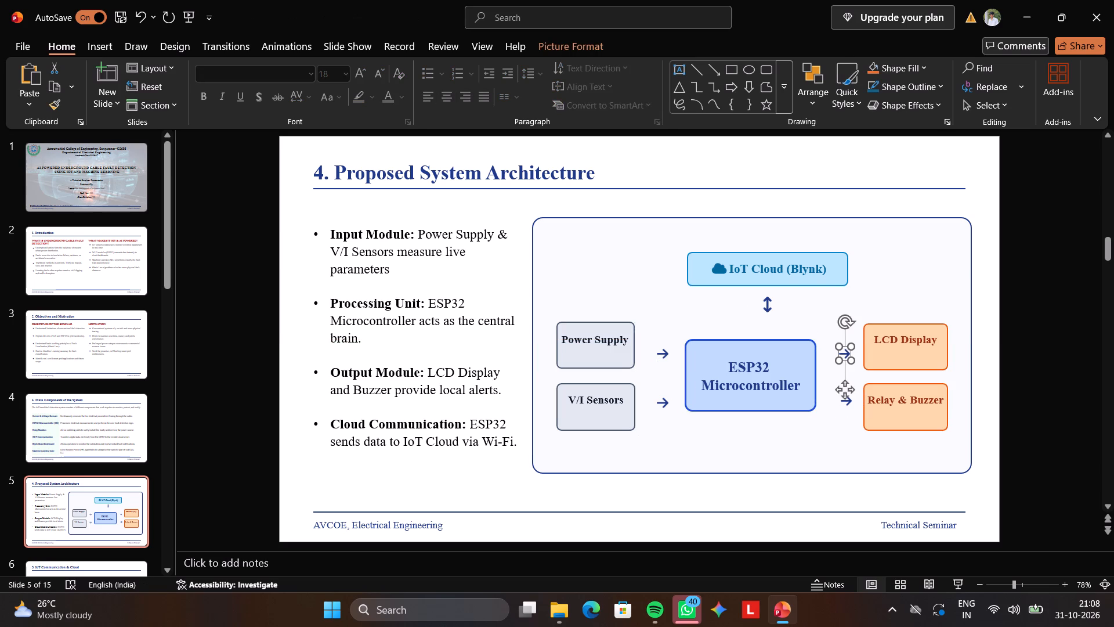
pyautogui.press('Left')
pyautogui.press('Left')
pyautogui.press('Left')
pyautogui.click(847, 357)
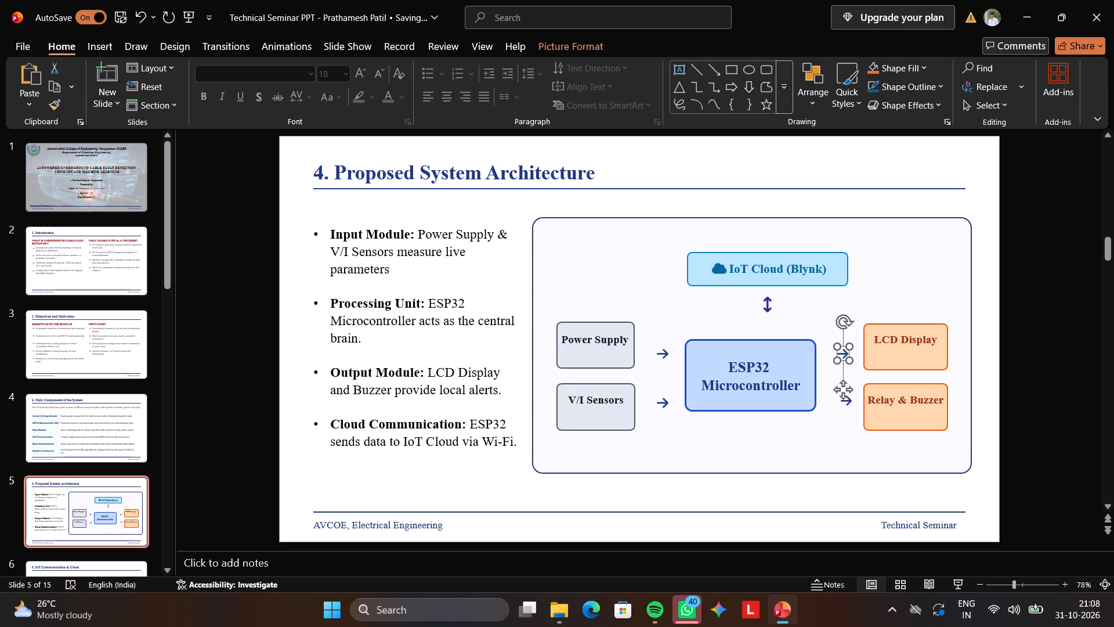
# Nudge the arrow before the Relay & Buzzer box toward the ESP32 box until it lines up below the LCD Display arrow.
pyautogui.click(853, 402)
pyautogui.click(845, 402)
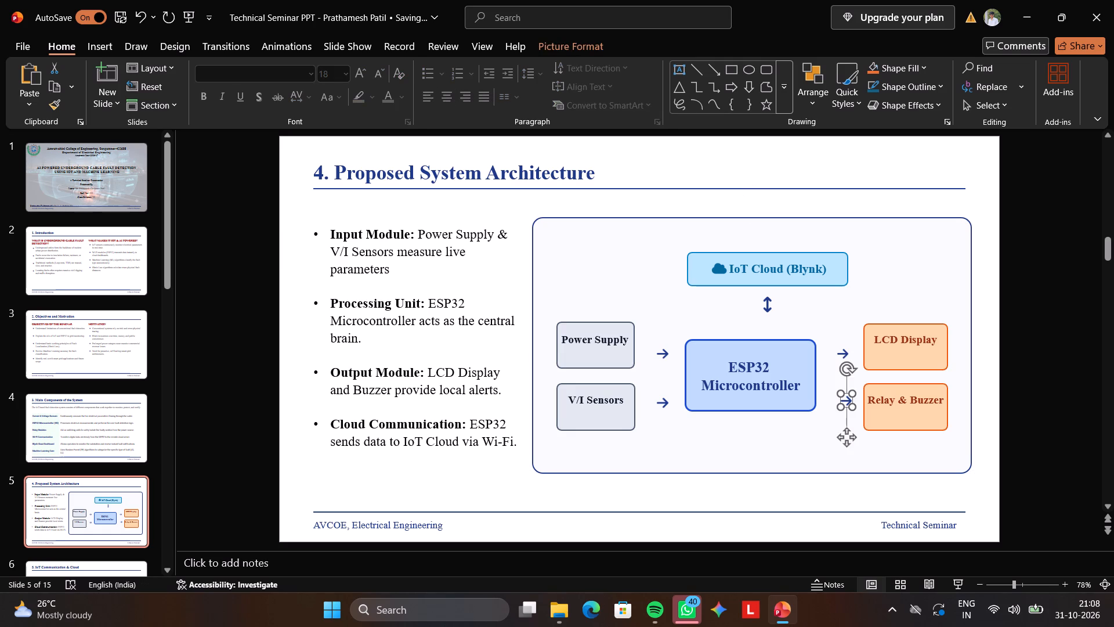
pyautogui.press('Left')
pyautogui.press('Left')
pyautogui.press('Left')
pyautogui.press('Left')
pyautogui.press('Left')
pyautogui.press('Left')
pyautogui.press('Left')
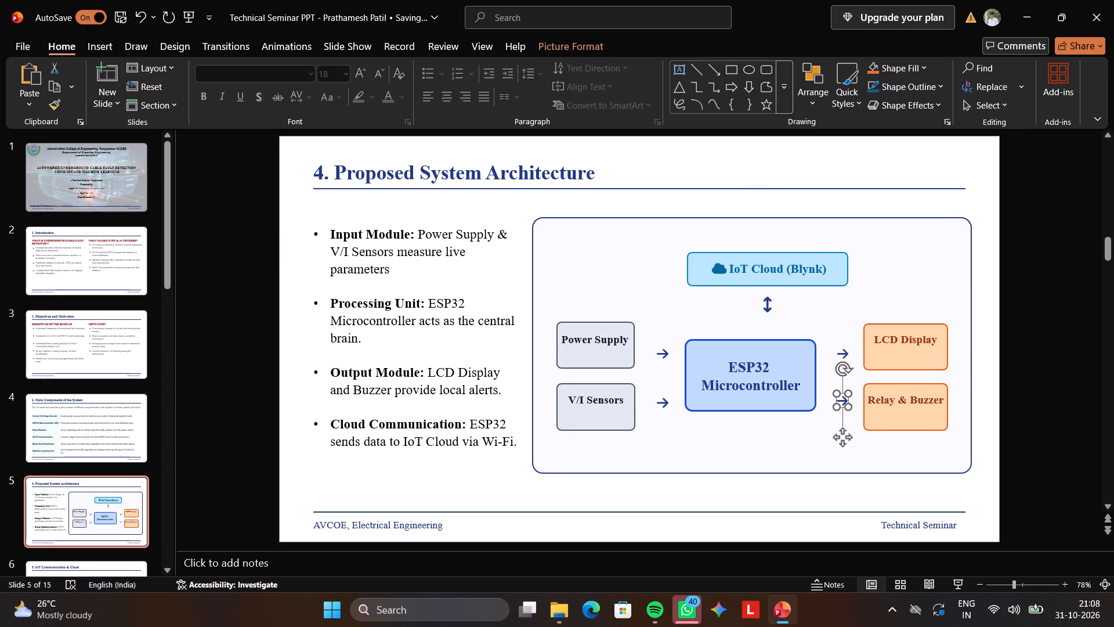
pyautogui.click(869, 445)
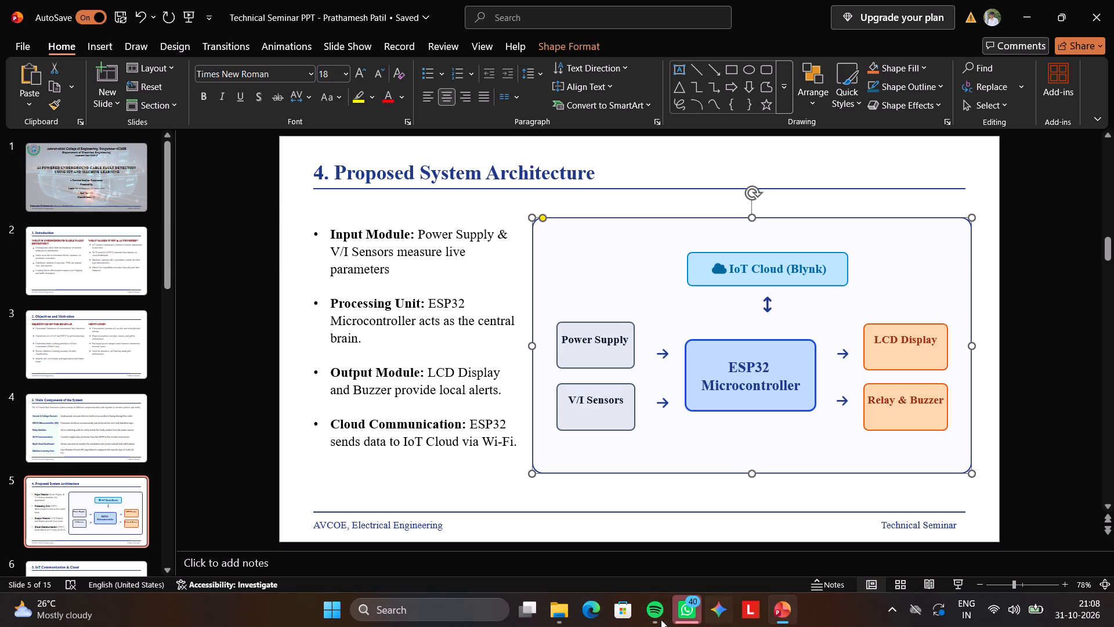
# Minimize the presentation and close the Documents folder window to reach the desktop.
pyautogui.click(1029, 10)
pyautogui.click(1113, 2)
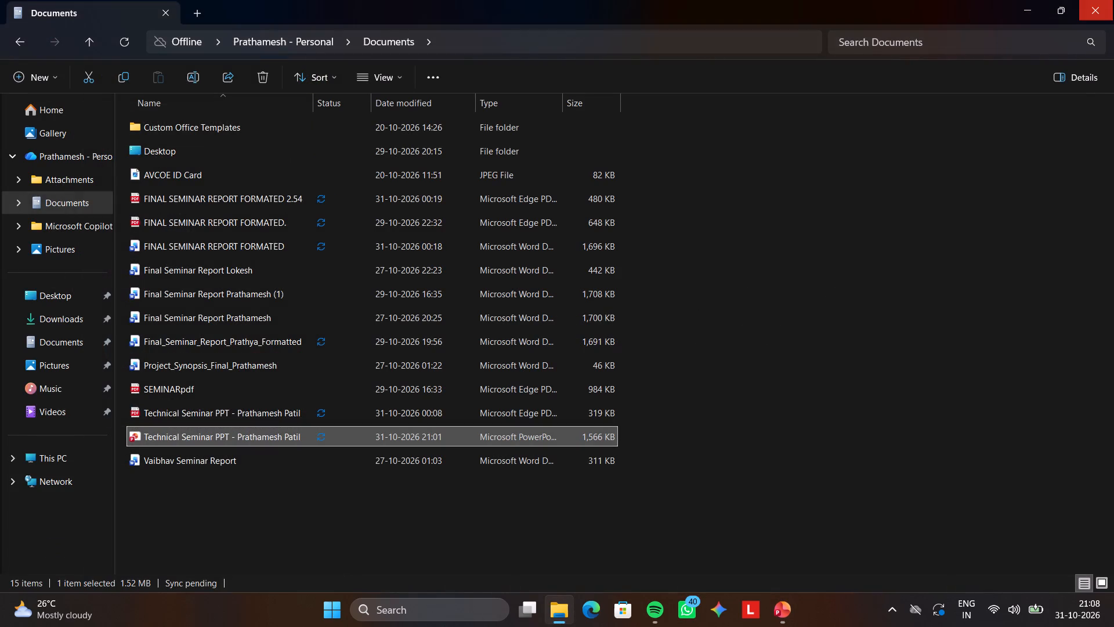
pyautogui.click(1113, 0)
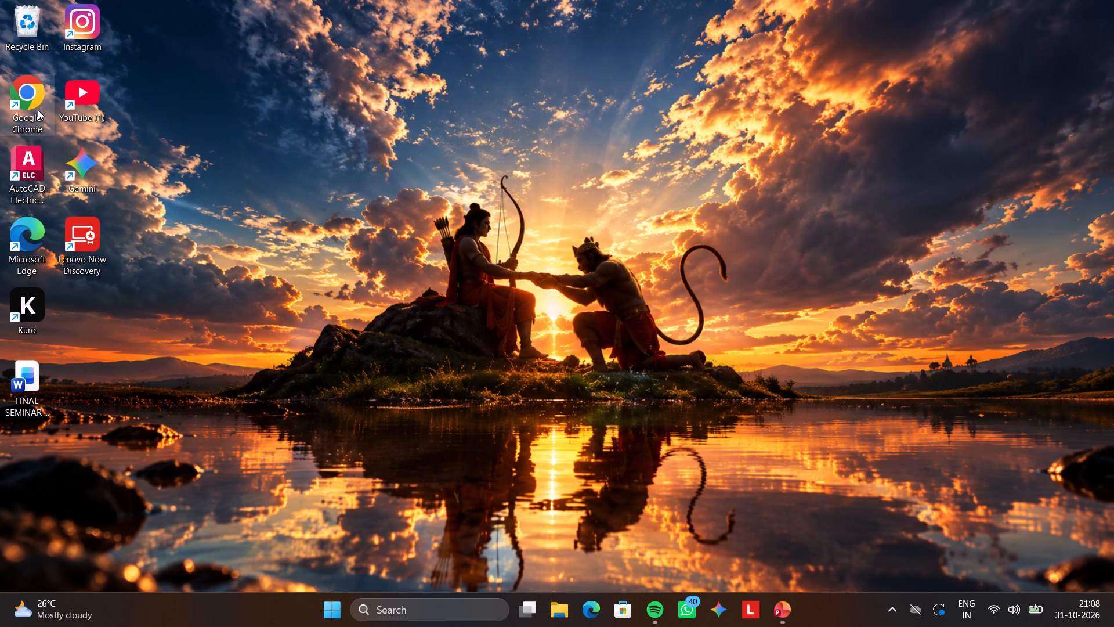
# Open Google Chrome from the desktop and enter "image re" as a Google search for an image resizer.
pyautogui.doubleClick(39, 108)
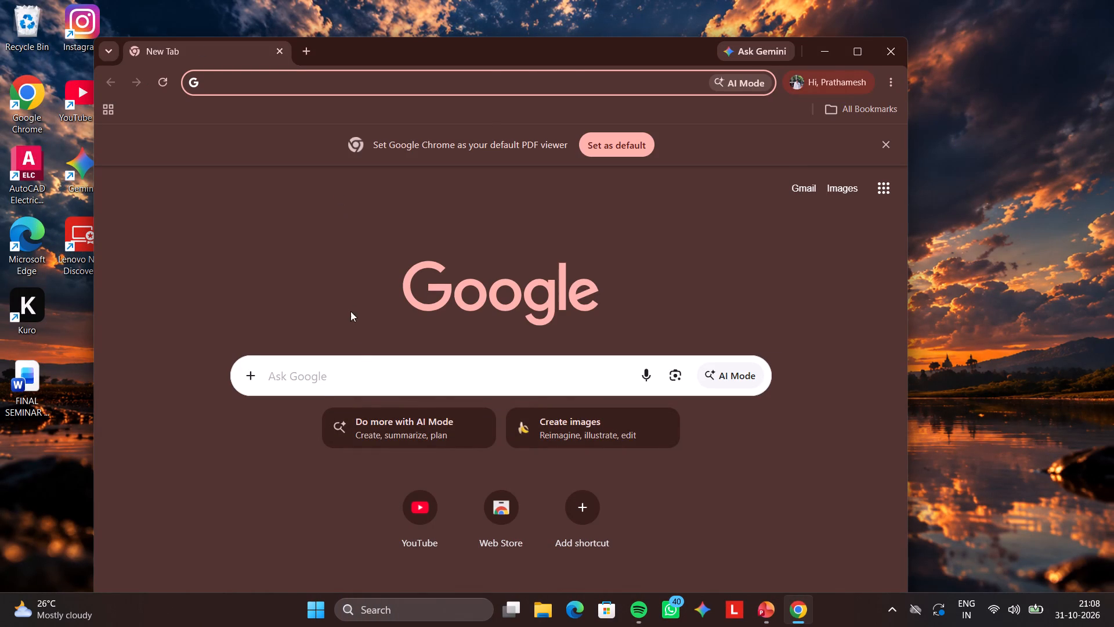
pyautogui.click(356, 356)
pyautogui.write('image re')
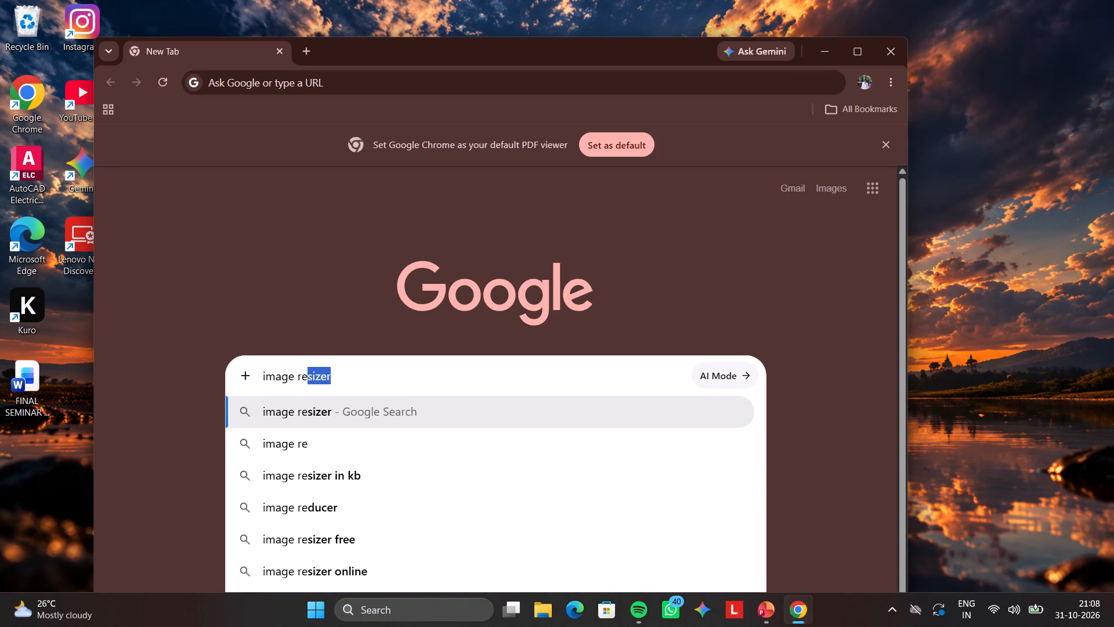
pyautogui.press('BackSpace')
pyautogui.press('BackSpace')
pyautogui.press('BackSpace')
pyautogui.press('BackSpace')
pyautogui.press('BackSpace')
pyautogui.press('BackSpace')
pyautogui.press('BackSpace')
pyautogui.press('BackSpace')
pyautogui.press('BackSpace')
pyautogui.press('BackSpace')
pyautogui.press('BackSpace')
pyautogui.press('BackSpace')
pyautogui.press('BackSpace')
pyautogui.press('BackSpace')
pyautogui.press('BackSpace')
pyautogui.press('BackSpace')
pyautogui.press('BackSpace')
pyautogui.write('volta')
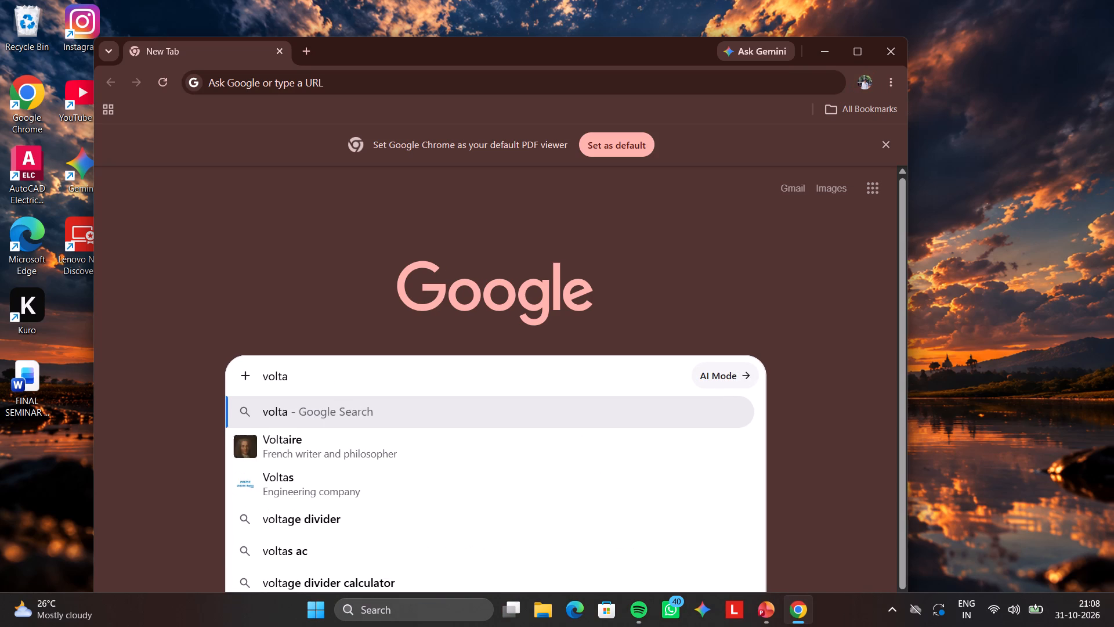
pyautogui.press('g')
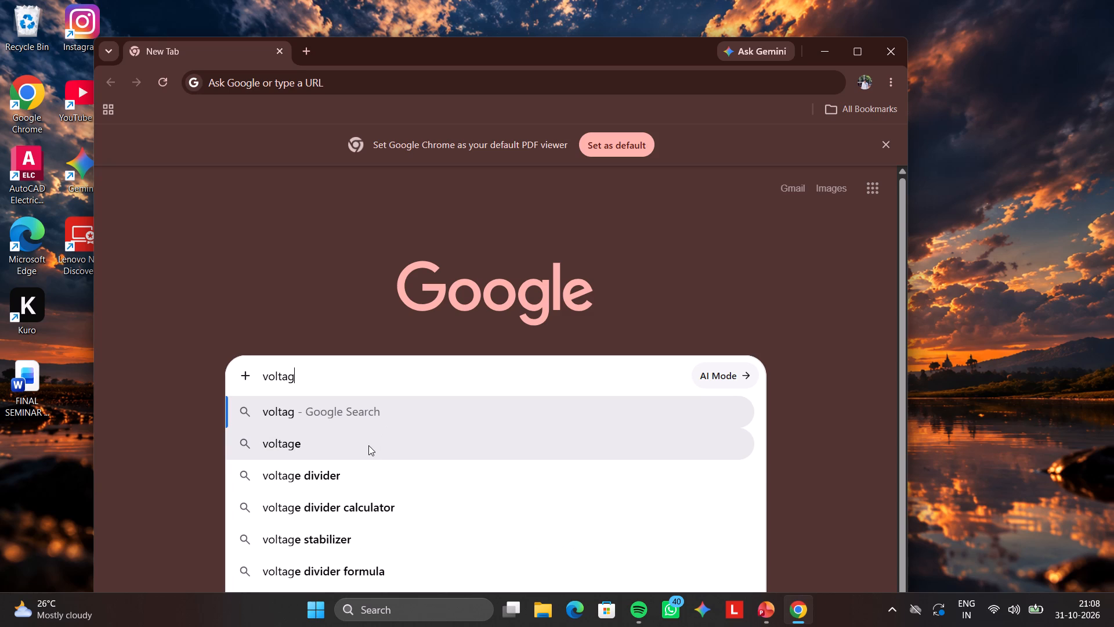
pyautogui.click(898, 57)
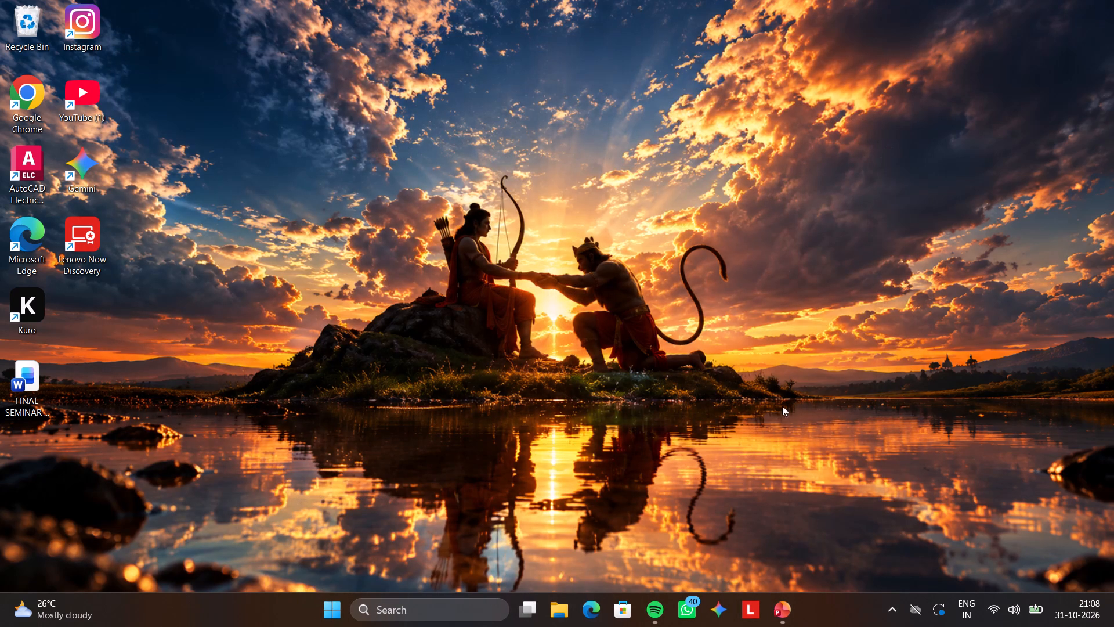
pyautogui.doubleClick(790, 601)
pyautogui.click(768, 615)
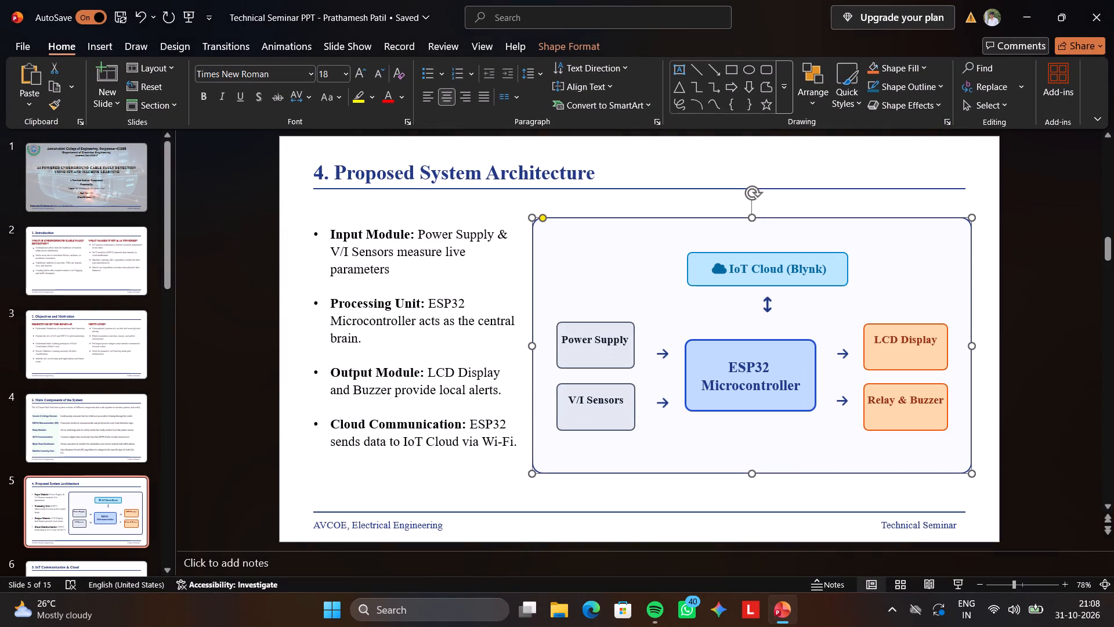
# Move the IoT Cloud (Blynk) box shape so it is centred directly above the ESP32 Microcontroller box.
pyautogui.click(513, 233)
pyautogui.click(557, 207)
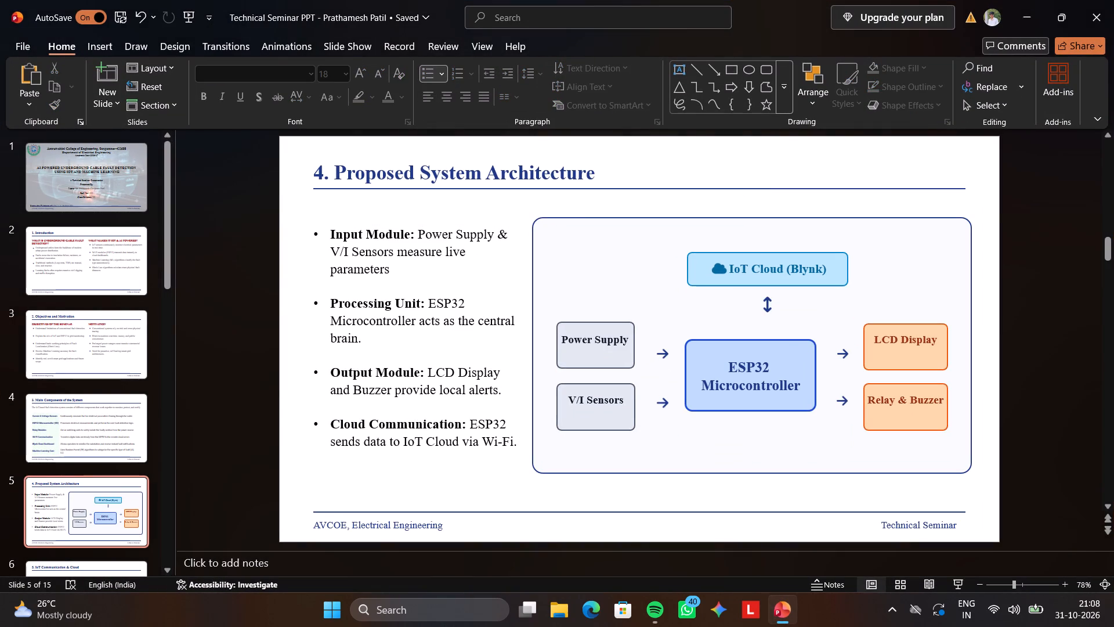
pyautogui.moveTo(779, 280); pyautogui.dragTo(756, 283)
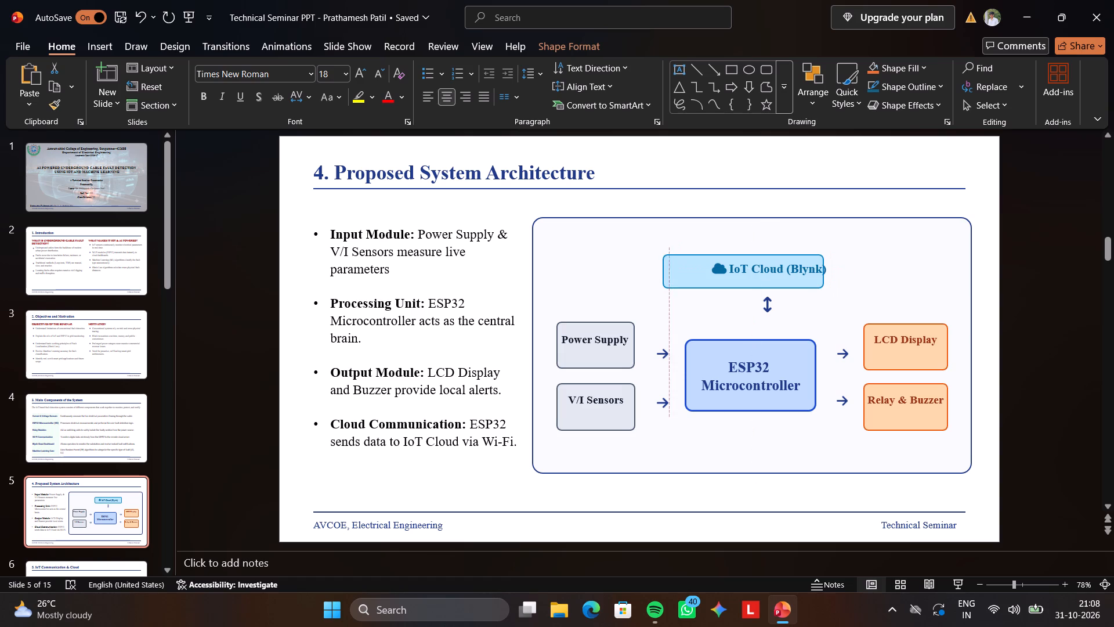
pyautogui.moveTo(756, 283); pyautogui.dragTo(752, 284)
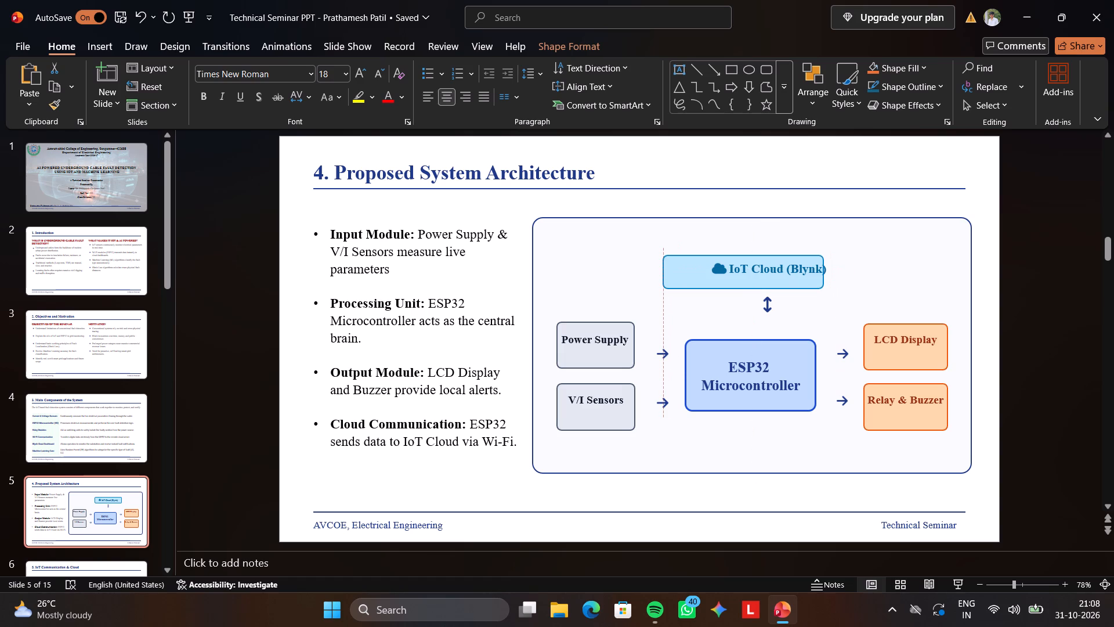
pyautogui.moveTo(752, 284); pyautogui.dragTo(775, 281)
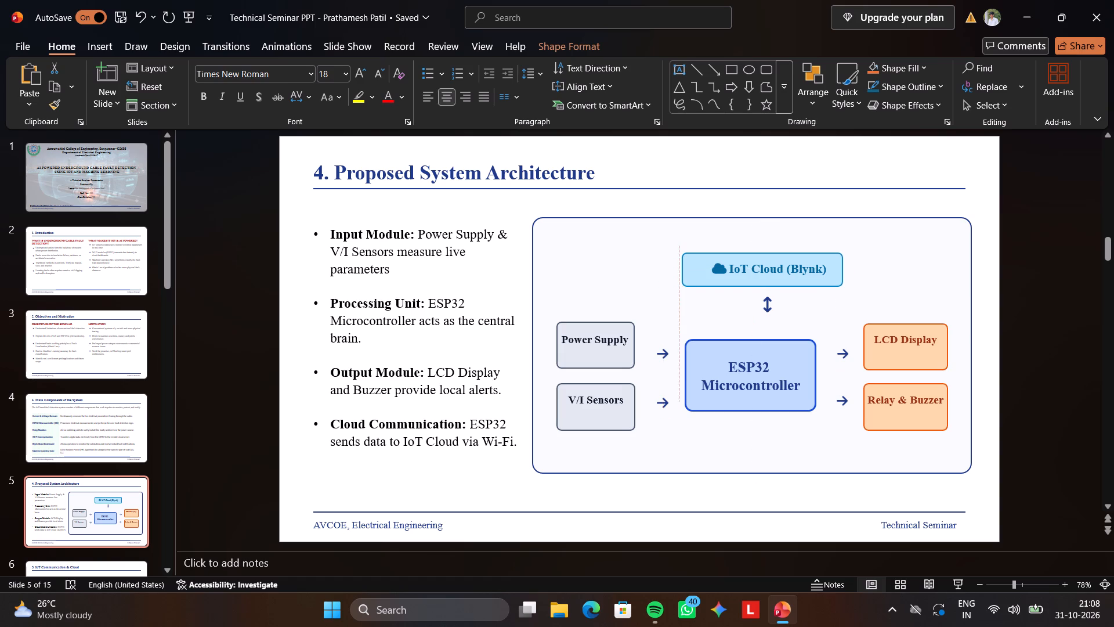
pyautogui.moveTo(775, 281); pyautogui.dragTo(761, 280)
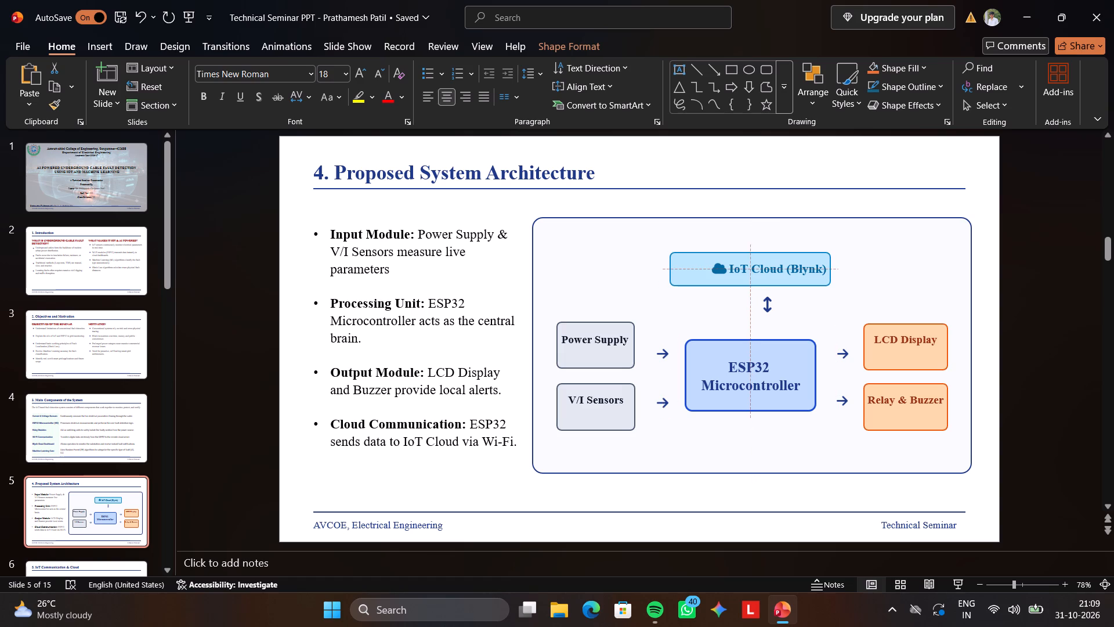
pyautogui.moveTo(761, 280); pyautogui.dragTo(762, 282)
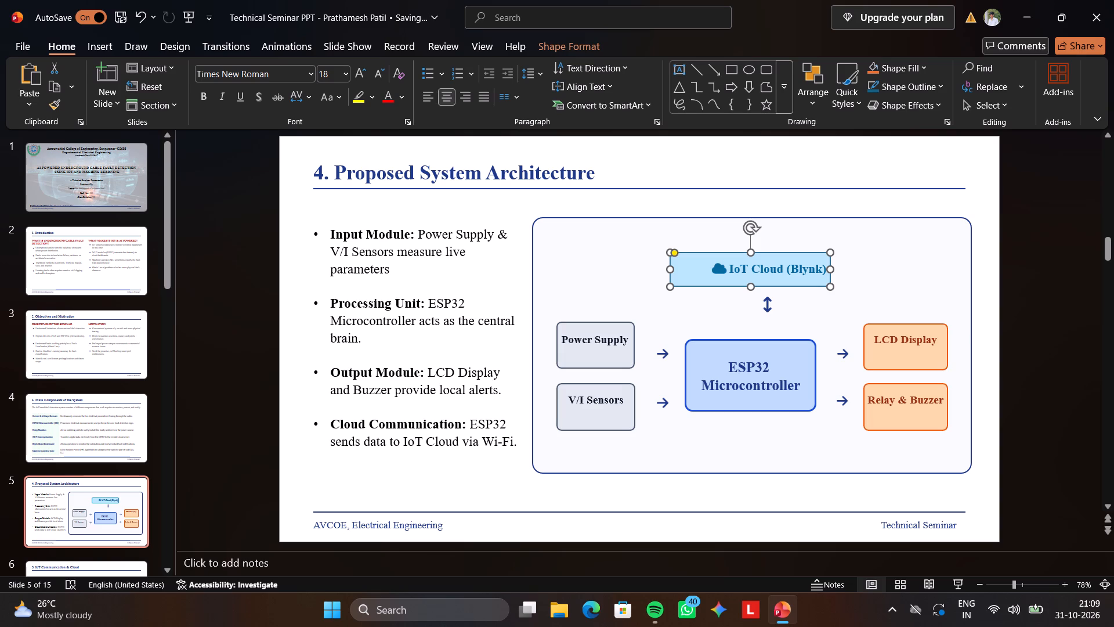
# Preview the slide show from the architecture slide, going back to the opening slides and forward through the Thank You slide.
pyautogui.click(956, 582)
pyautogui.press('Left')
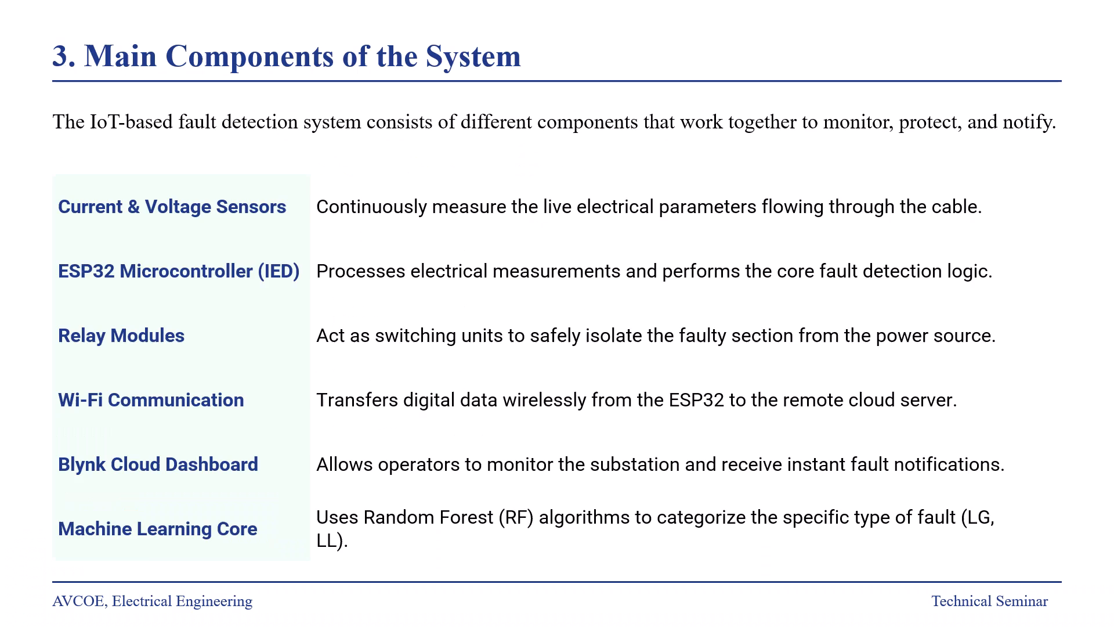
pyautogui.press('Left')
pyautogui.press('Left')
pyautogui.press('Left')
pyautogui.press('Left')
pyautogui.press('Right')
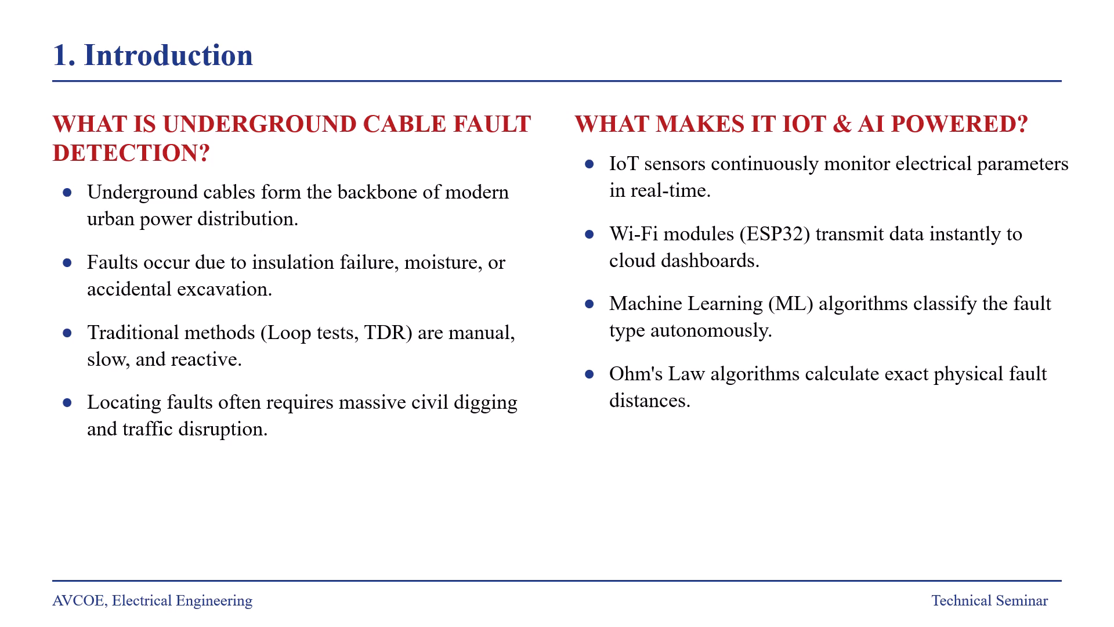
pyautogui.press('Right')
pyautogui.press('Right')
pyautogui.press('Right')
pyautogui.press('Right')
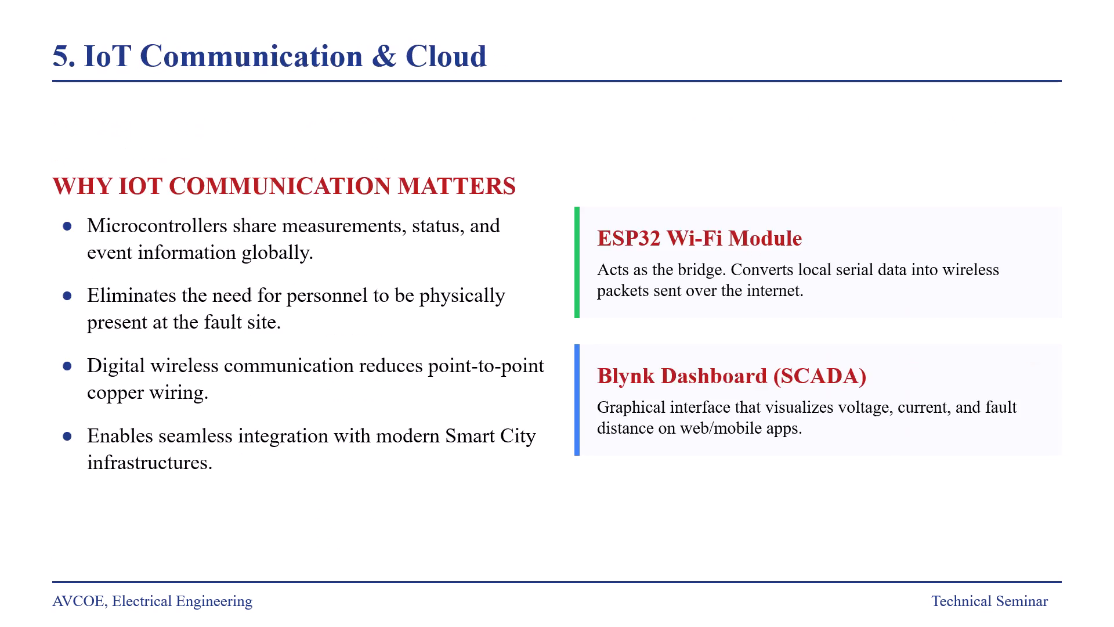
pyautogui.press('Right')
pyautogui.press('Right')
pyautogui.press('Right')
pyautogui.press('Right')
pyautogui.press('Right')
pyautogui.press('Right')
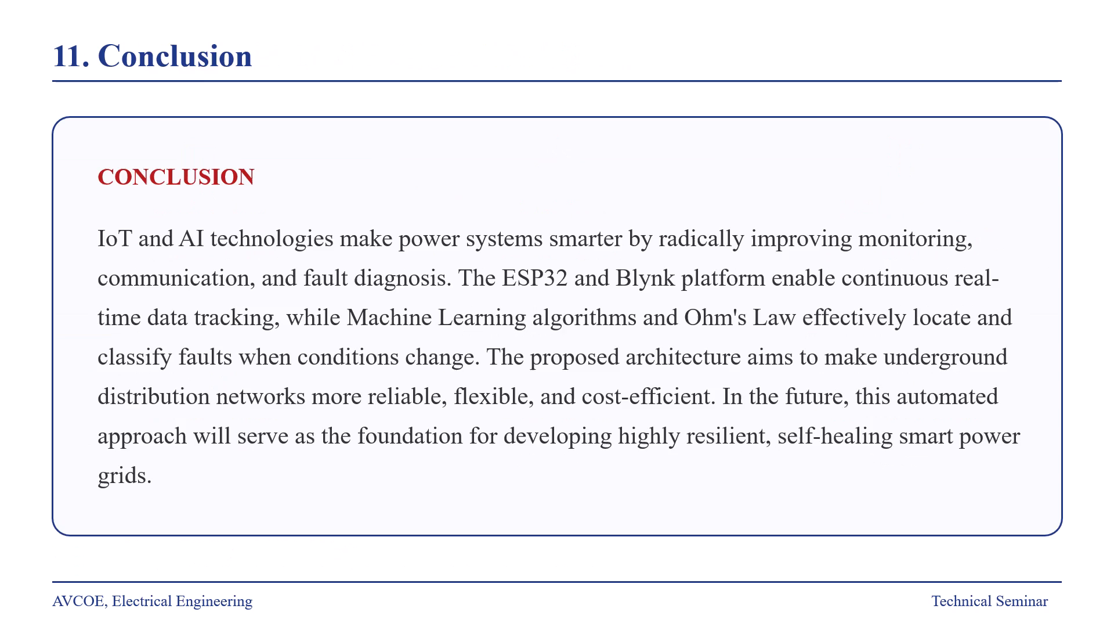
pyautogui.press('Right')
pyautogui.press('Right')
pyautogui.press('Right')
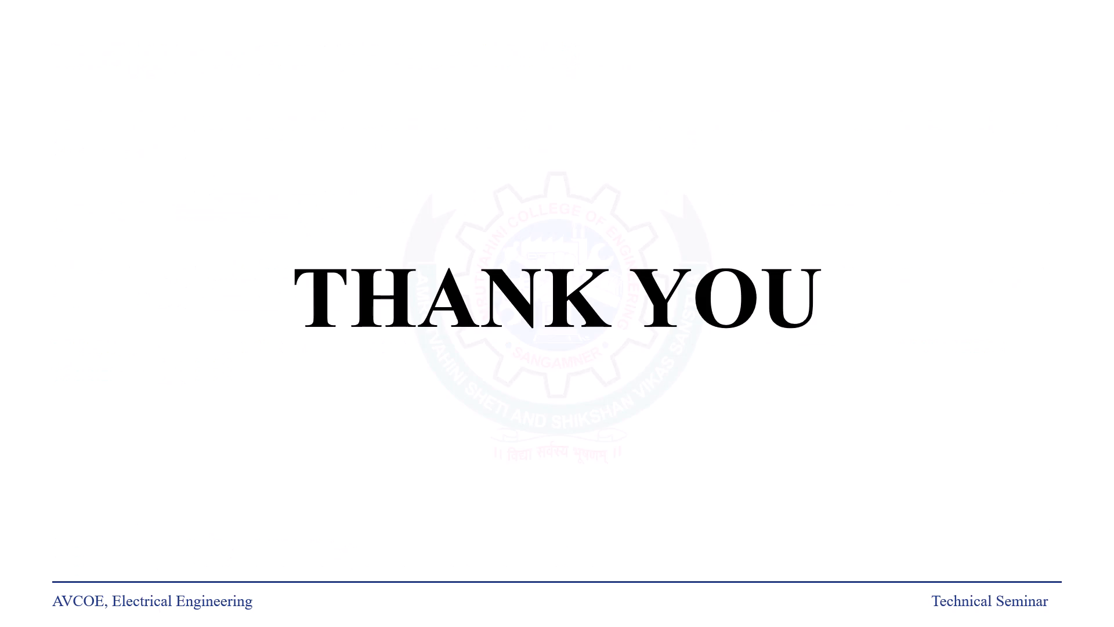
pyautogui.click(981, 50)
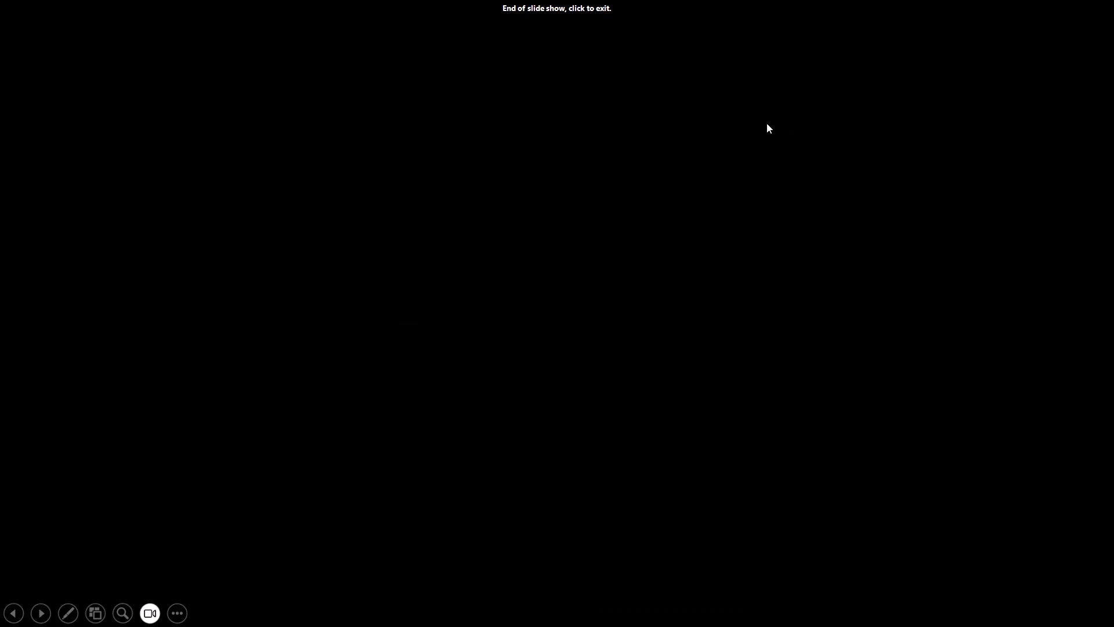
pyautogui.click(632, 0)
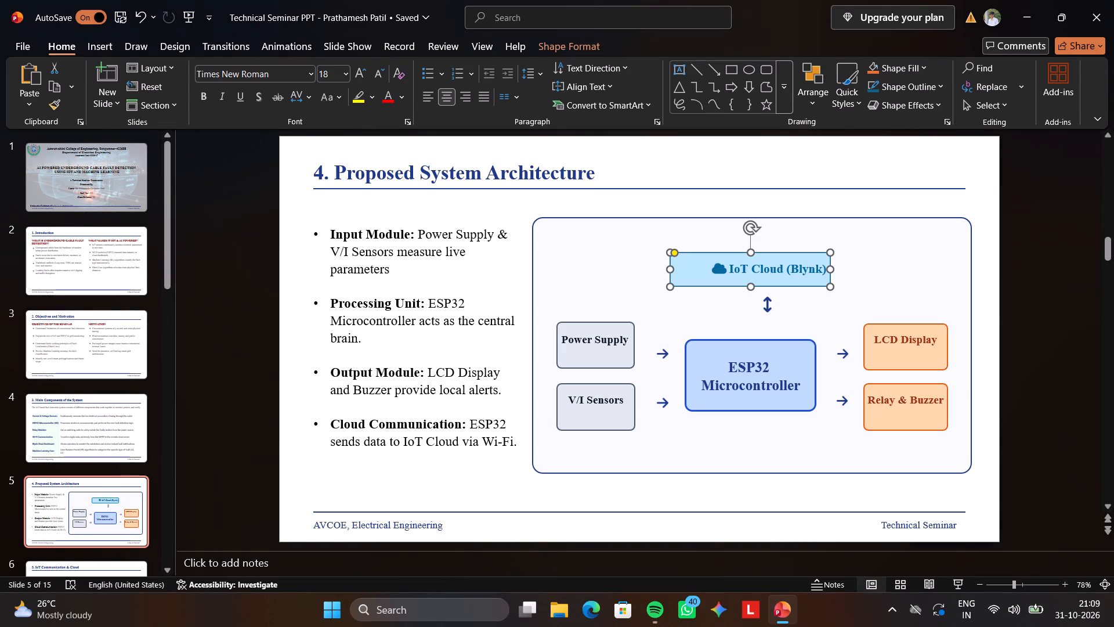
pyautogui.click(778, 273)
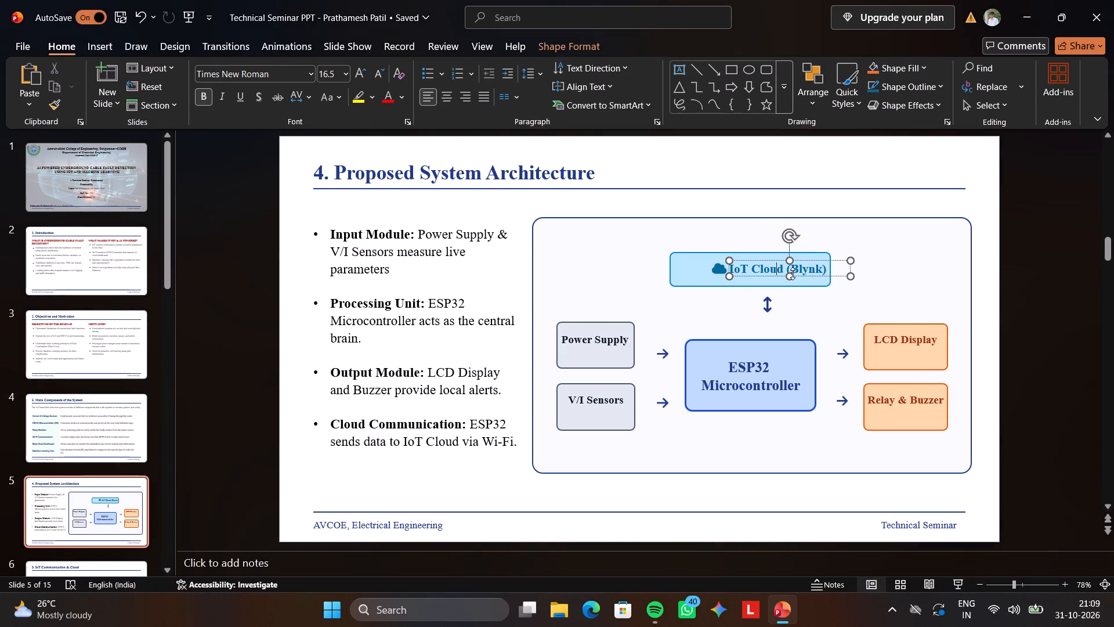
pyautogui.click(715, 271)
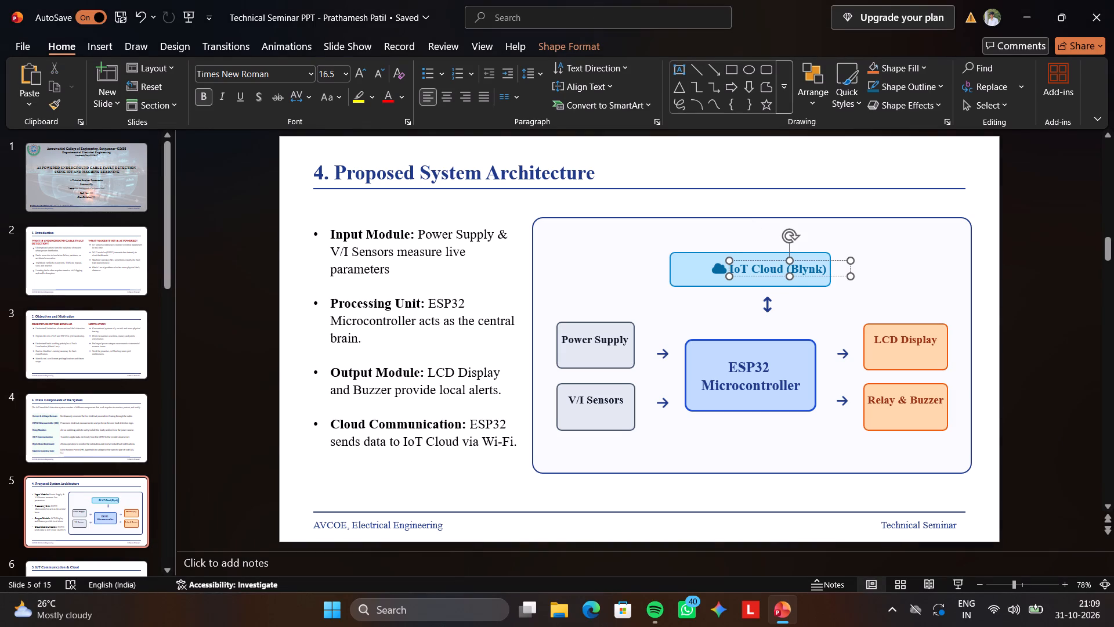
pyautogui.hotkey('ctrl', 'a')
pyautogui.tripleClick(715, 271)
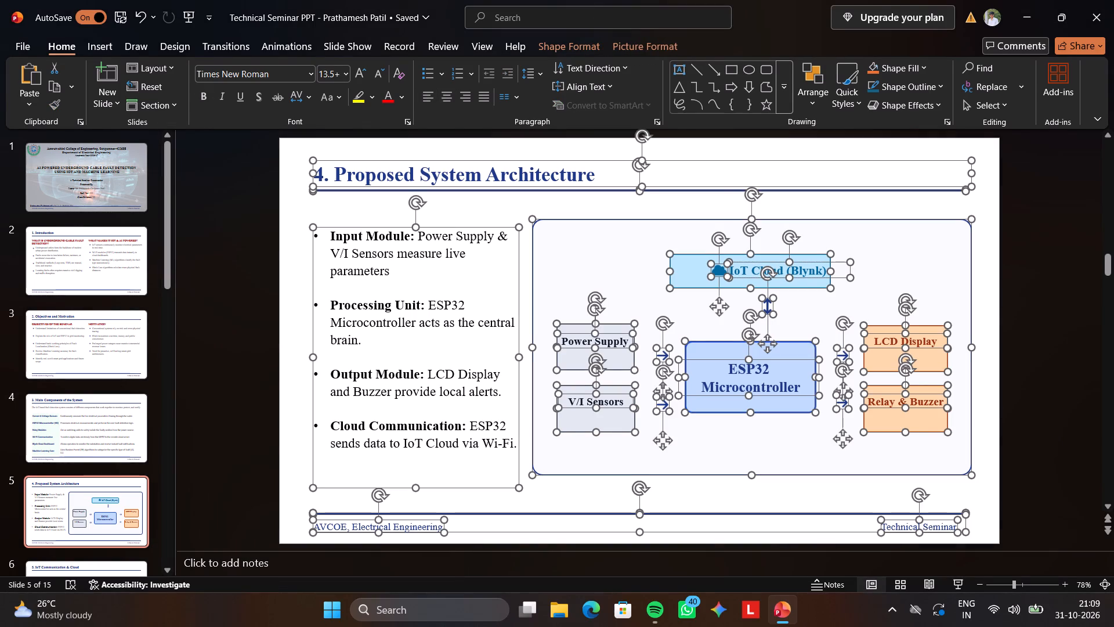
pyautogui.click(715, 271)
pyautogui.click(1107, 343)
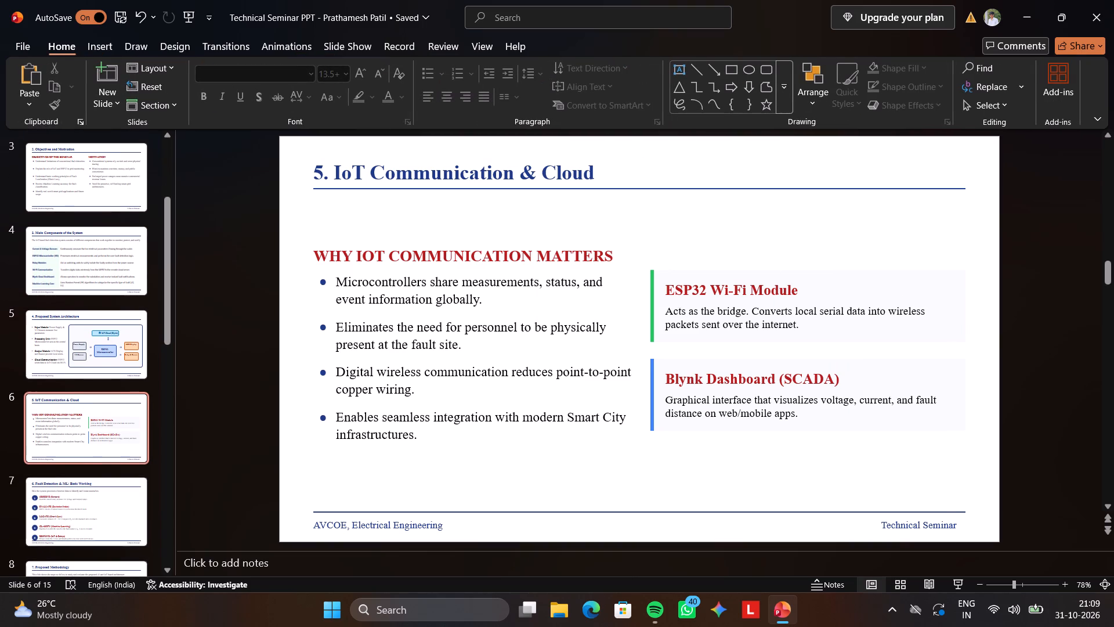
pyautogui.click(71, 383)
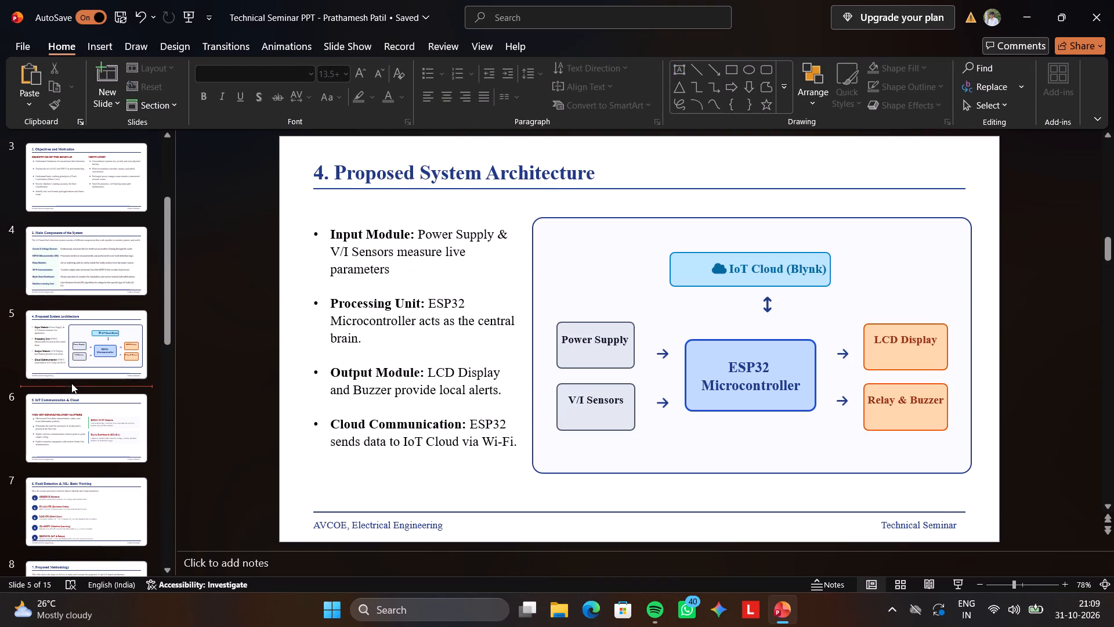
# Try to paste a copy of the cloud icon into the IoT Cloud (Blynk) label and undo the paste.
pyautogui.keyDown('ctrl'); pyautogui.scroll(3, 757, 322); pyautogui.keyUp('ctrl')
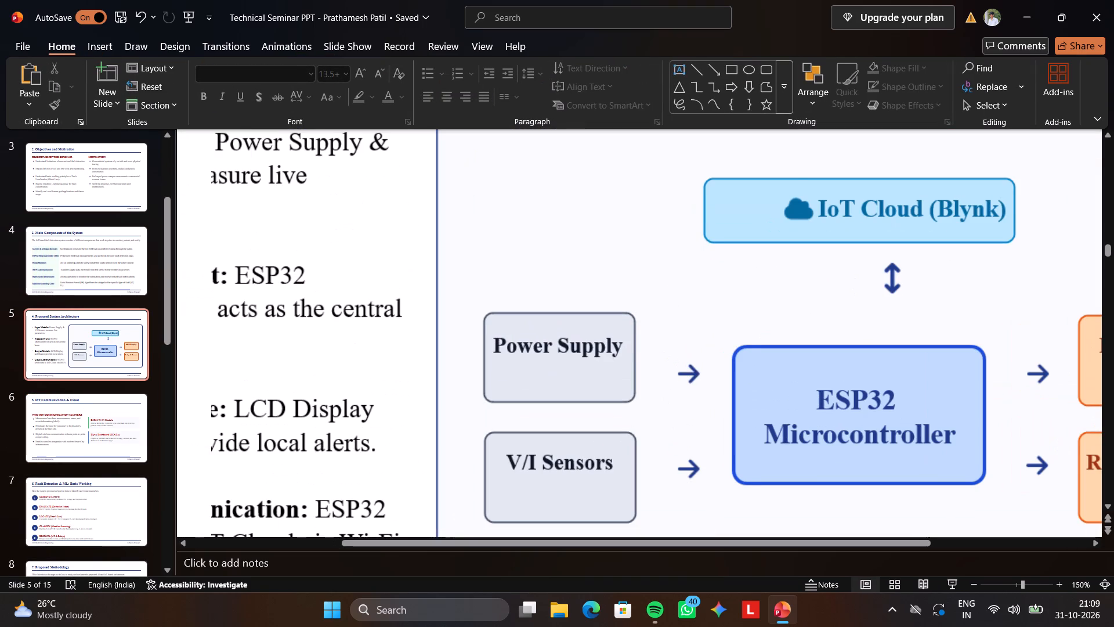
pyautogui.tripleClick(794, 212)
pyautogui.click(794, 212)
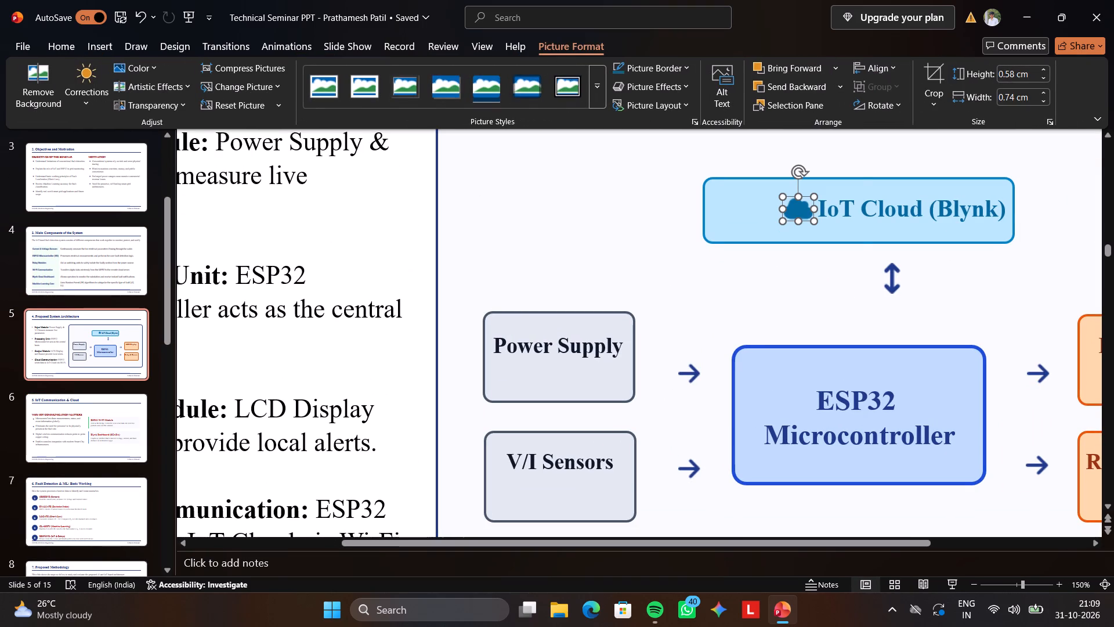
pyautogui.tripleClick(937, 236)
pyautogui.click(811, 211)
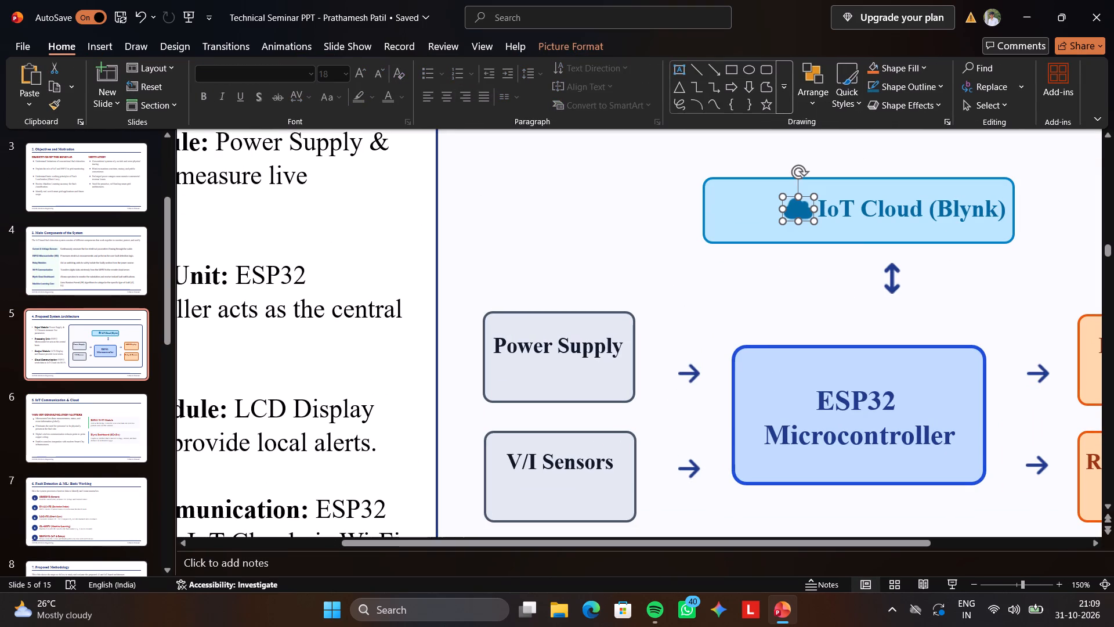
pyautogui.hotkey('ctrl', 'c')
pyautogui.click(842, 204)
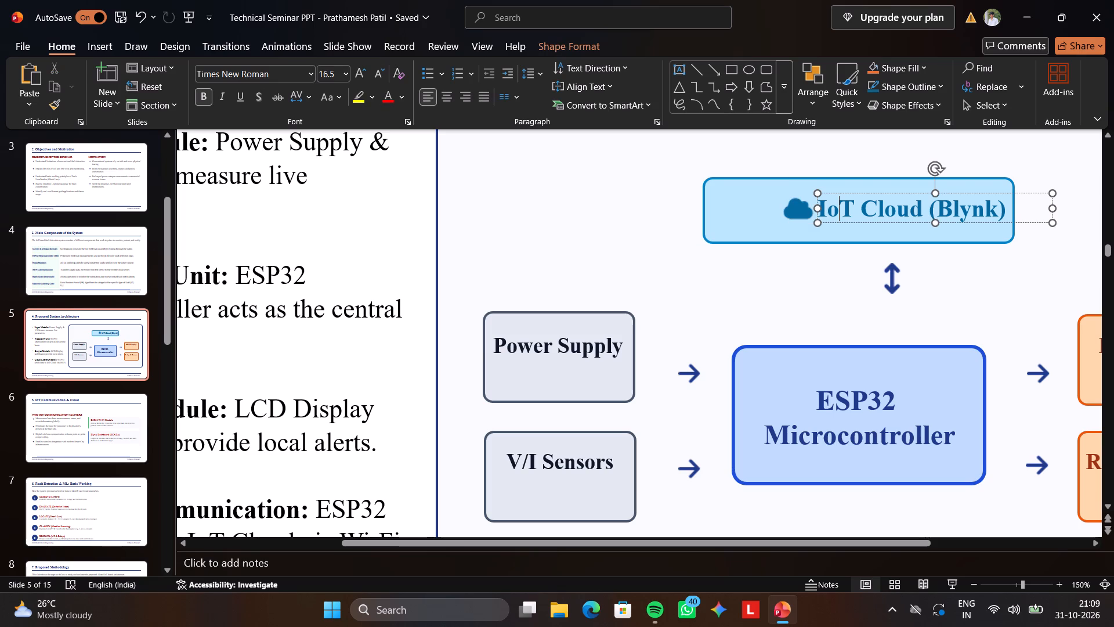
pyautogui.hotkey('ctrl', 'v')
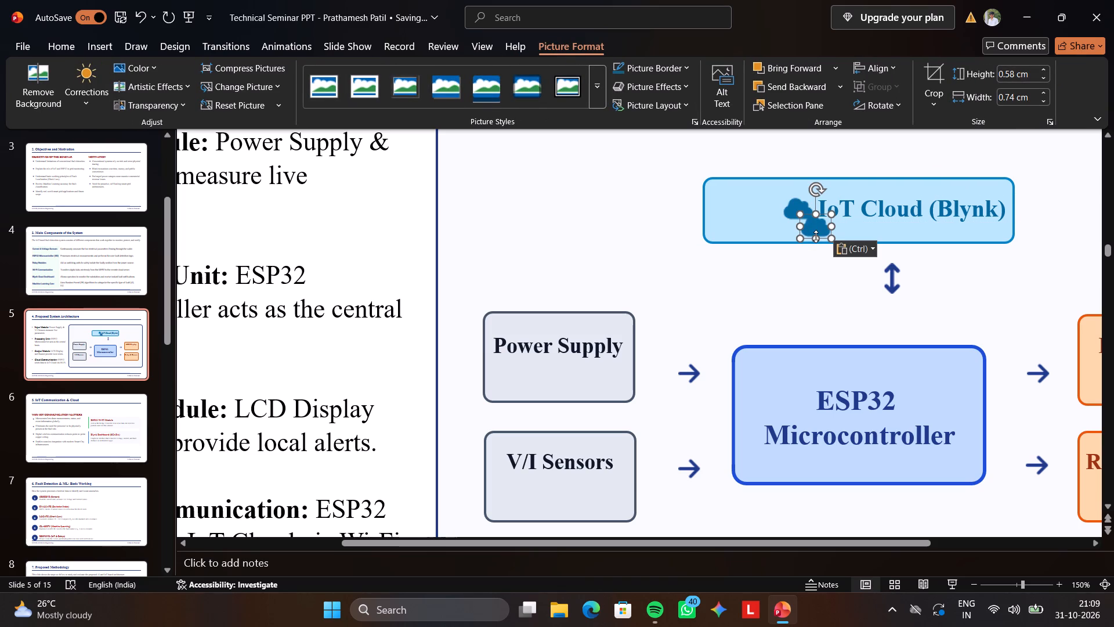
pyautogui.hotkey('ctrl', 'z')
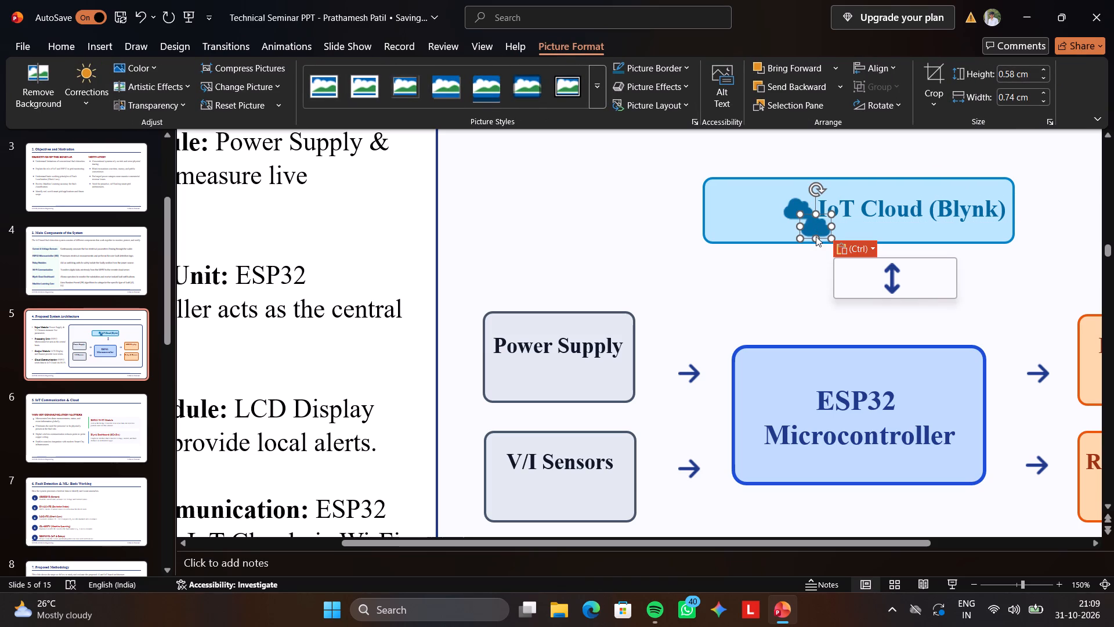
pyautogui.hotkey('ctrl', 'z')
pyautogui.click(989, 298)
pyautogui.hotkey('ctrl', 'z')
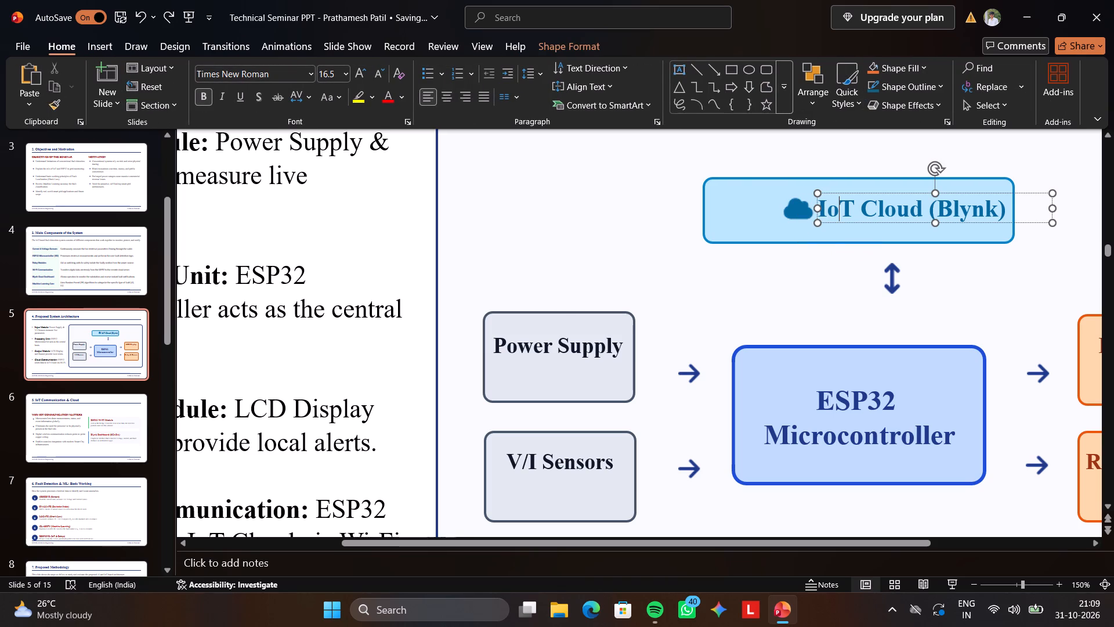
# Reposition the cloud icon and the IoT Cloud (Blynk) label so they sit side by side, centred within their blue box.
pyautogui.moveTo(800, 214); pyautogui.dragTo(747, 215)
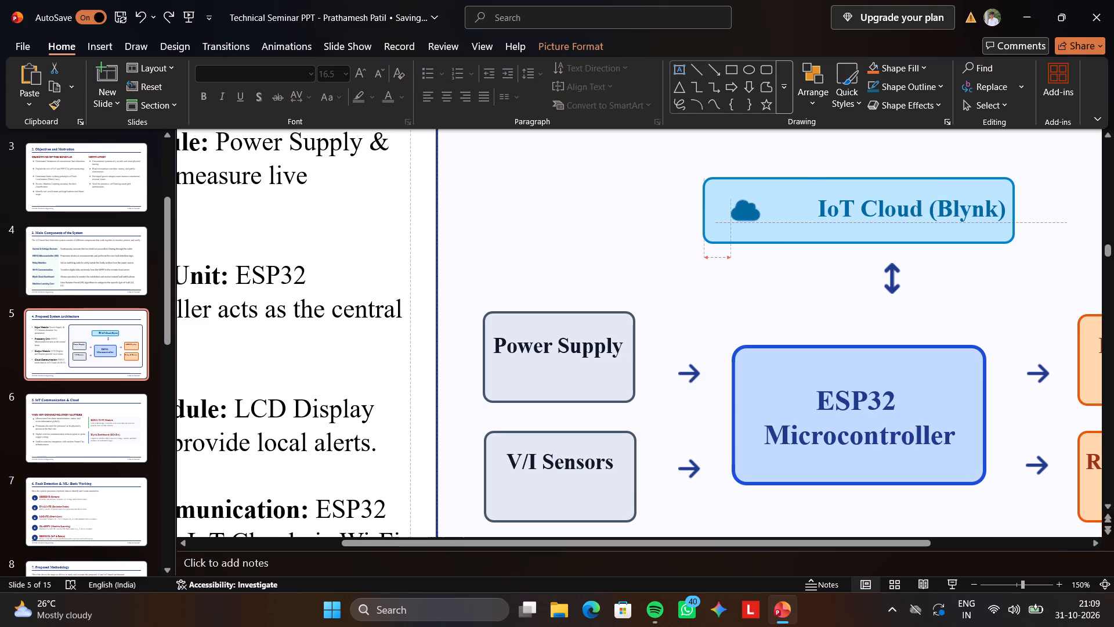
pyautogui.moveTo(747, 215); pyautogui.dragTo(745, 214)
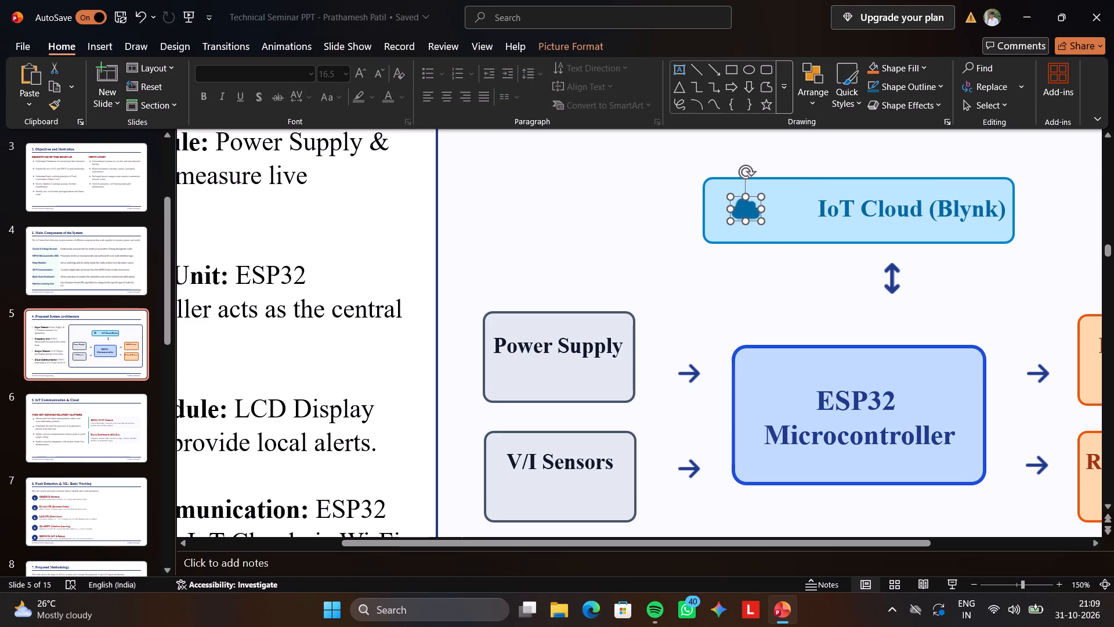
pyautogui.click(858, 204)
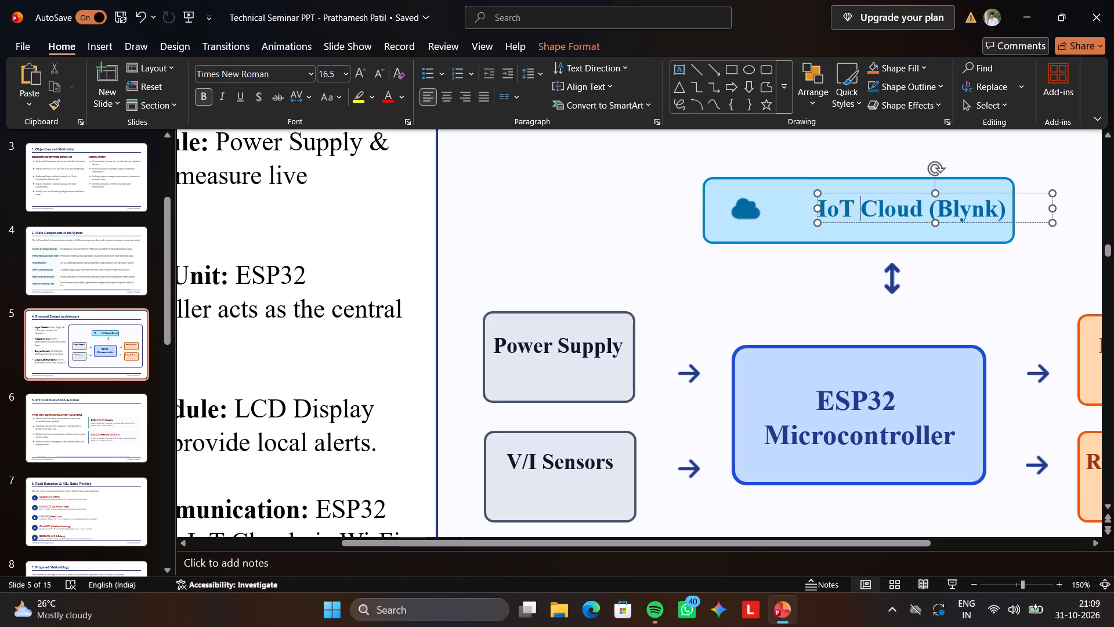
pyautogui.moveTo(906, 222); pyautogui.dragTo(863, 222)
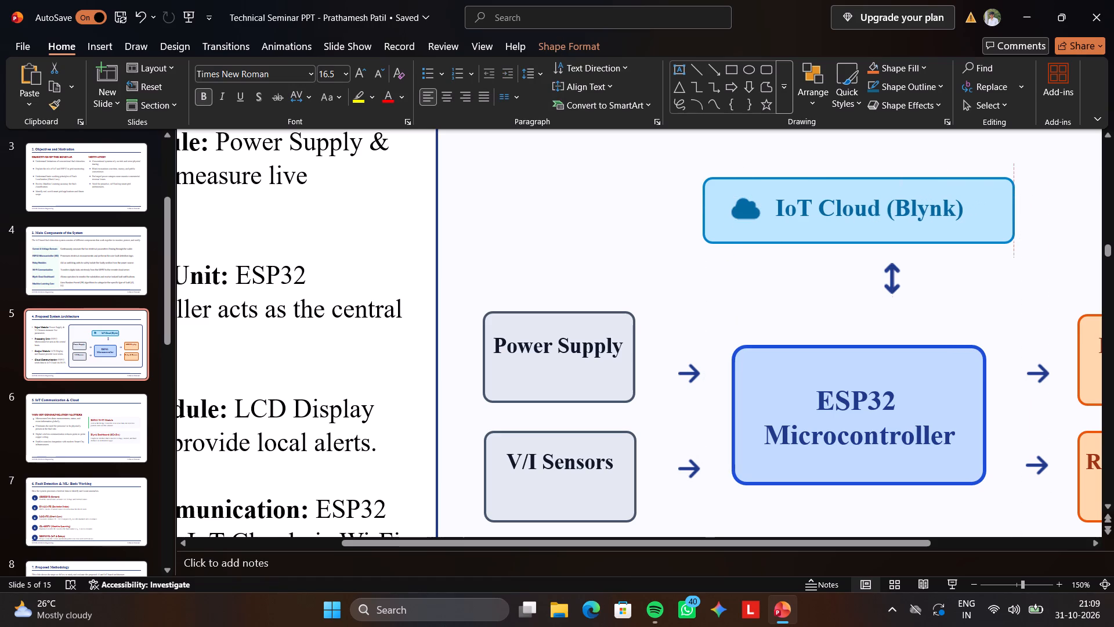
pyautogui.moveTo(863, 222); pyautogui.dragTo(852, 222)
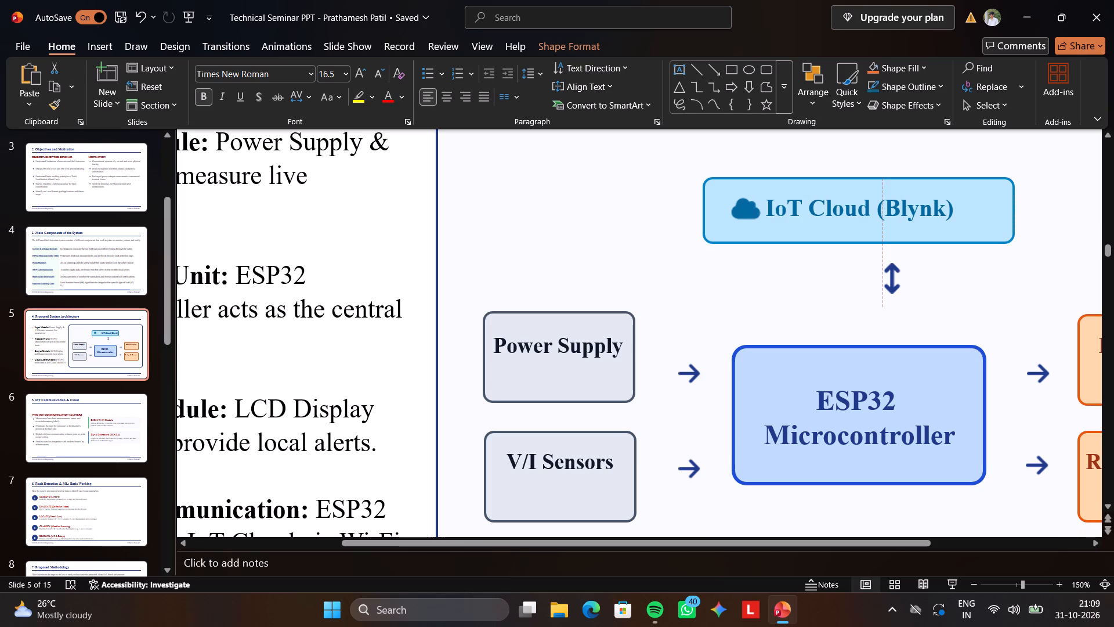
pyautogui.moveTo(852, 222); pyautogui.dragTo(864, 222)
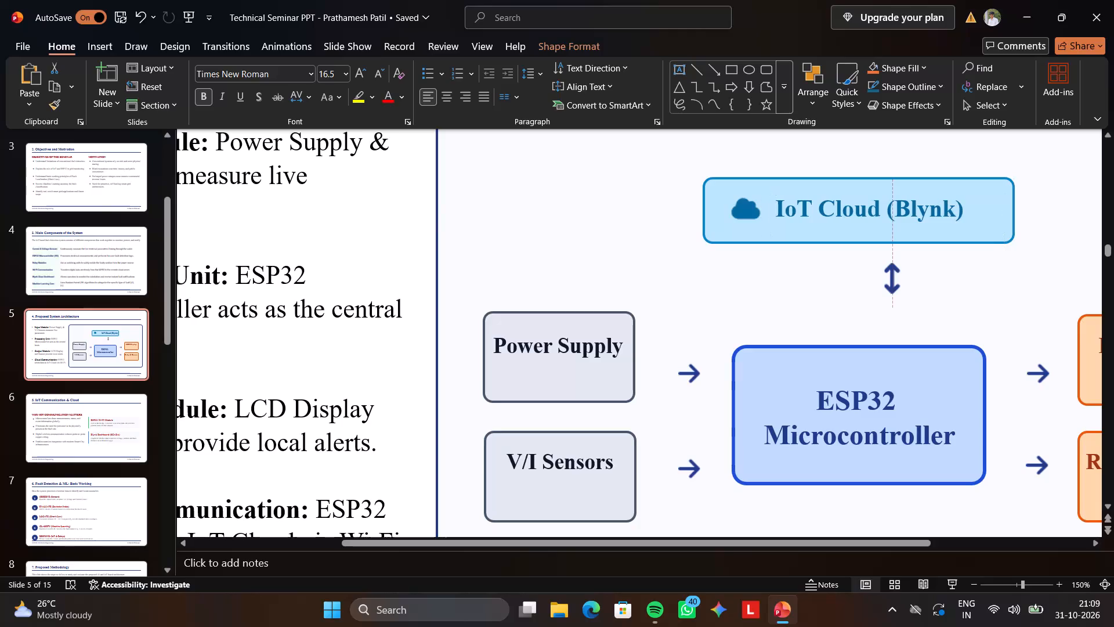
pyautogui.moveTo(864, 222); pyautogui.dragTo(863, 224)
pyautogui.moveTo(752, 212); pyautogui.dragTo(764, 212)
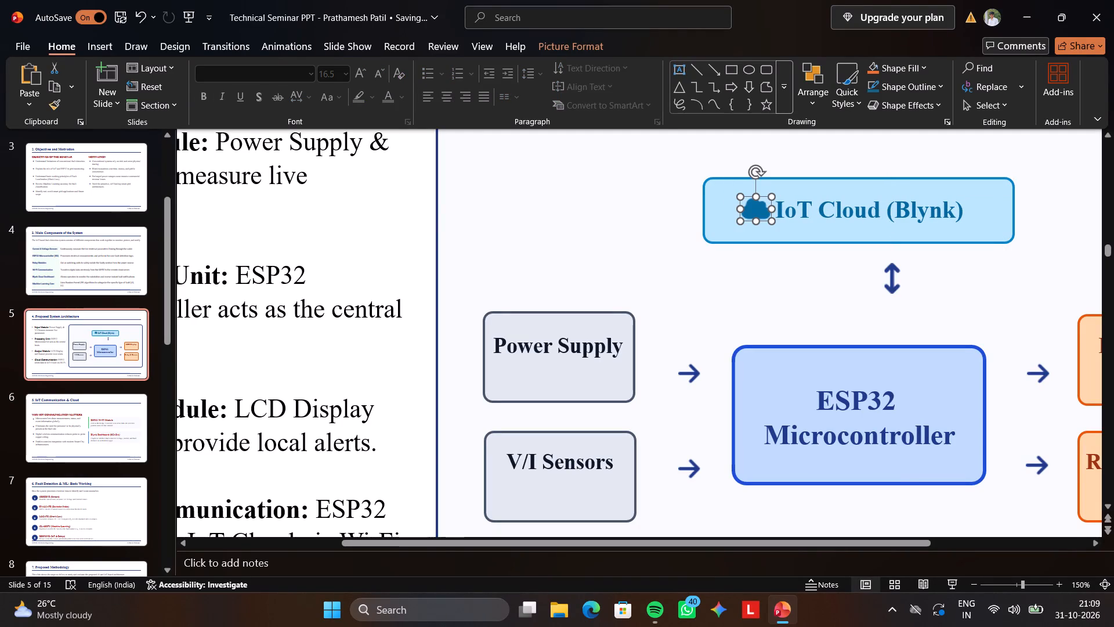
# Move the vertical double-headed arrow so it is centred between the IoT Cloud (Blynk) box and the ESP32 Microcontroller box.
pyautogui.moveTo(888, 278); pyautogui.dragTo(848, 280)
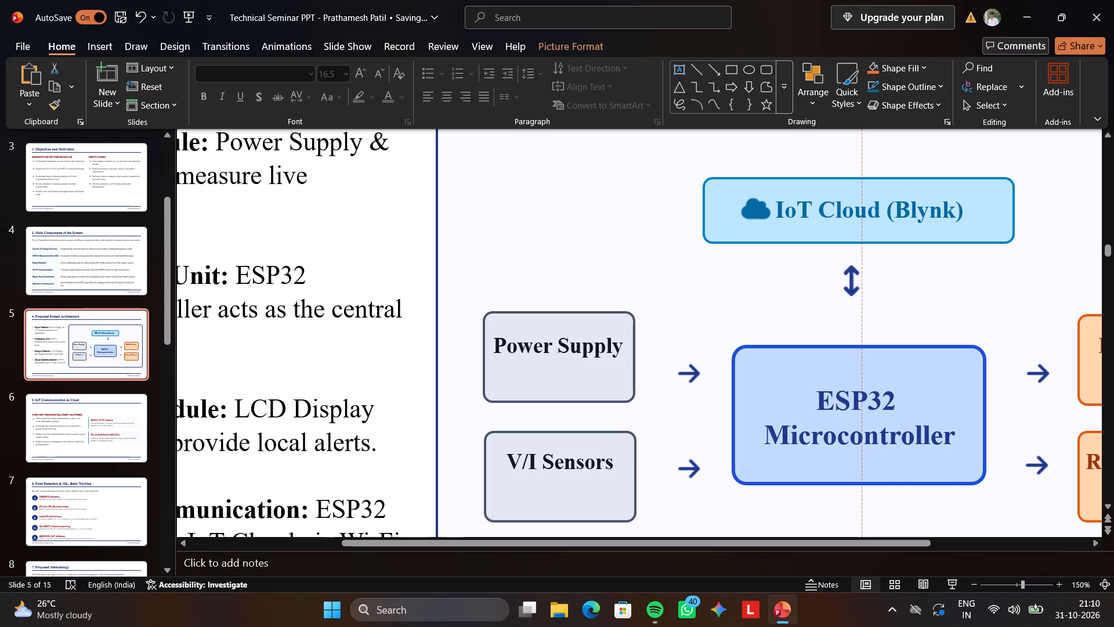
pyautogui.moveTo(848, 280); pyautogui.dragTo(853, 282)
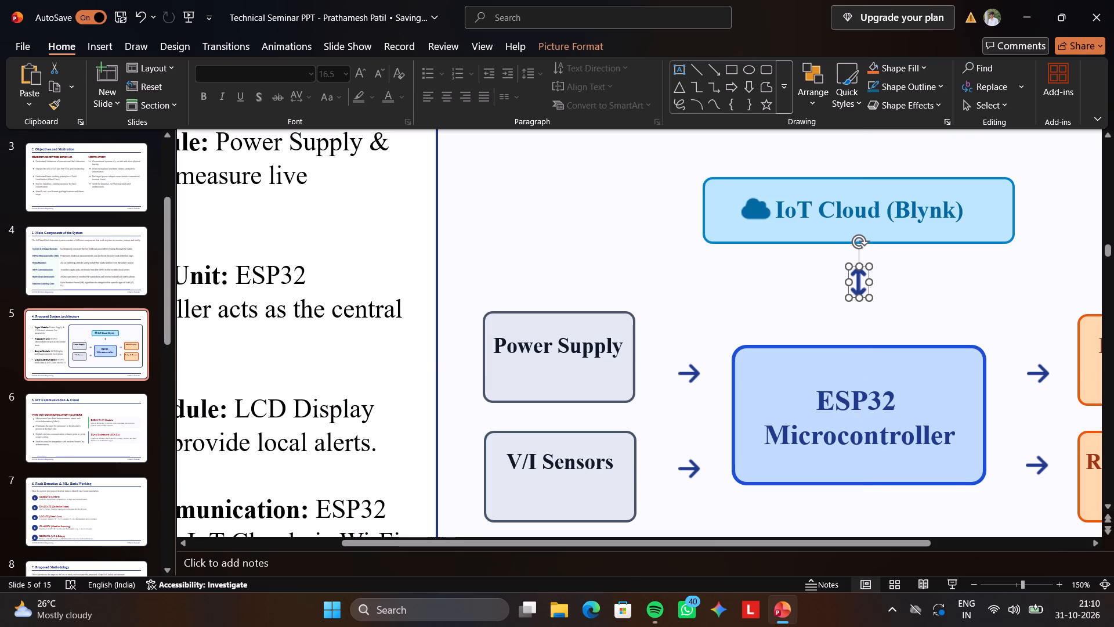
pyautogui.click(991, 294)
# Nudge the large rounded frame around the architecture diagram slightly upward.
pyautogui.keyDown('ctrl'); pyautogui.scroll(-2, 991, 294); pyautogui.keyUp('ctrl')
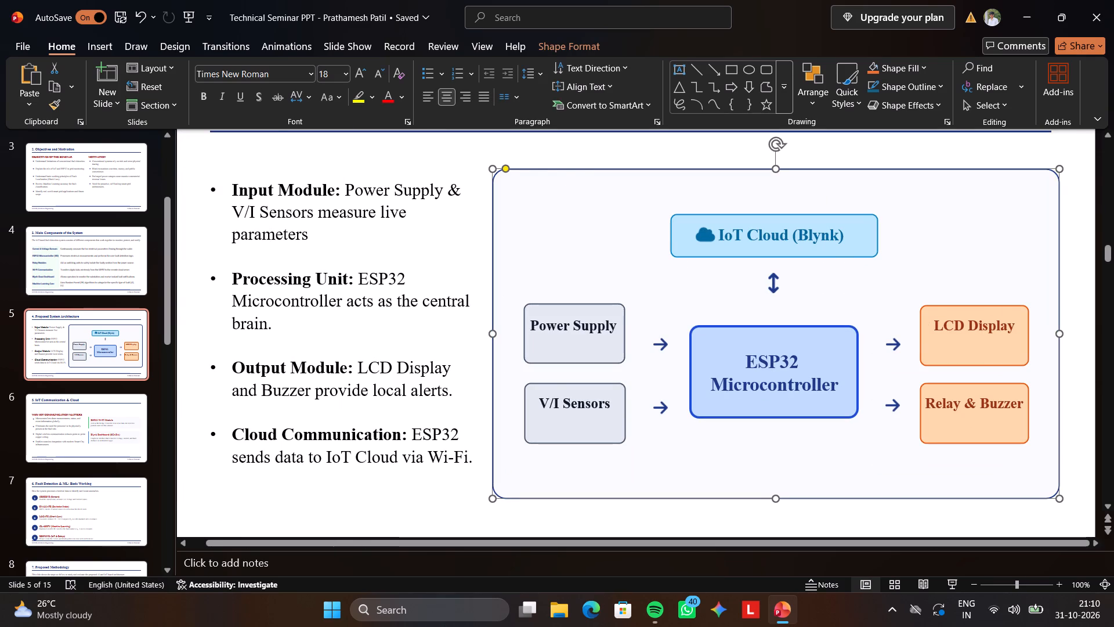
pyautogui.keyDown('ctrl'); pyautogui.scroll(-1, 952, 273); pyautogui.keyUp('ctrl')
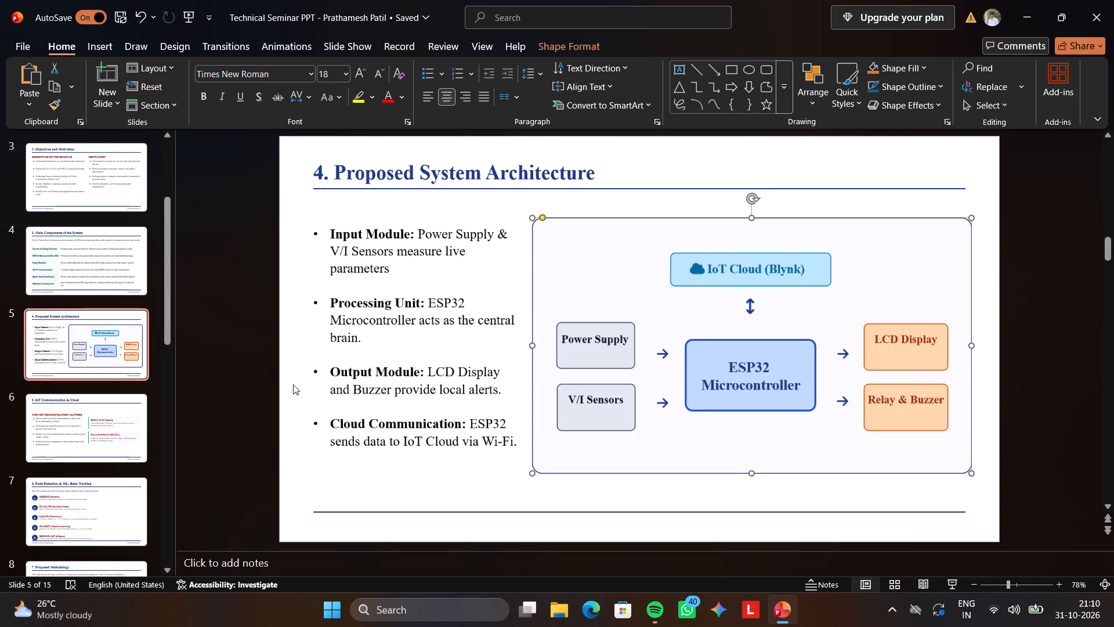
pyautogui.press('Up')
pyautogui.press('Up')
pyautogui.press('Up')
pyautogui.press('Up')
pyautogui.press('Down')
pyautogui.press('Down')
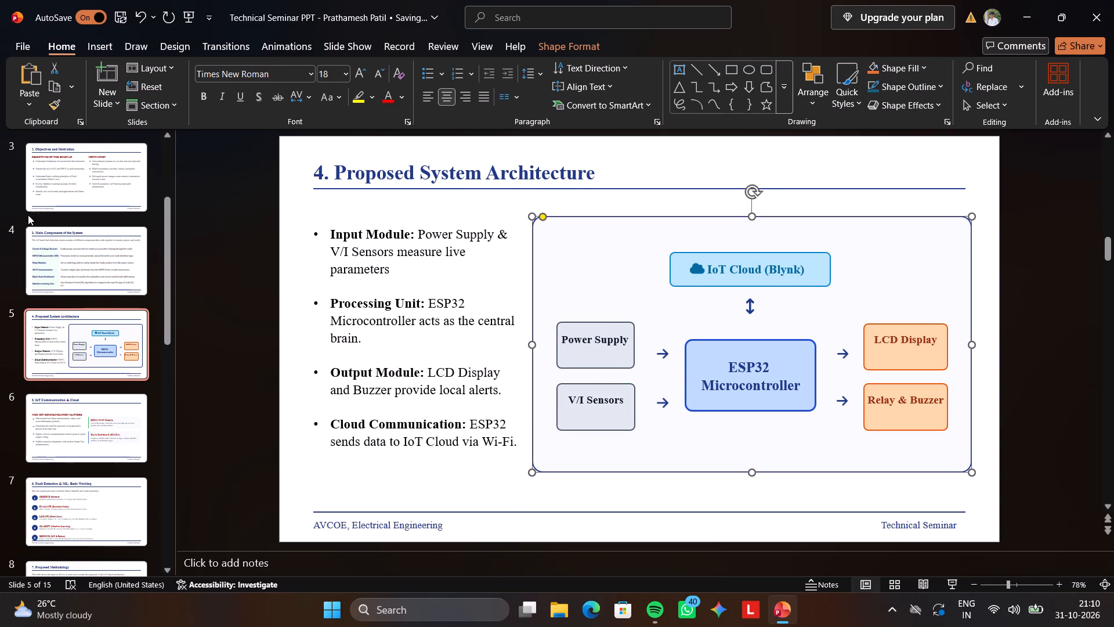
# On the title slide, delete the word "Sir" at the end of the "Under the Guidance of" line.
pyautogui.click(54, 200)
pyautogui.press('Up')
pyautogui.press('Up')
pyautogui.press('Up')
pyautogui.press('Up')
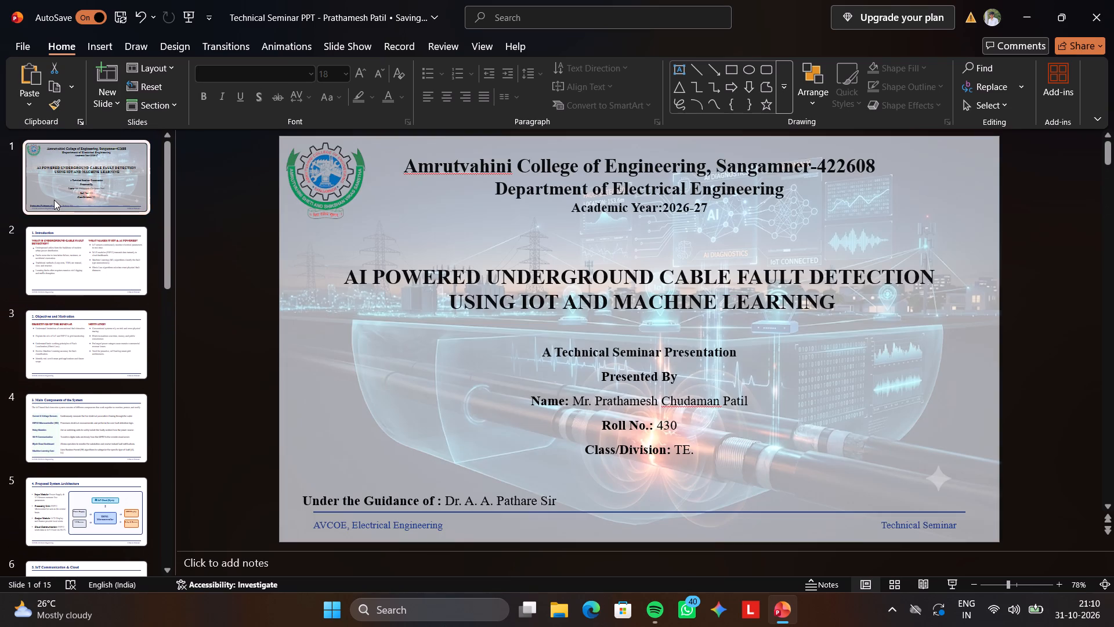
pyautogui.click(658, 482)
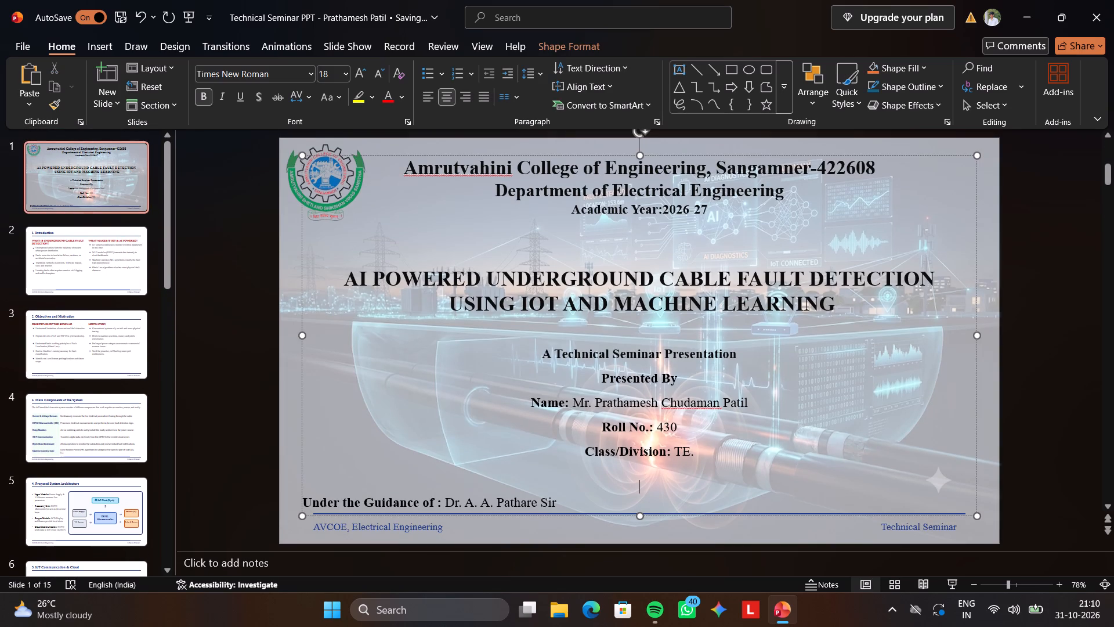
pyautogui.press('Down')
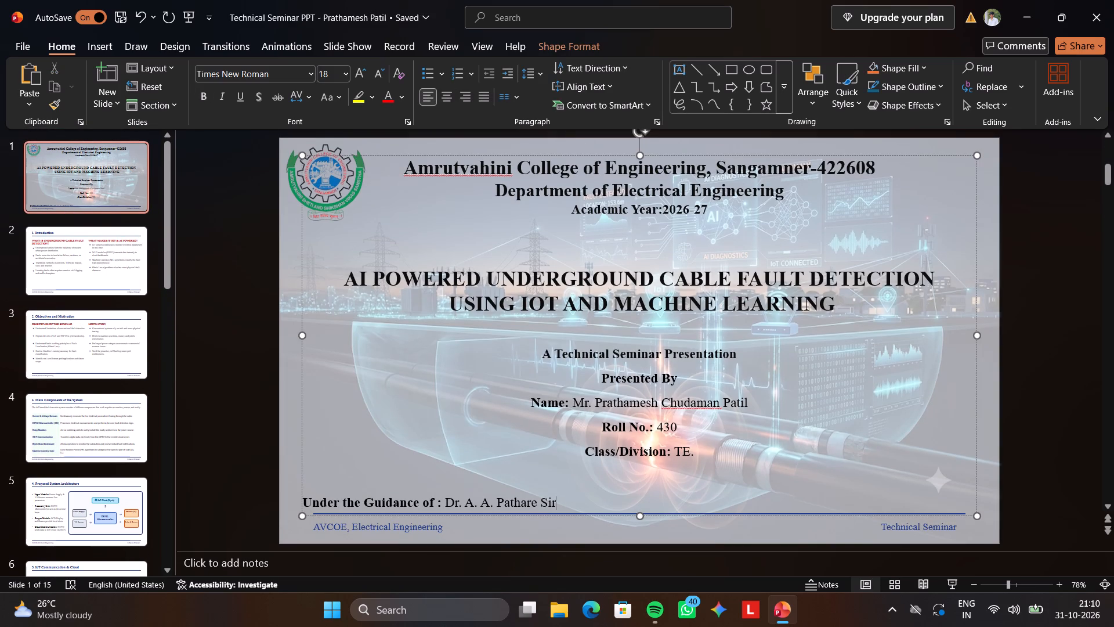
pyautogui.press('BackSpace')
pyautogui.press('BackSpace')
pyautogui.press('BackSpace')
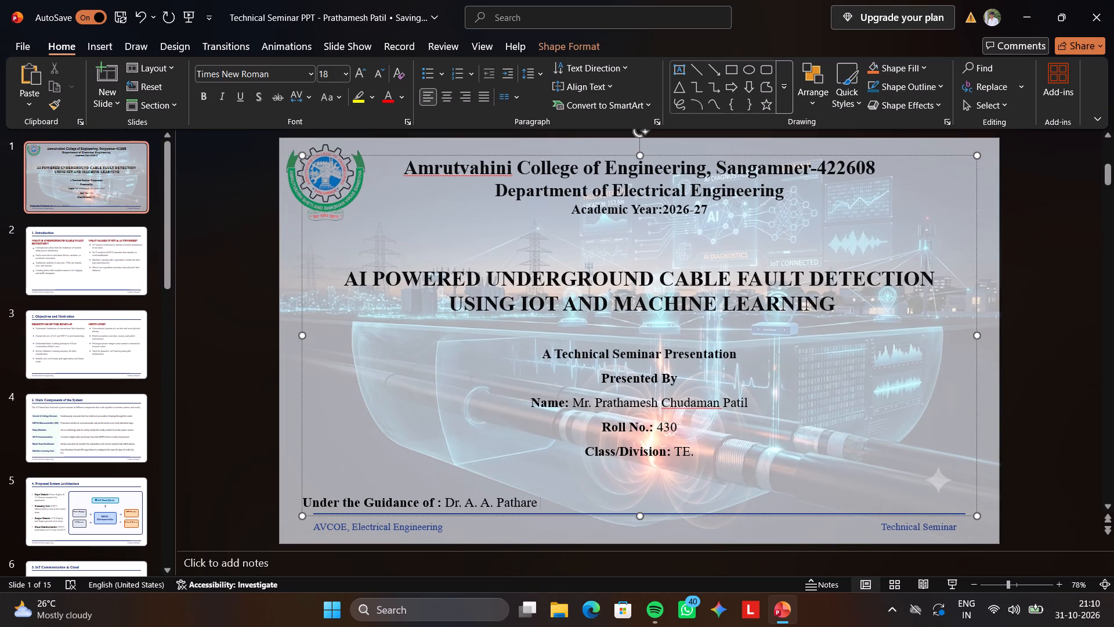
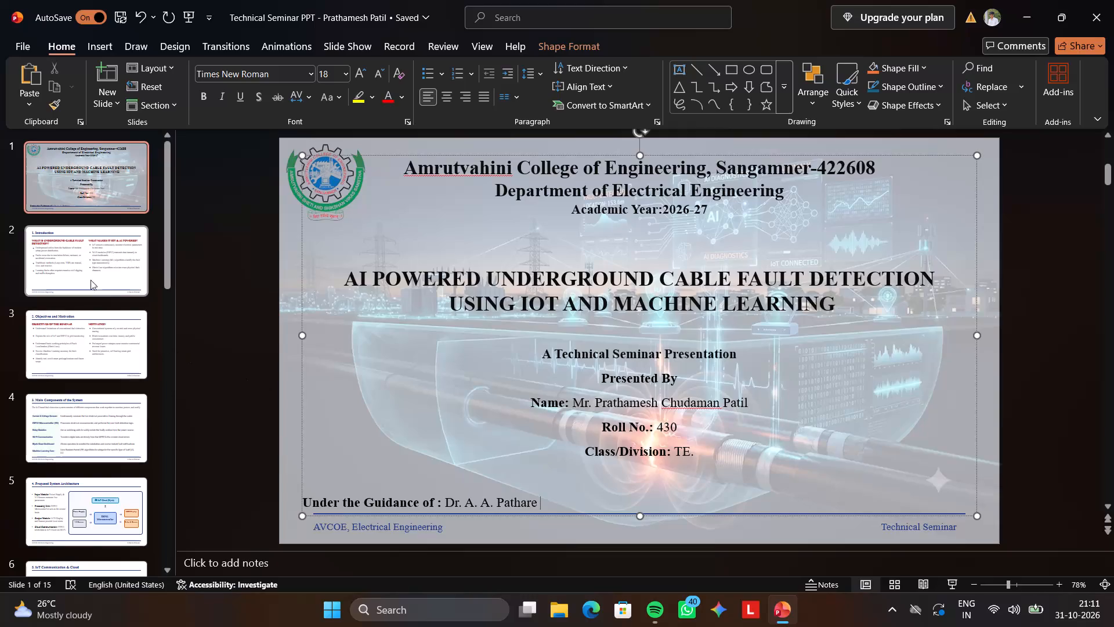
# Go to slide 2, the Introduction slide, to check its content and layout.
pyautogui.click(96, 248)
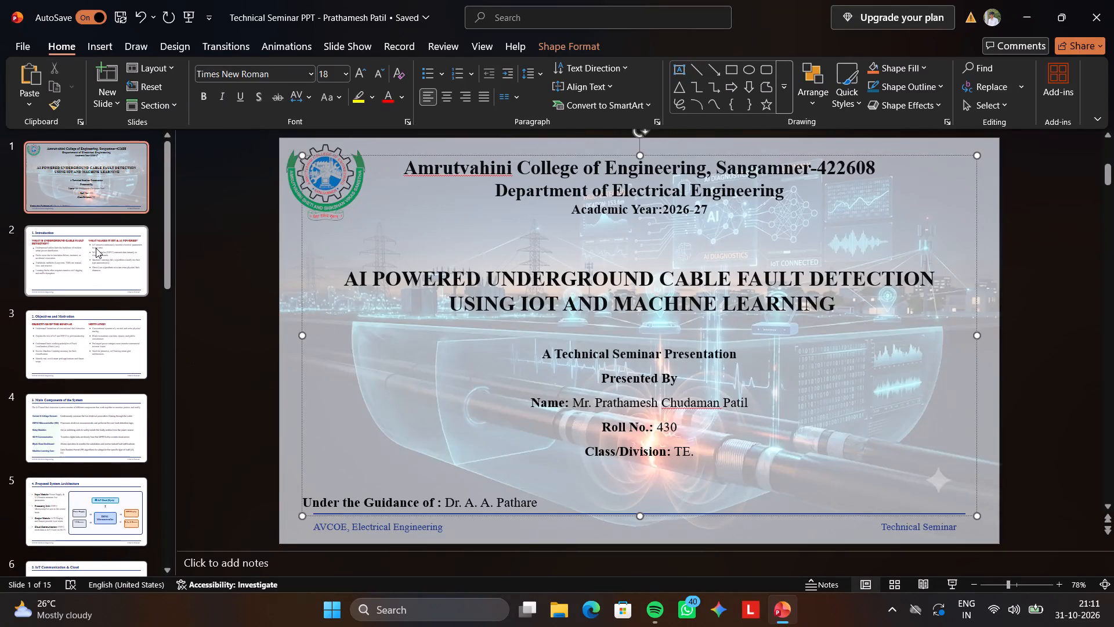
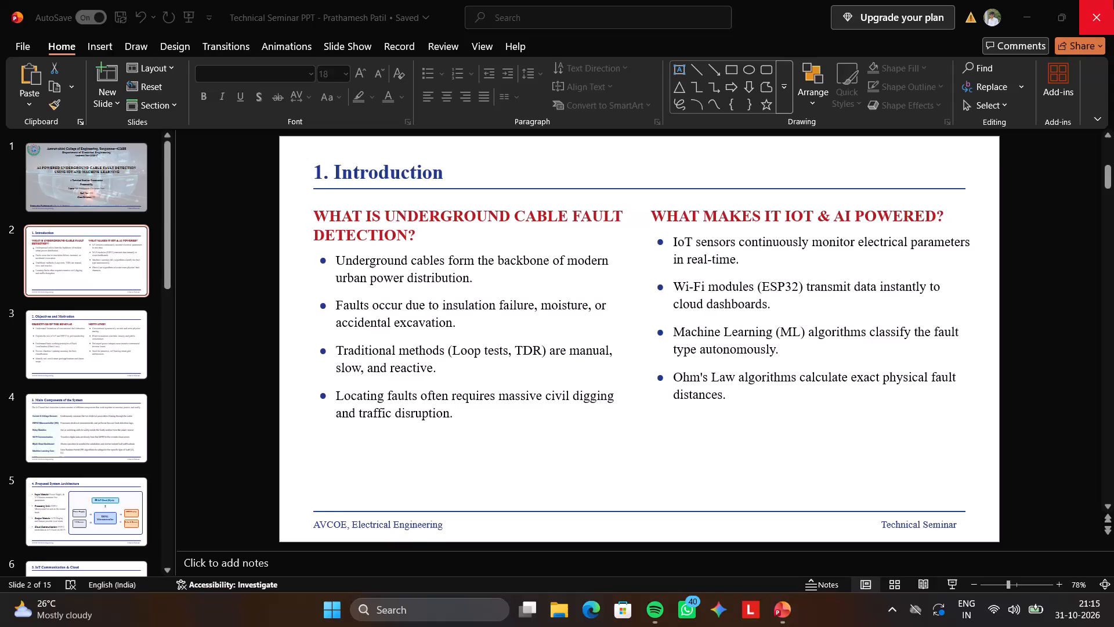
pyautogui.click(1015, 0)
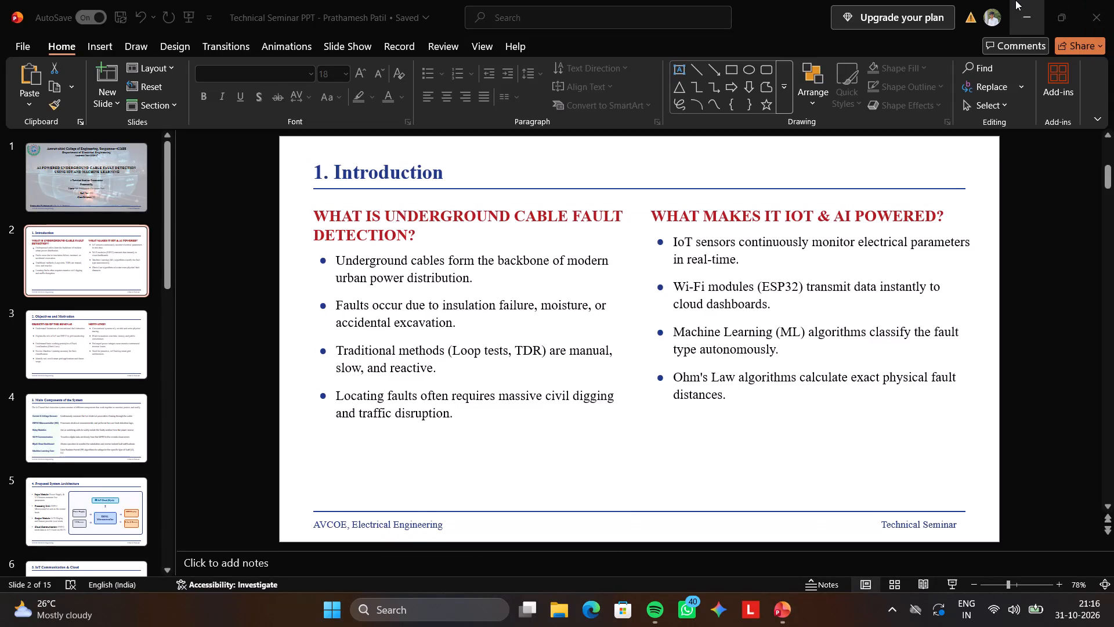
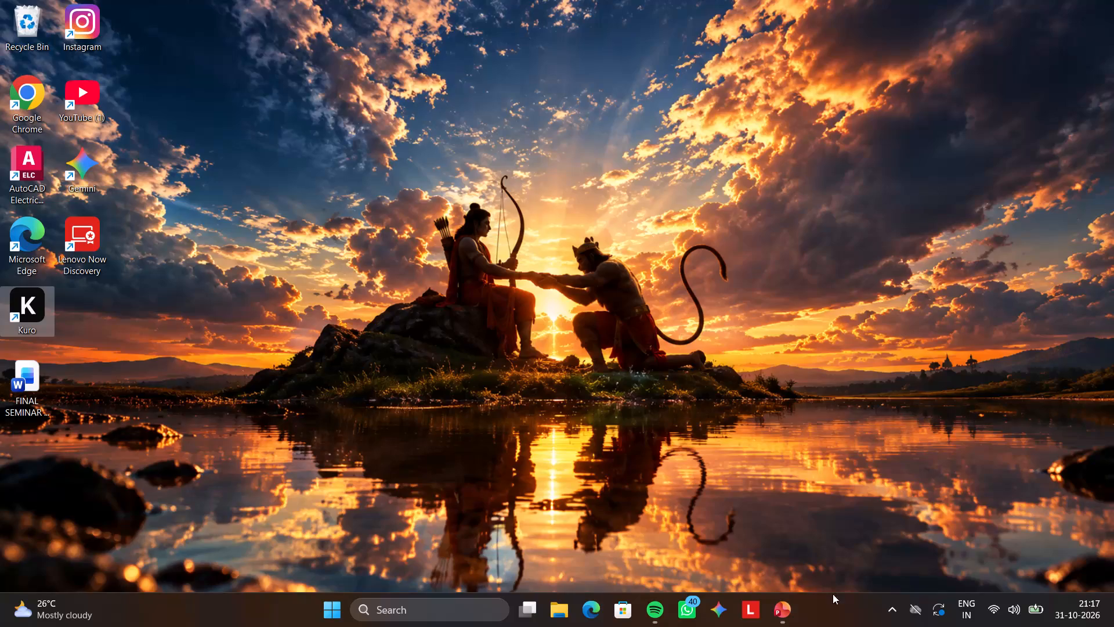
# Switch back to the Technical Seminar presentation in PowerPoint and review the slides from Introduction through Performance Measures.
pyautogui.click(787, 614)
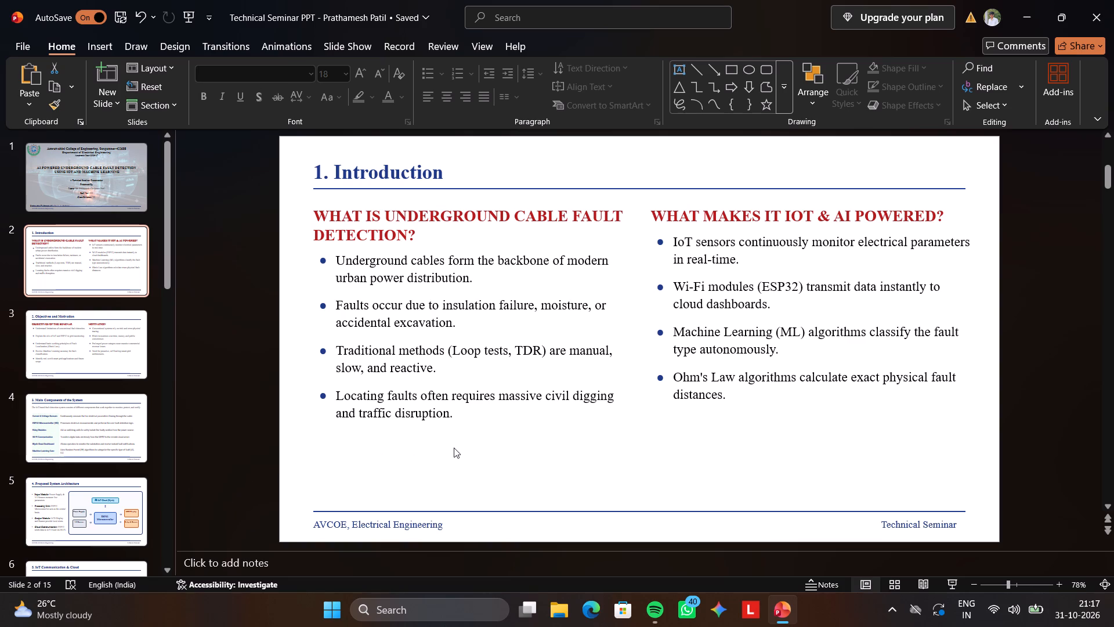
pyautogui.click(78, 376)
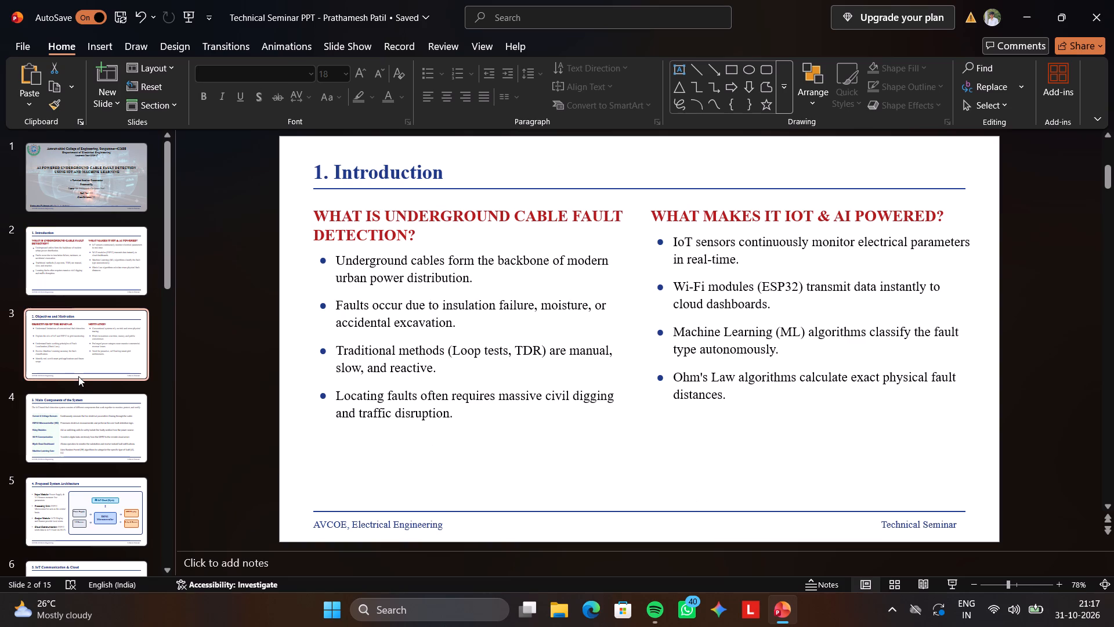
pyautogui.click(58, 443)
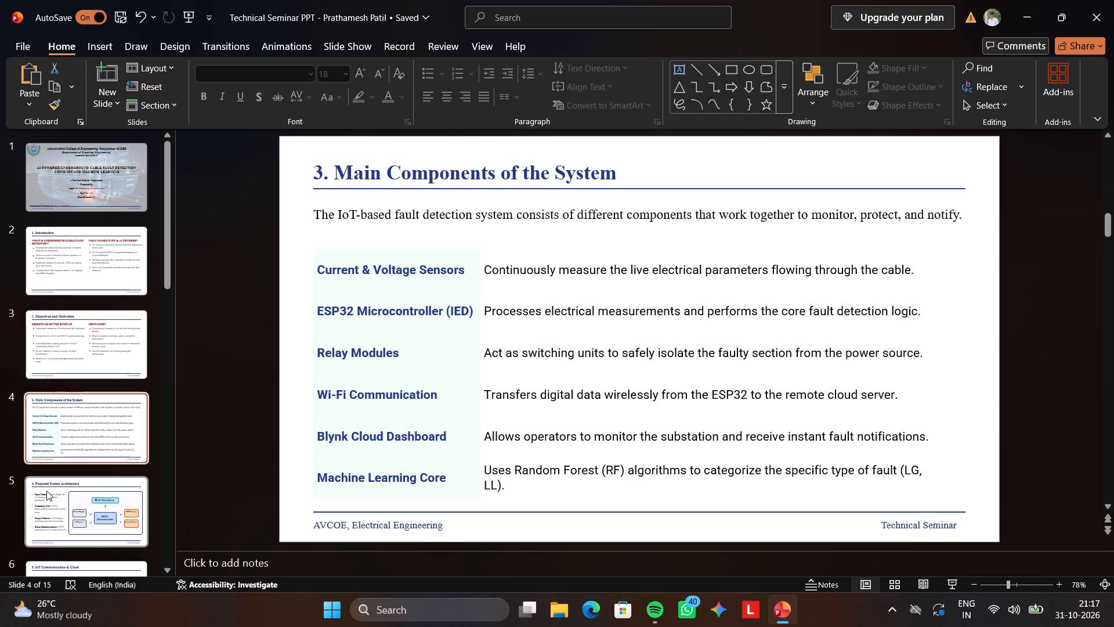
pyautogui.click(49, 513)
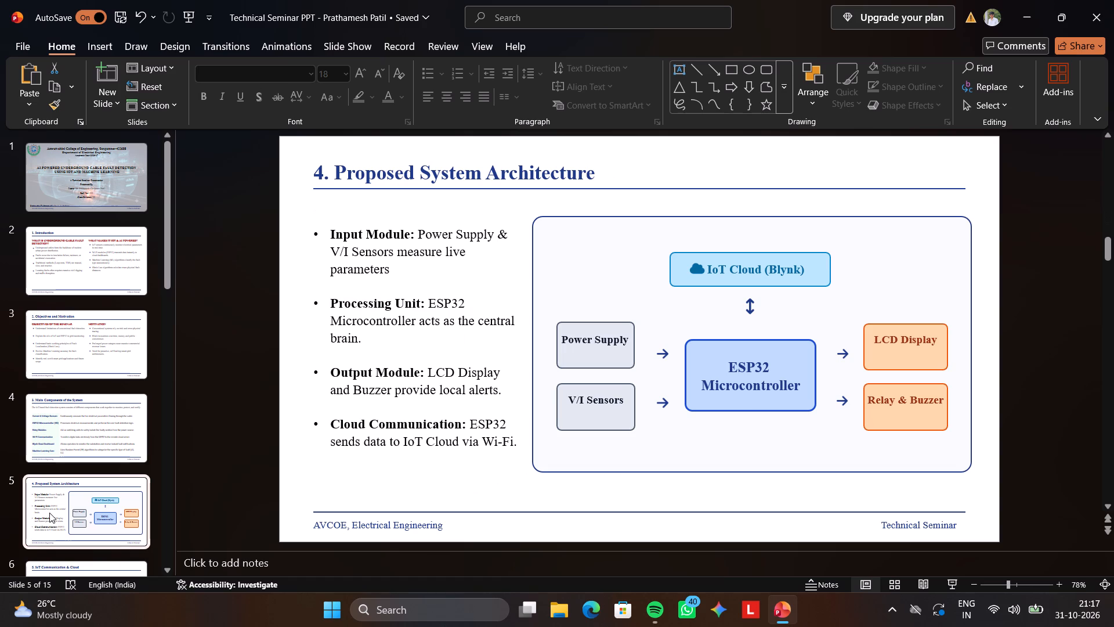
pyautogui.press('Down')
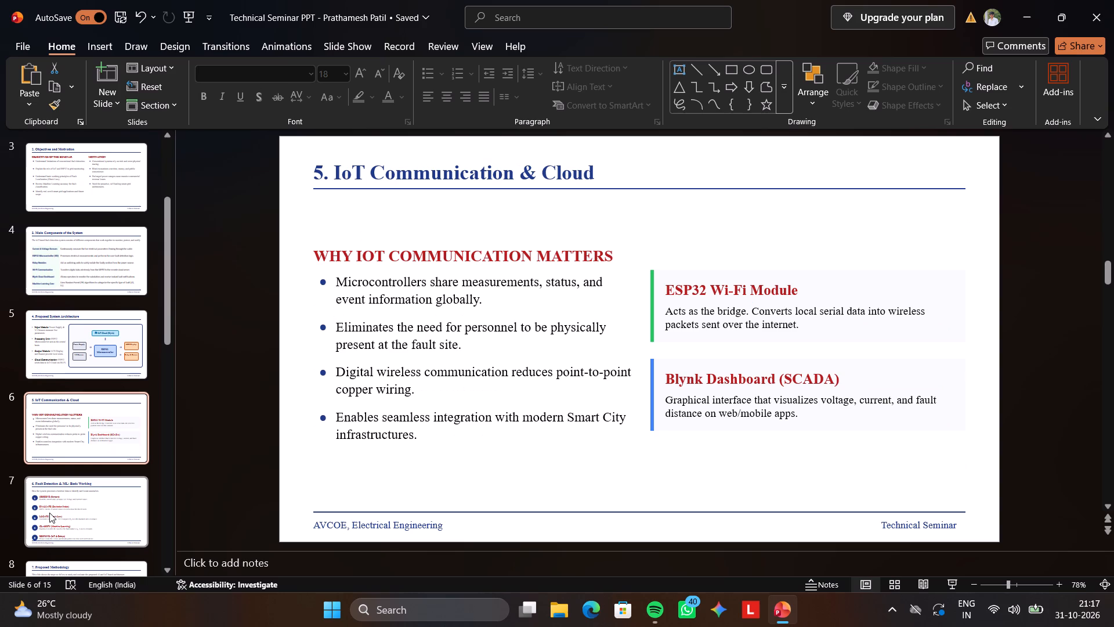
pyautogui.press('Down')
pyautogui.press('Down')
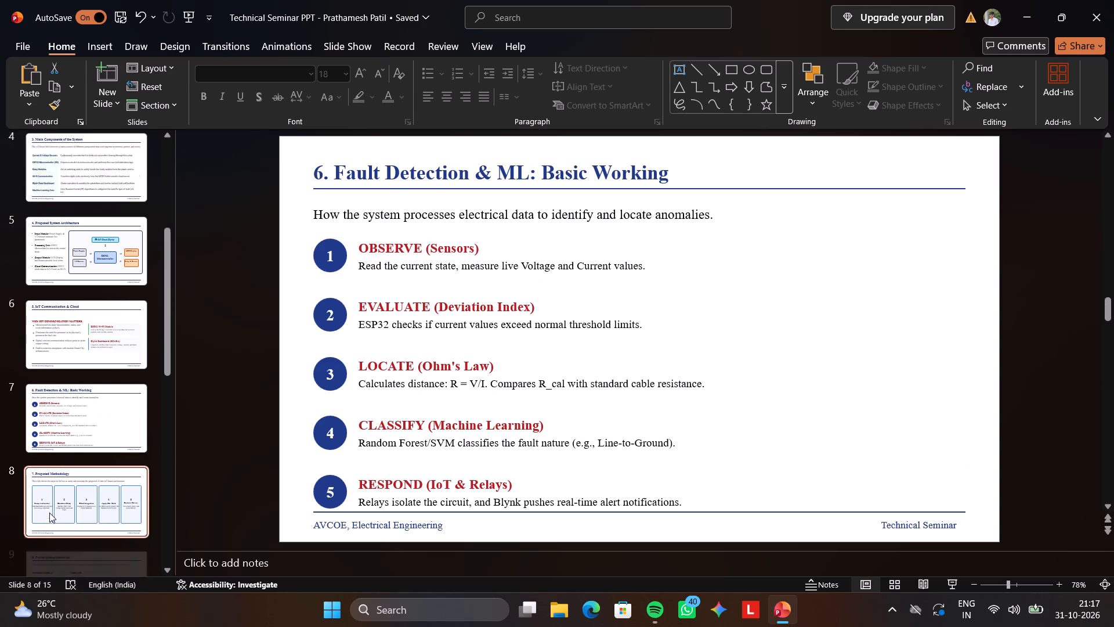
pyautogui.press('Down')
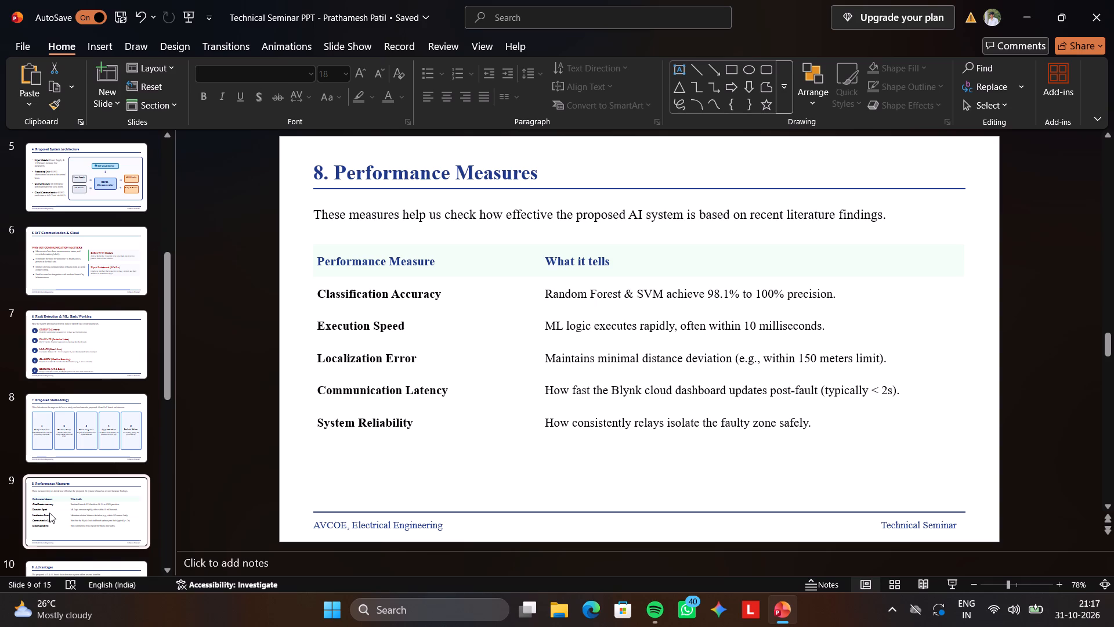
# On the title slide, add "(B)" after "TE." in the Class/Division line.
pyautogui.scroll(1, 115, 217)
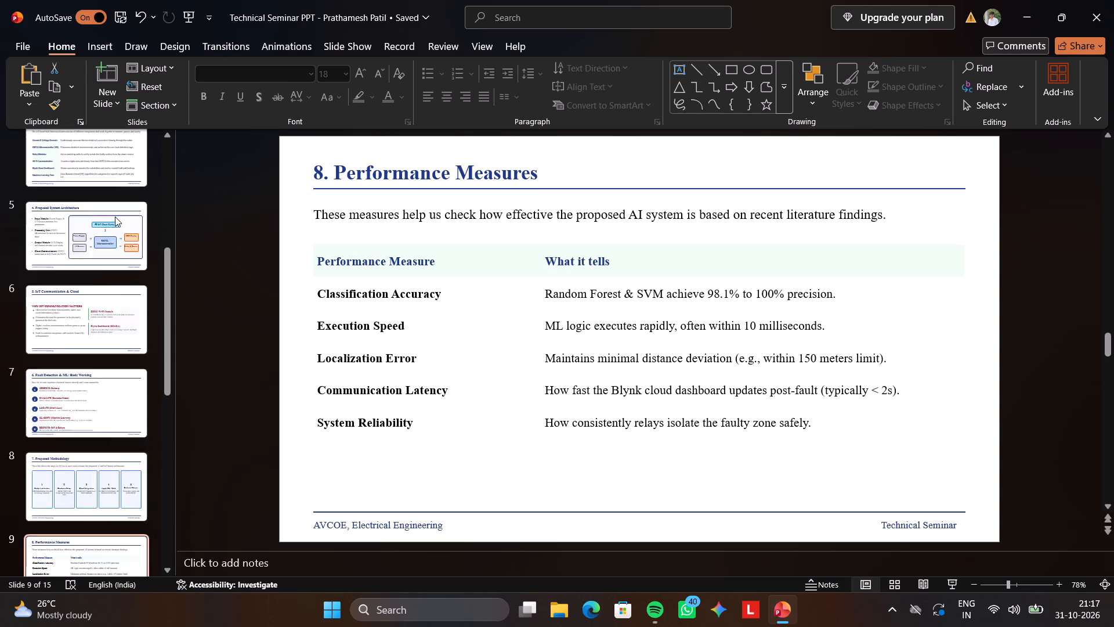
pyautogui.scroll(1, 115, 217)
pyautogui.click(121, 176)
pyautogui.click(121, 176)
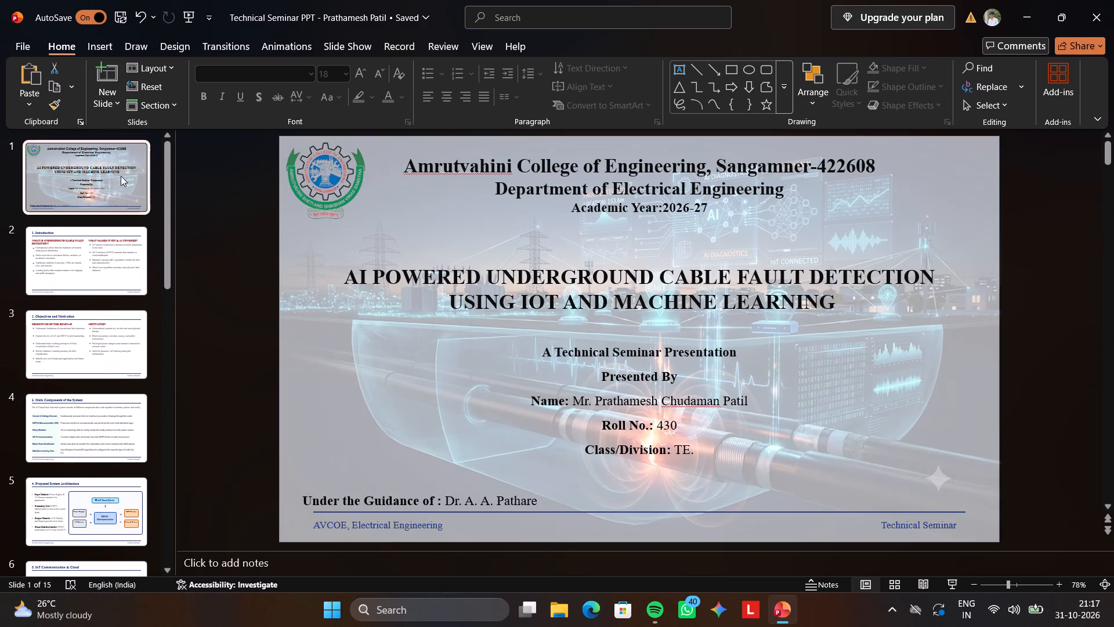
pyautogui.click(716, 453)
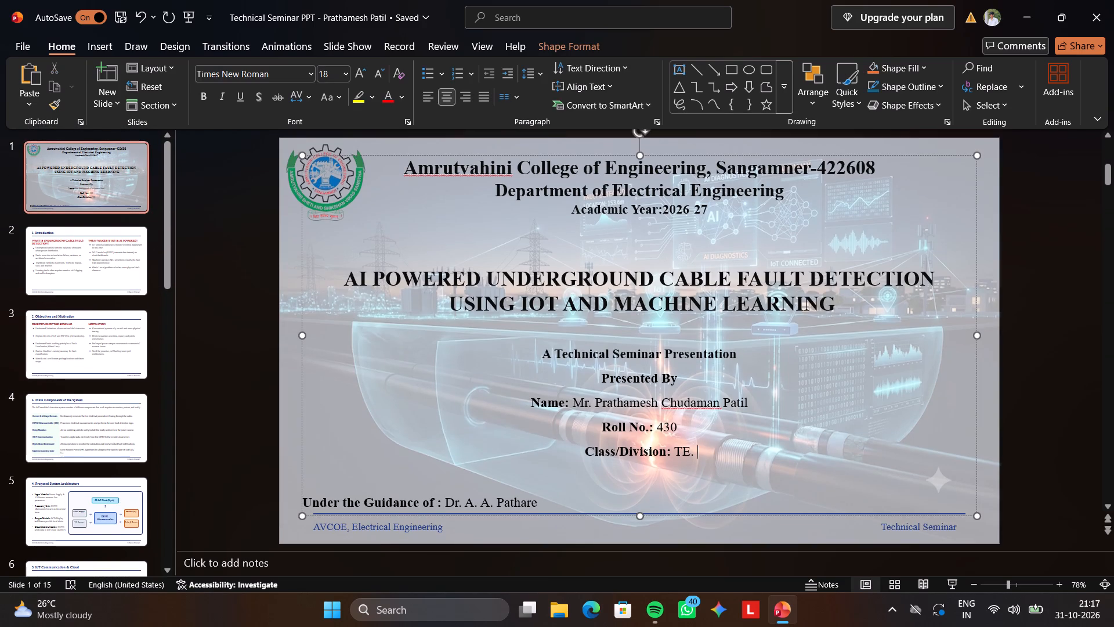
pyautogui.hotkey('shift', '(')
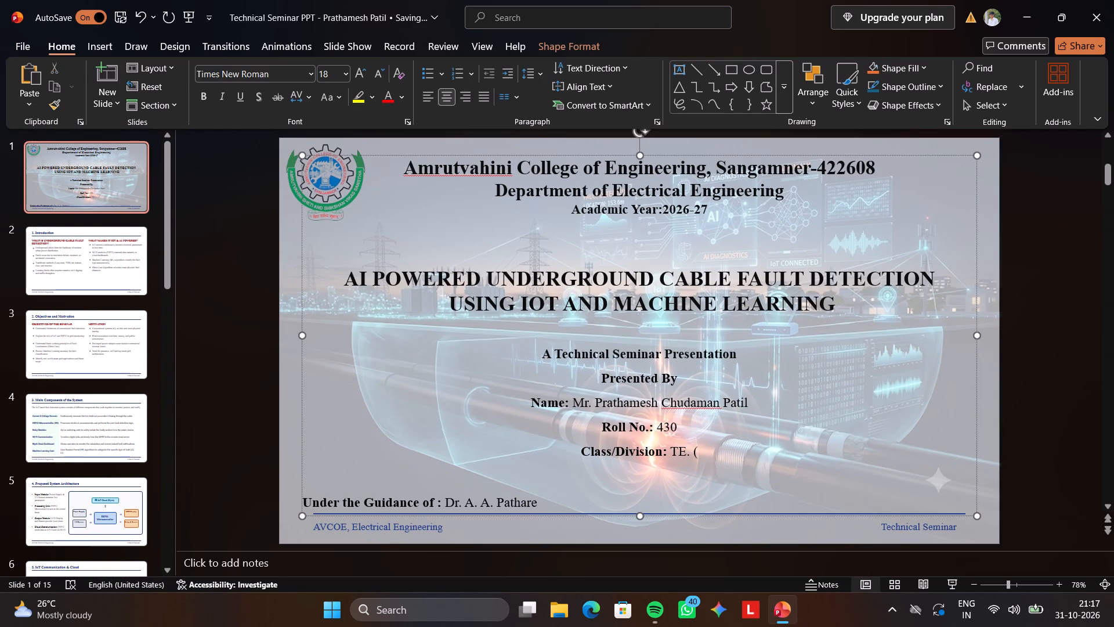
pyautogui.press('b')
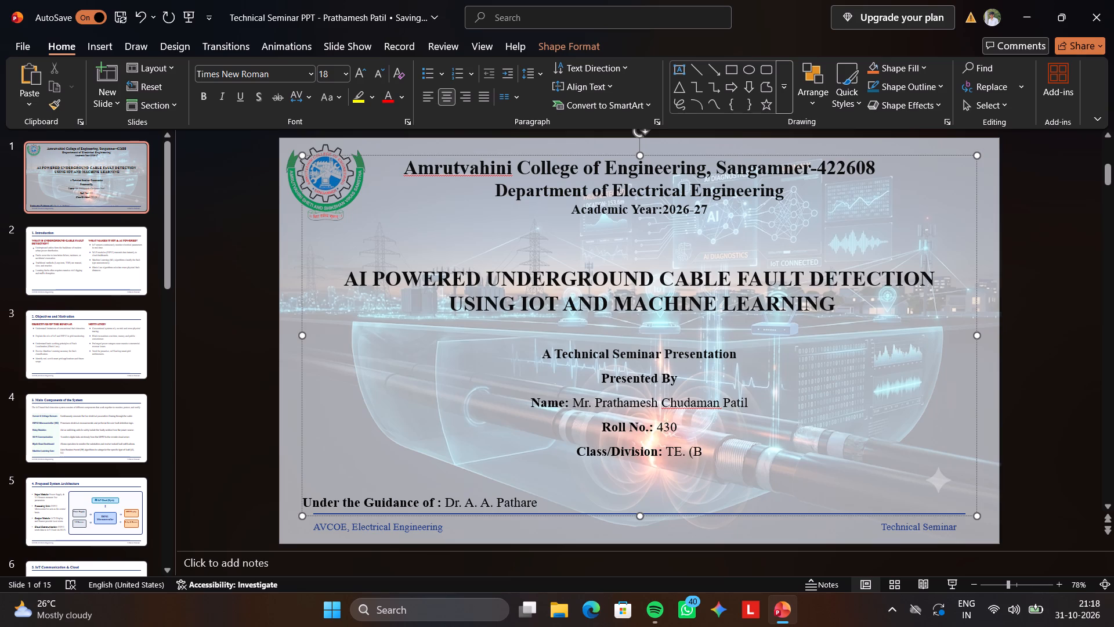
pyautogui.hotkey('shift', ')')
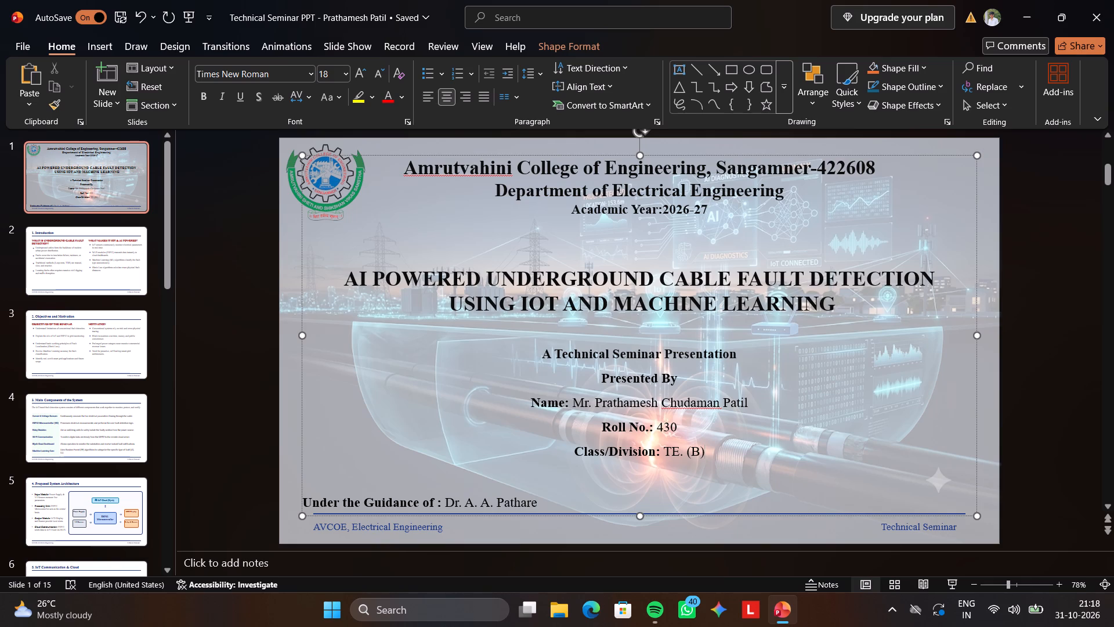
# On the Introduction slide, shift the "Underground cables form the backbone" bullet text slightly upward.
pyautogui.click(46, 280)
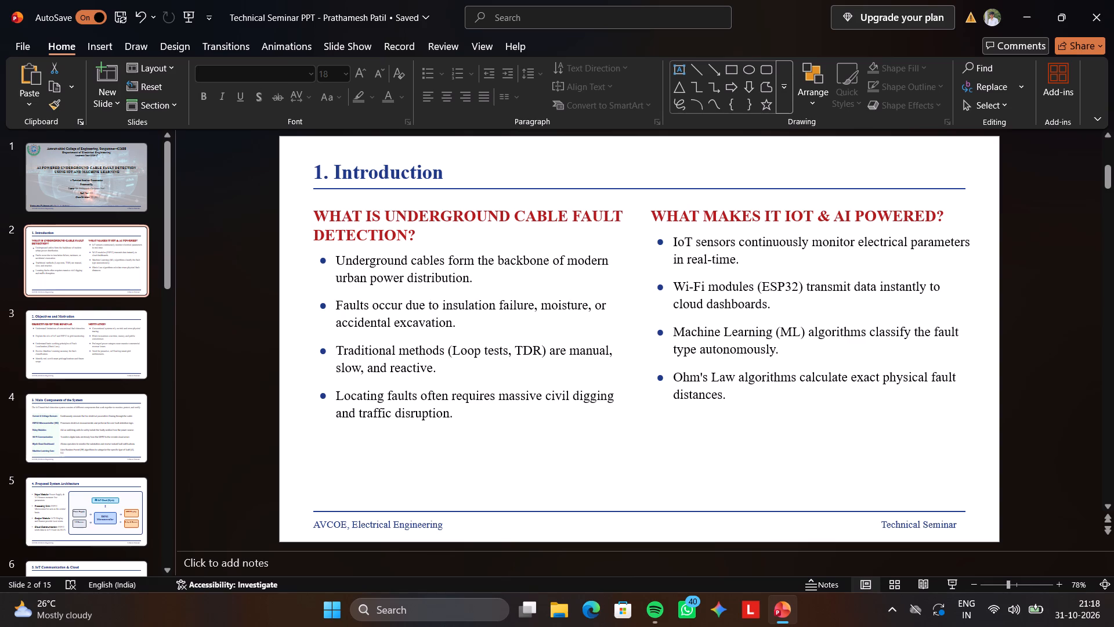
pyautogui.click(443, 258)
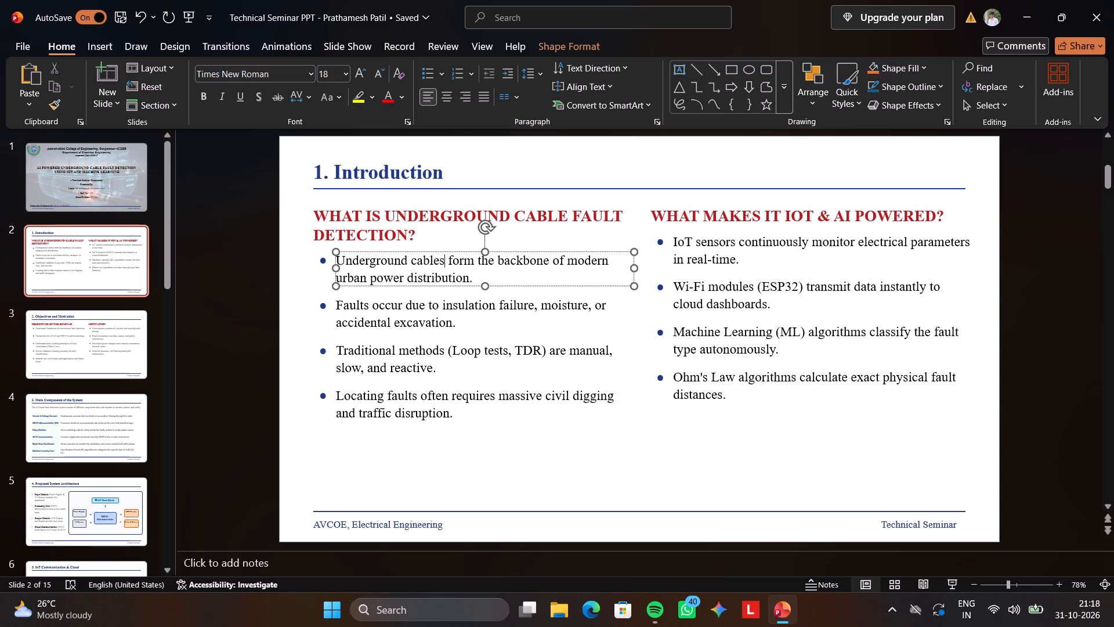
pyautogui.doubleClick(459, 421)
pyautogui.click(459, 421)
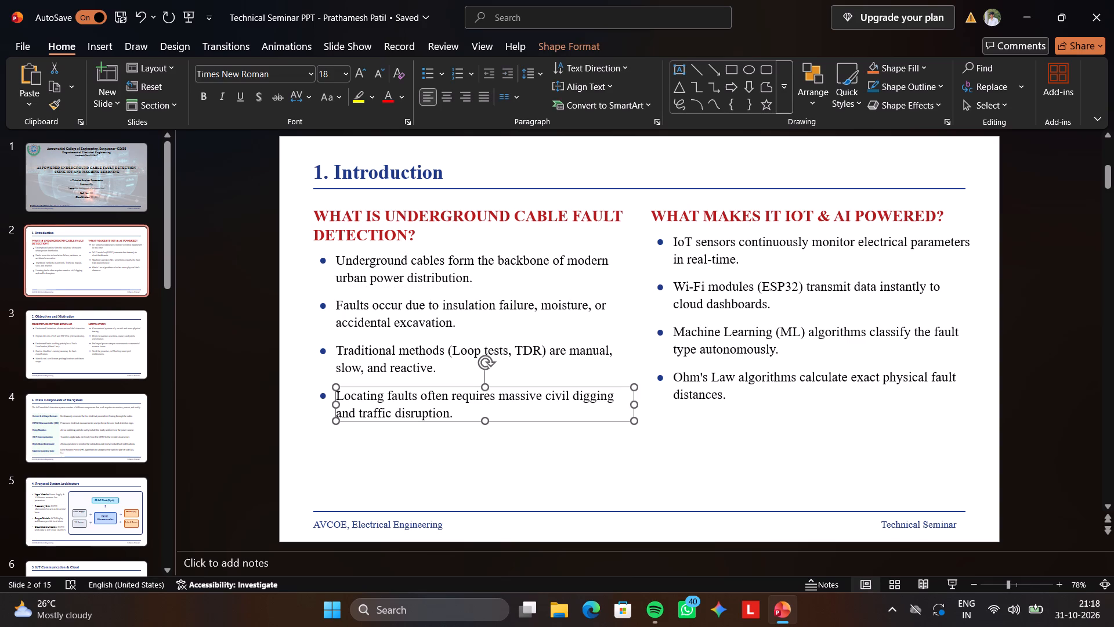
pyautogui.moveTo(585, 471); pyautogui.dragTo(350, 254)
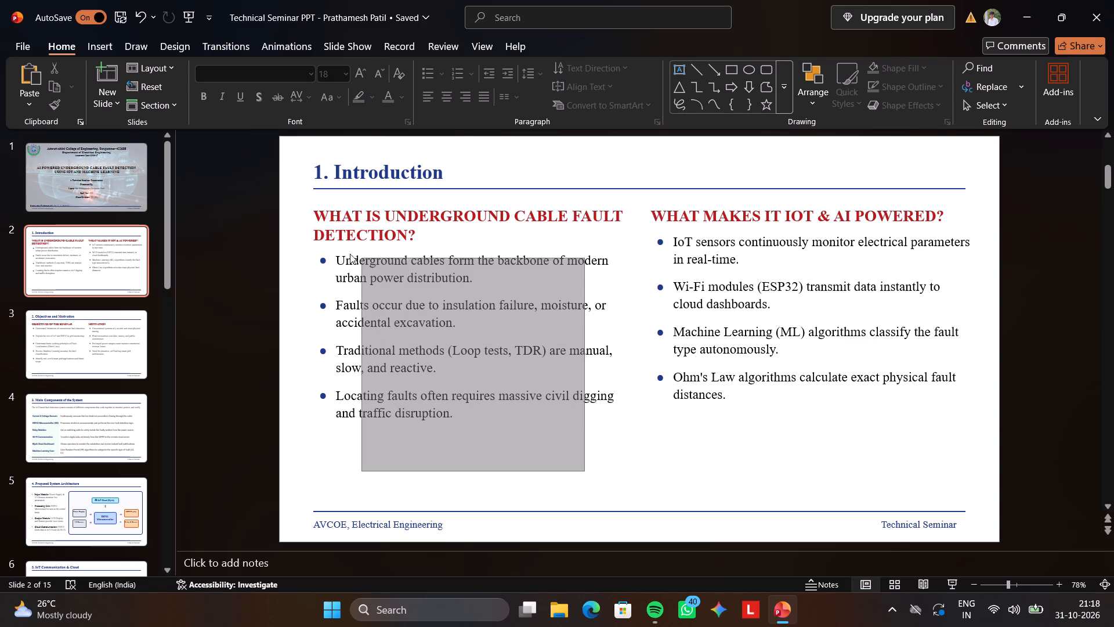
pyautogui.moveTo(350, 254); pyautogui.dragTo(308, 210)
pyautogui.moveTo(634, 437); pyautogui.dragTo(296, 192)
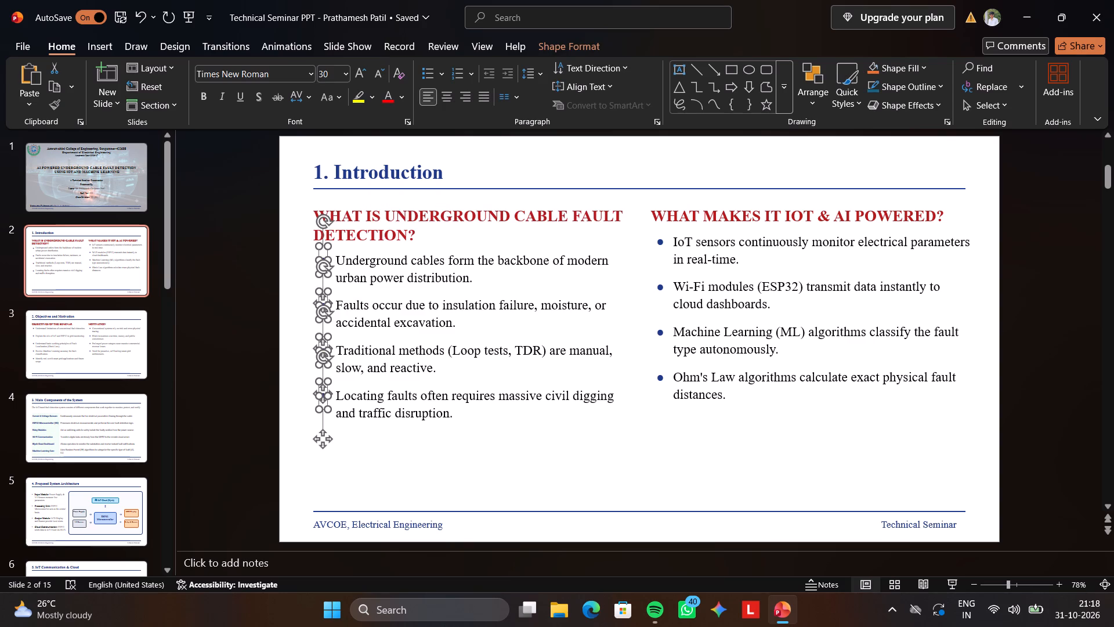
pyautogui.click(626, 475)
pyautogui.moveTo(626, 475); pyautogui.dragTo(643, 457)
pyautogui.moveTo(643, 457); pyautogui.dragTo(417, 285)
pyautogui.doubleClick(417, 285)
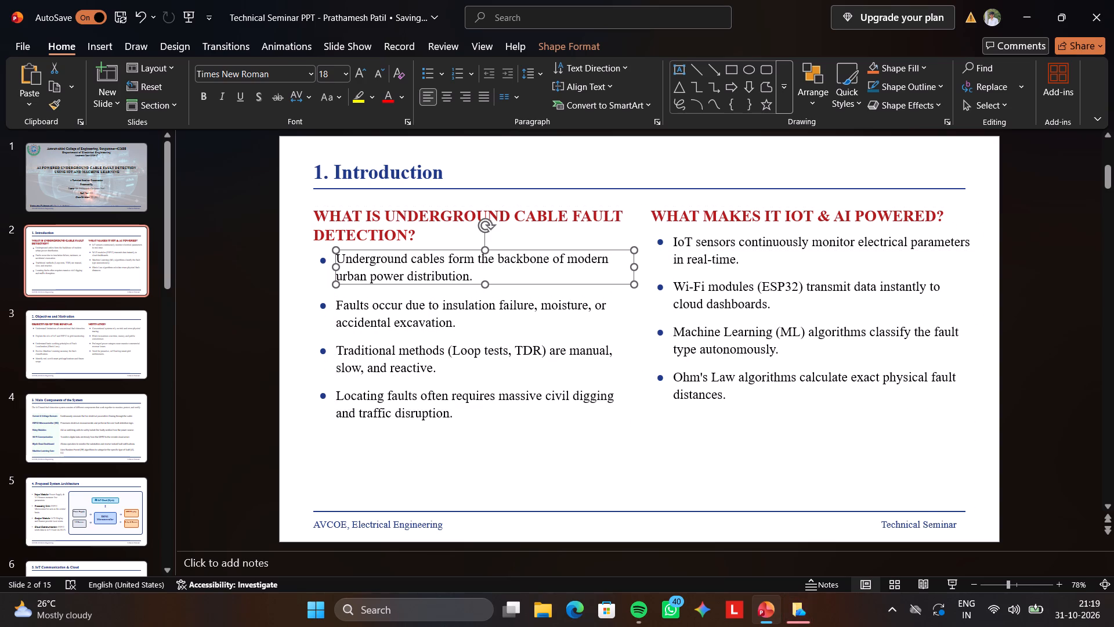
pyautogui.click(545, 492)
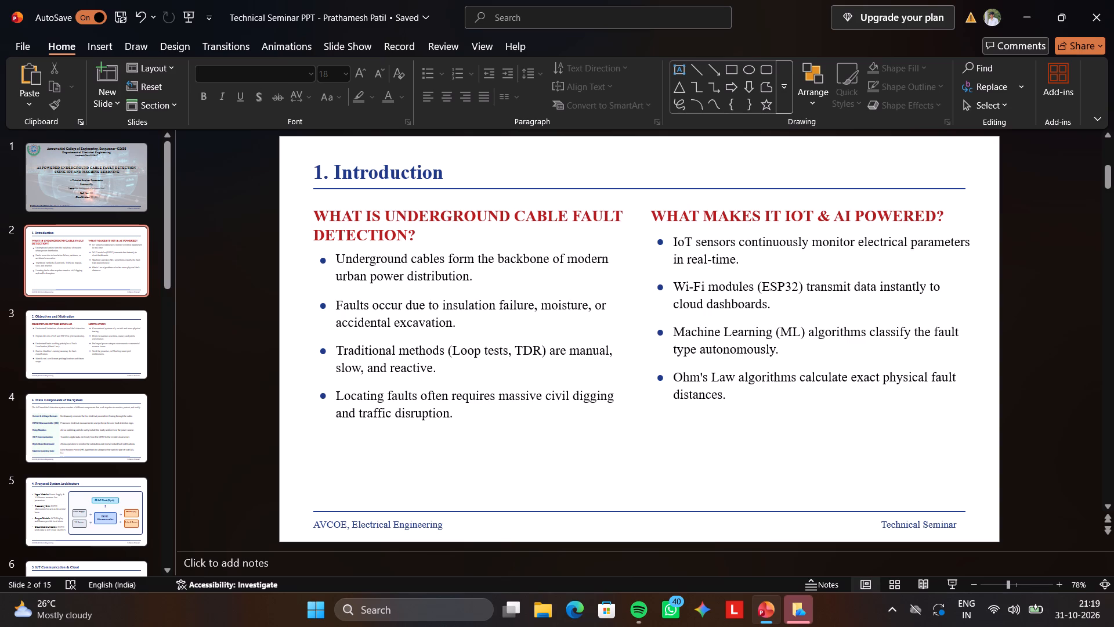
# On the Proposed Methodology slide, move the number 1 up into the upper part of the Study Architecture card.
pyautogui.click(67, 522)
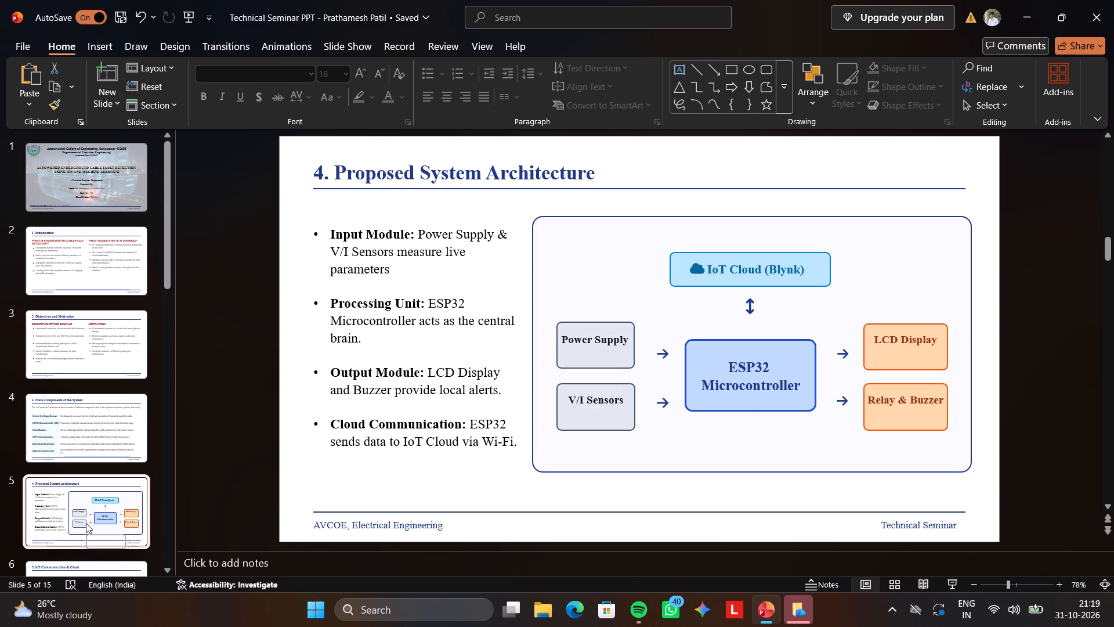
pyautogui.press('Down')
pyautogui.press('Down')
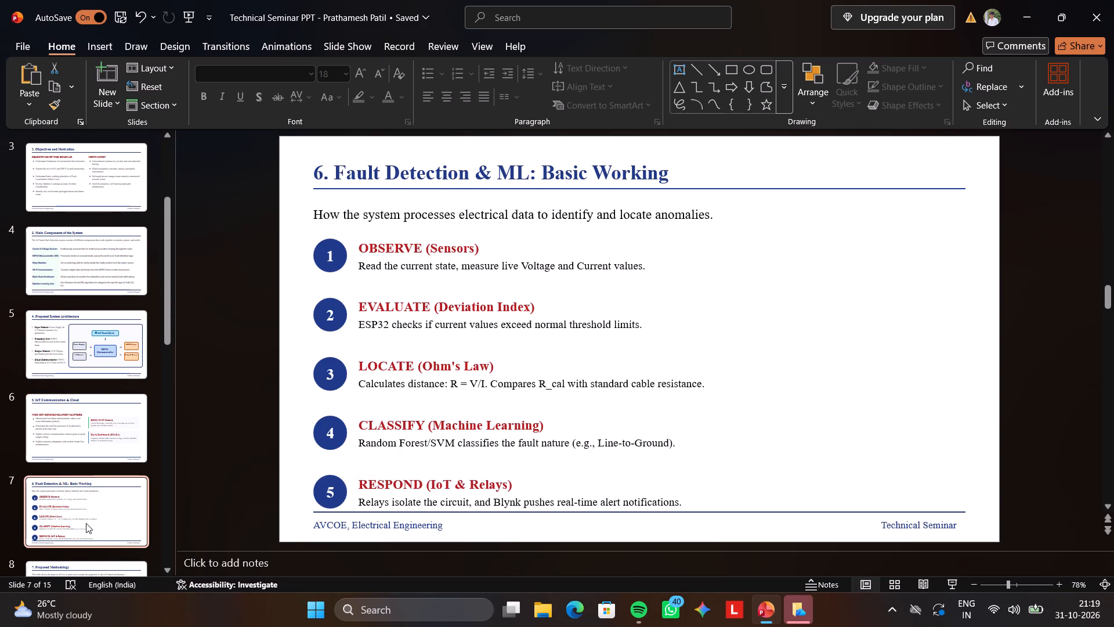
pyautogui.press('Down')
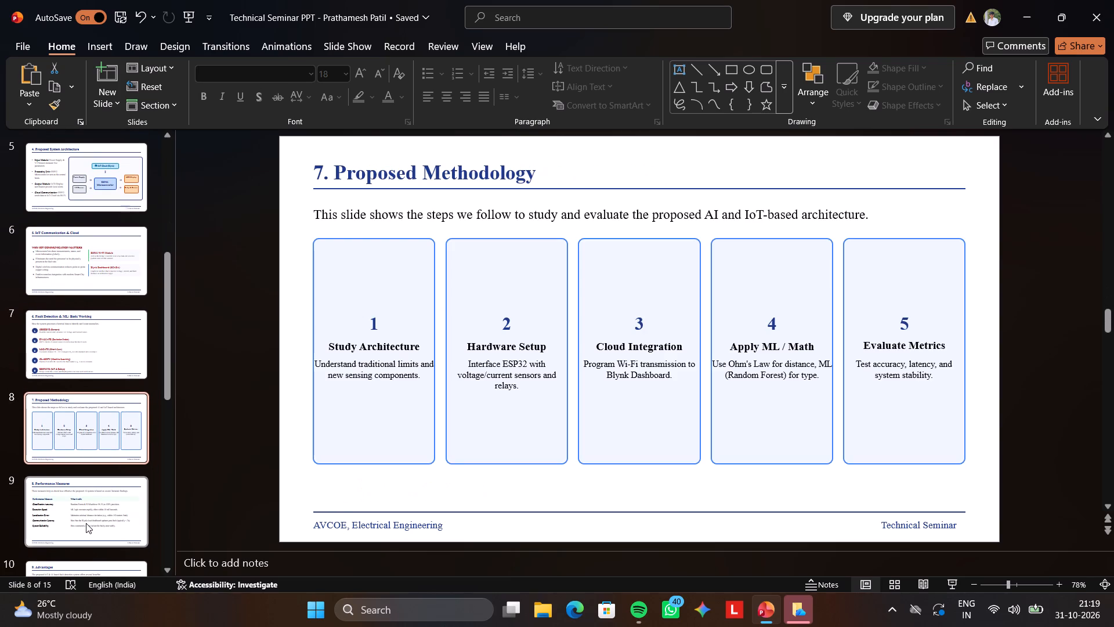
pyautogui.press('Up')
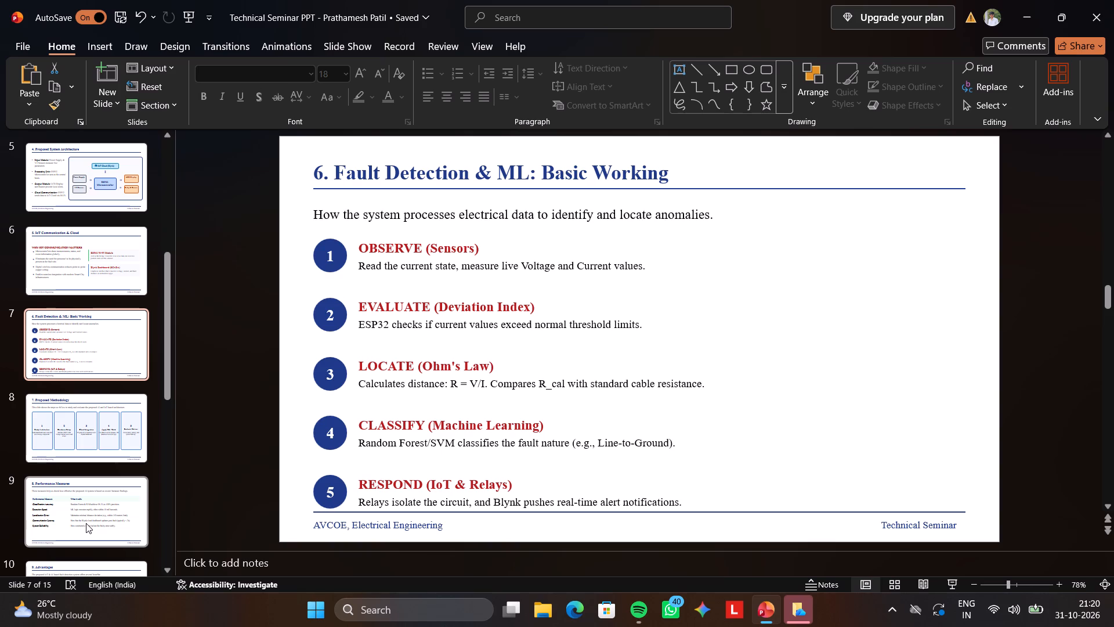
pyautogui.press('Down')
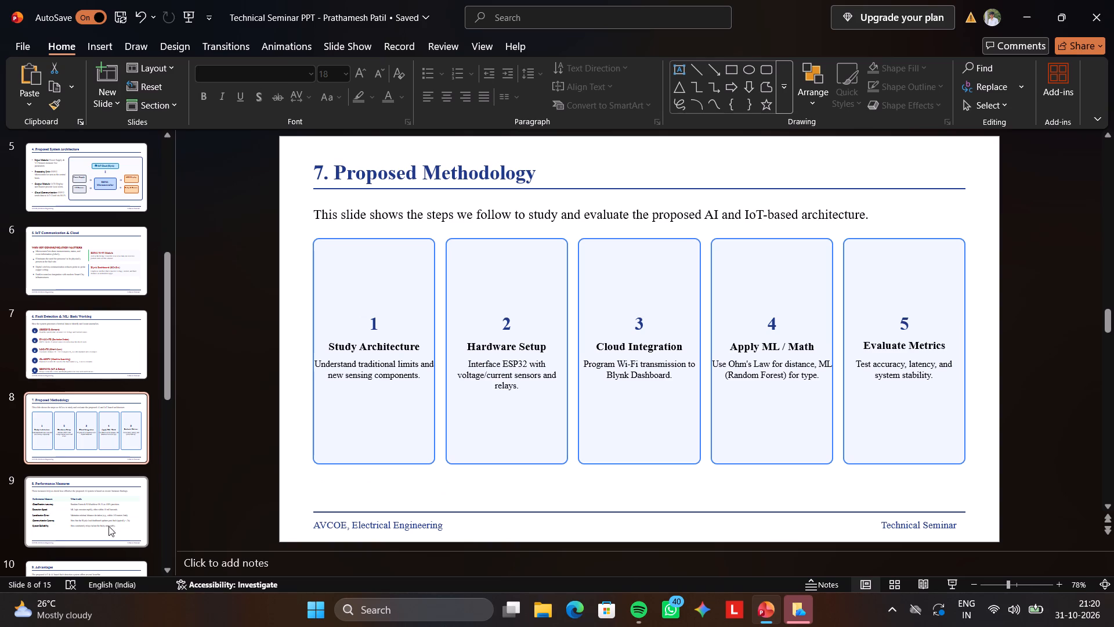
pyautogui.click(362, 347)
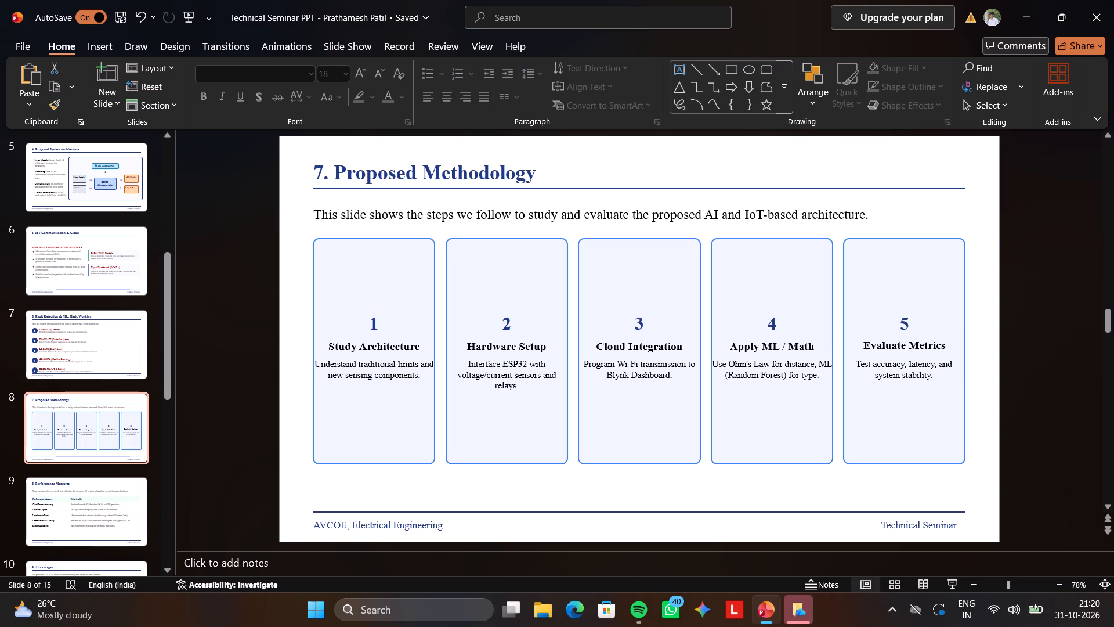
pyautogui.click(380, 329)
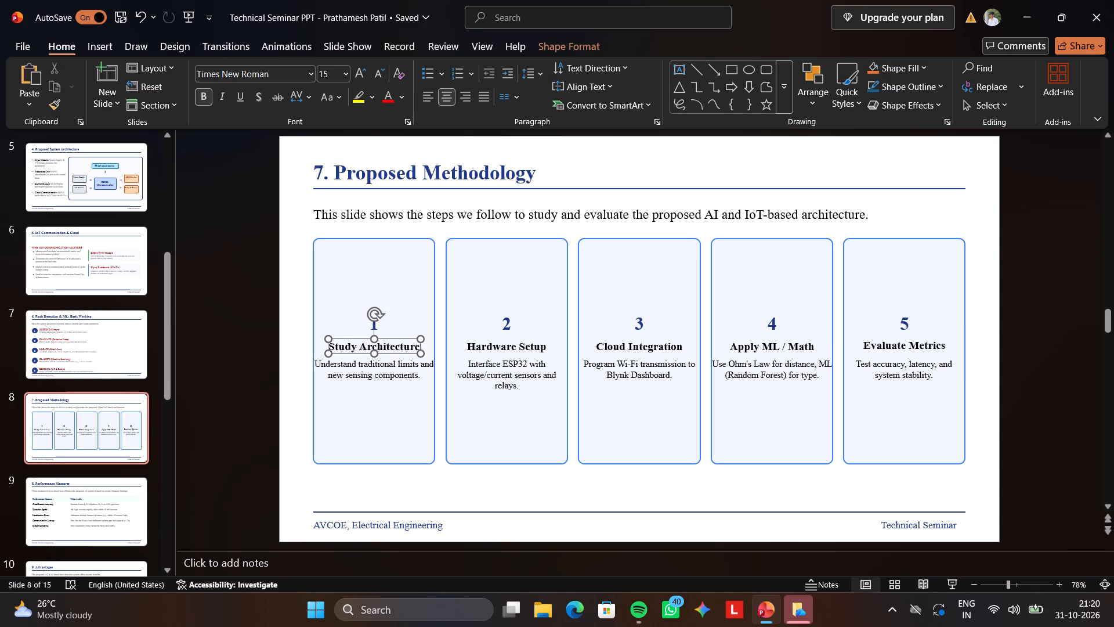
pyautogui.click(375, 325)
pyautogui.moveTo(375, 360); pyautogui.dragTo(374, 318)
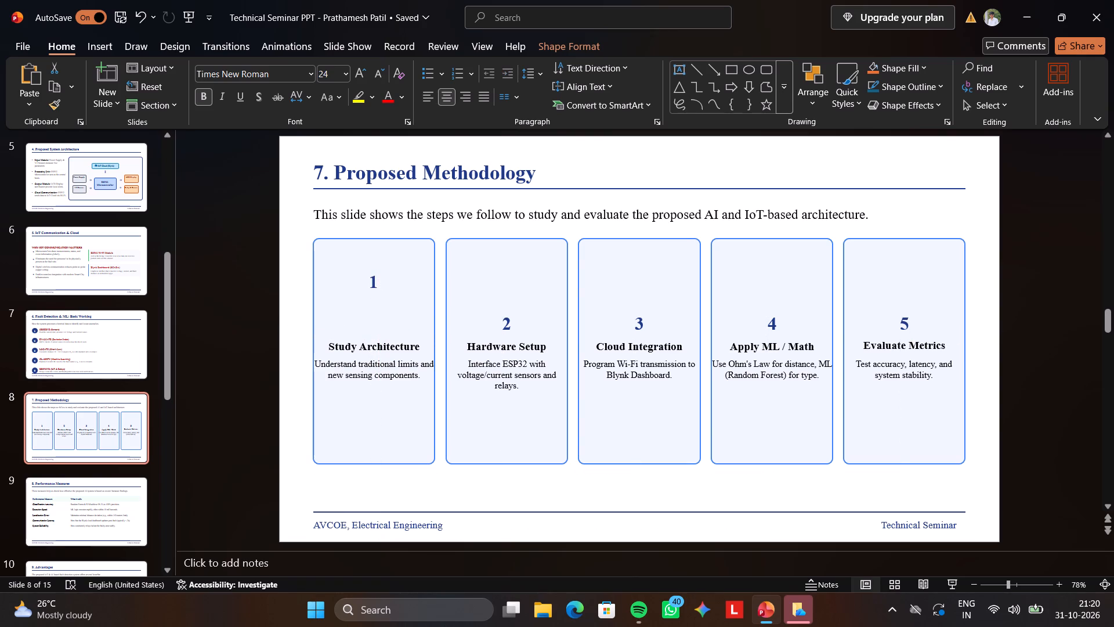
pyautogui.moveTo(374, 318); pyautogui.dragTo(368, 315)
pyautogui.moveTo(368, 315); pyautogui.dragTo(370, 315)
pyautogui.moveTo(370, 315); pyautogui.dragTo(370, 313)
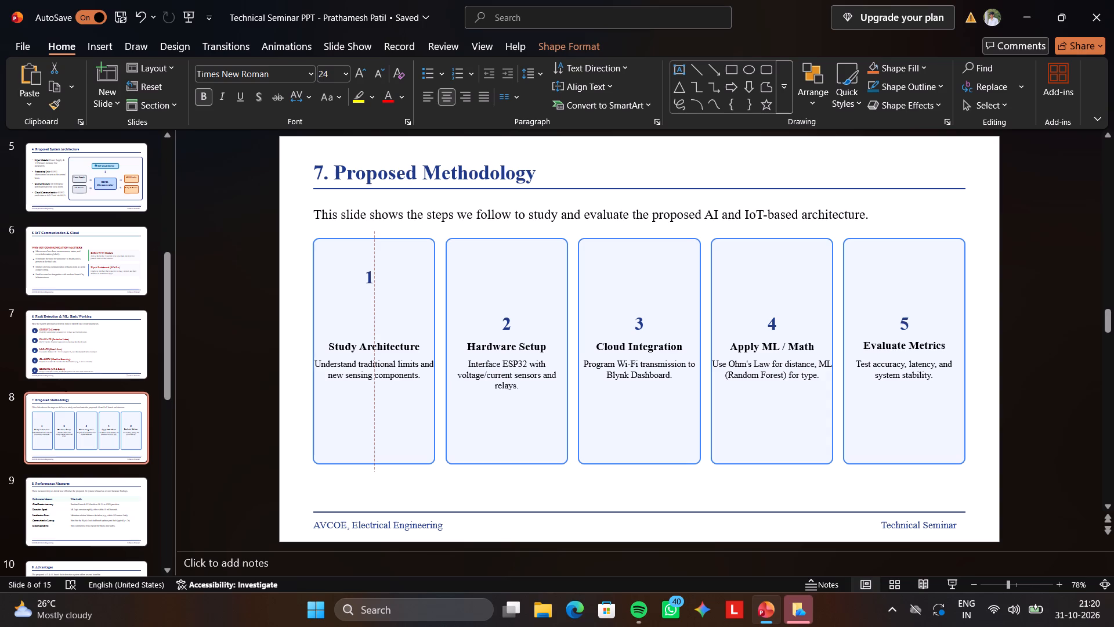
pyautogui.moveTo(370, 313); pyautogui.dragTo(370, 317)
# Move the number 2 up in the Hardware Setup card, about level with the number 1 and centred above its heading.
pyautogui.moveTo(507, 322); pyautogui.dragTo(507, 361)
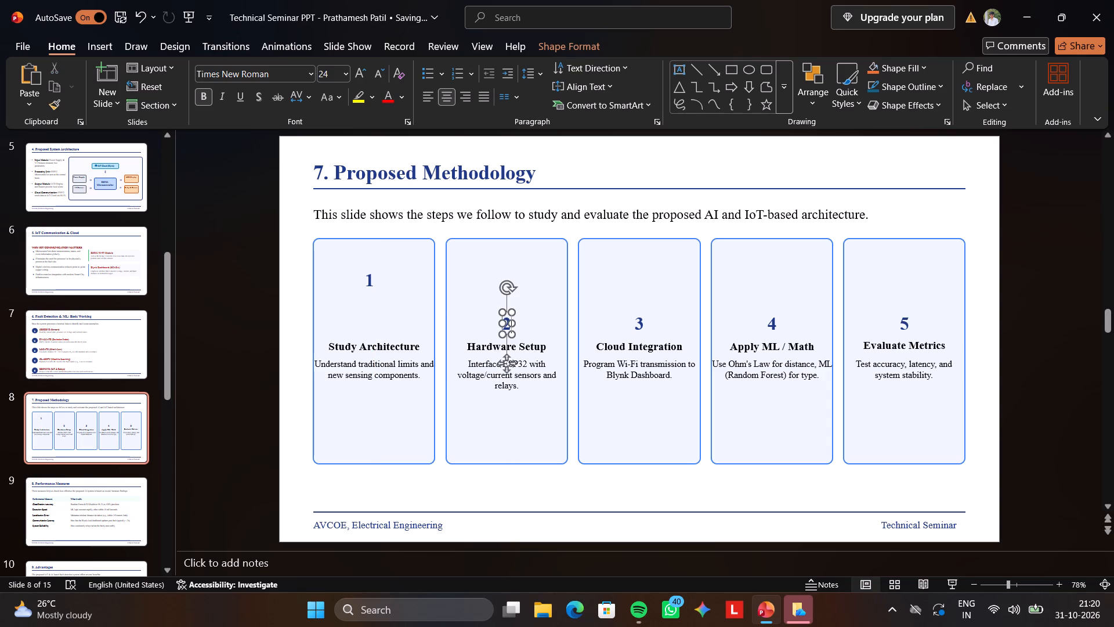
pyautogui.moveTo(507, 361); pyautogui.dragTo(505, 367)
pyautogui.moveTo(505, 367); pyautogui.dragTo(504, 320)
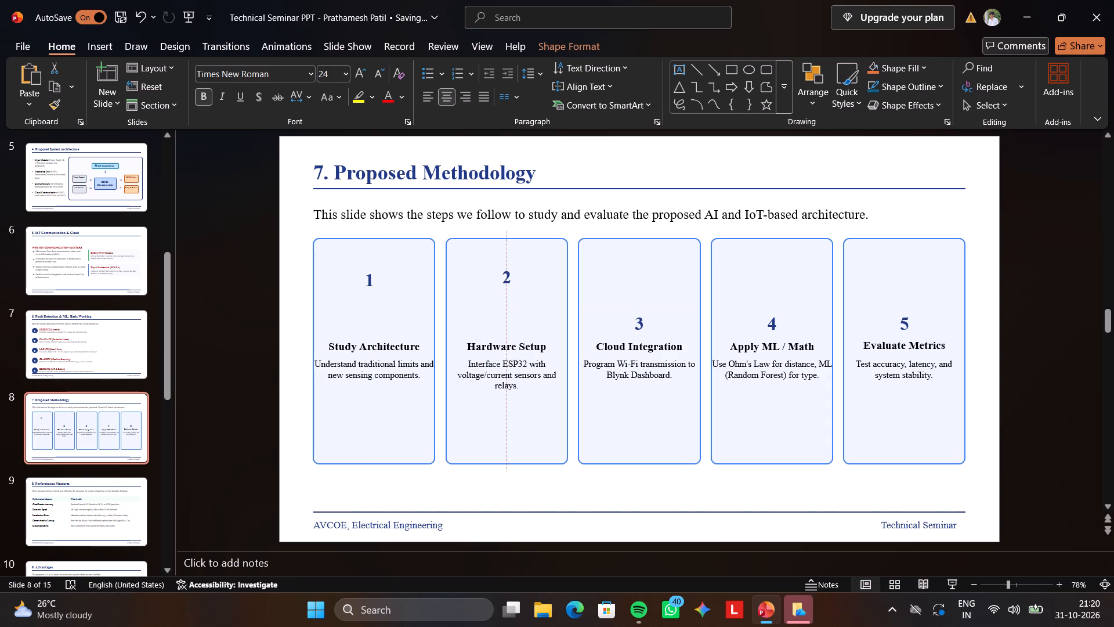
pyautogui.moveTo(504, 320); pyautogui.dragTo(504, 326)
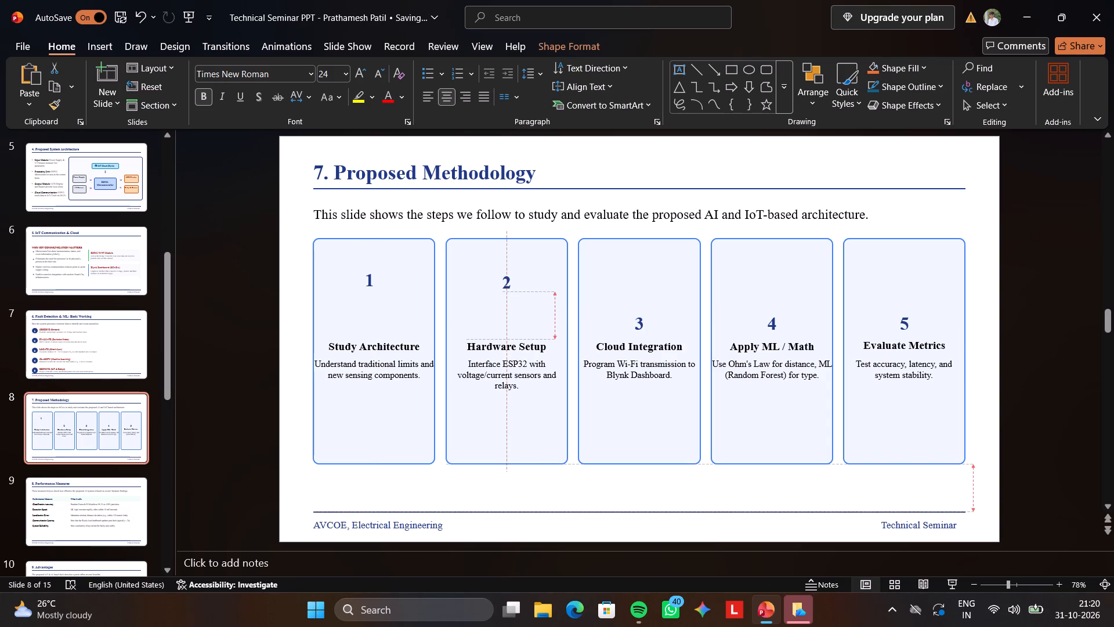
pyautogui.moveTo(504, 326); pyautogui.dragTo(505, 325)
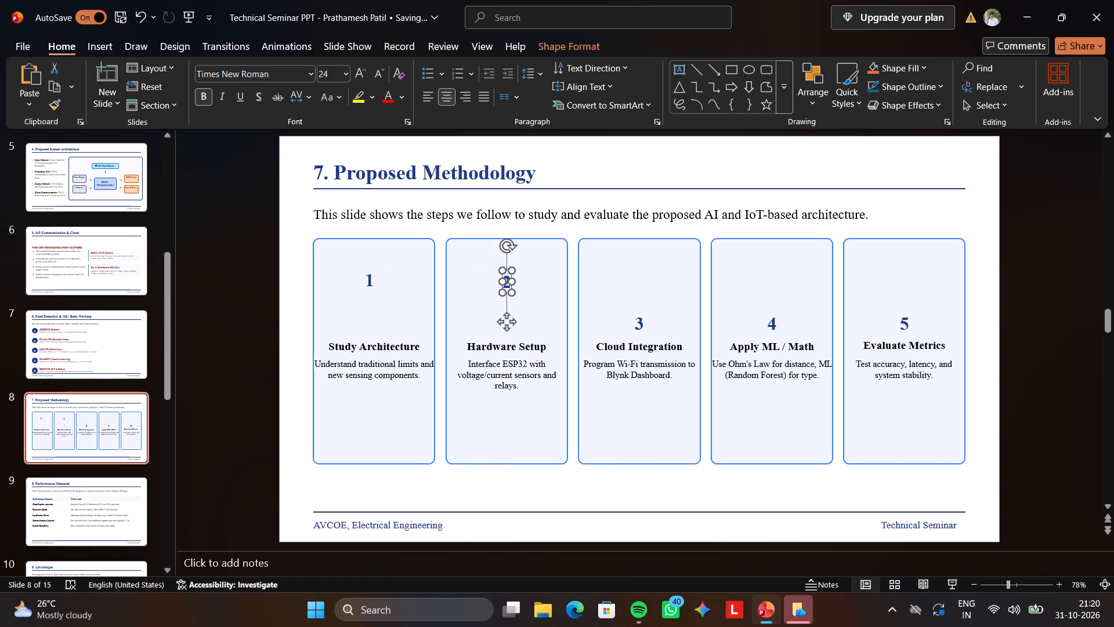
# Move the number 3 up in the Cloud Integration card, centred horizontally in the card and about level with the numbers 1 and 2.
pyautogui.click(640, 329)
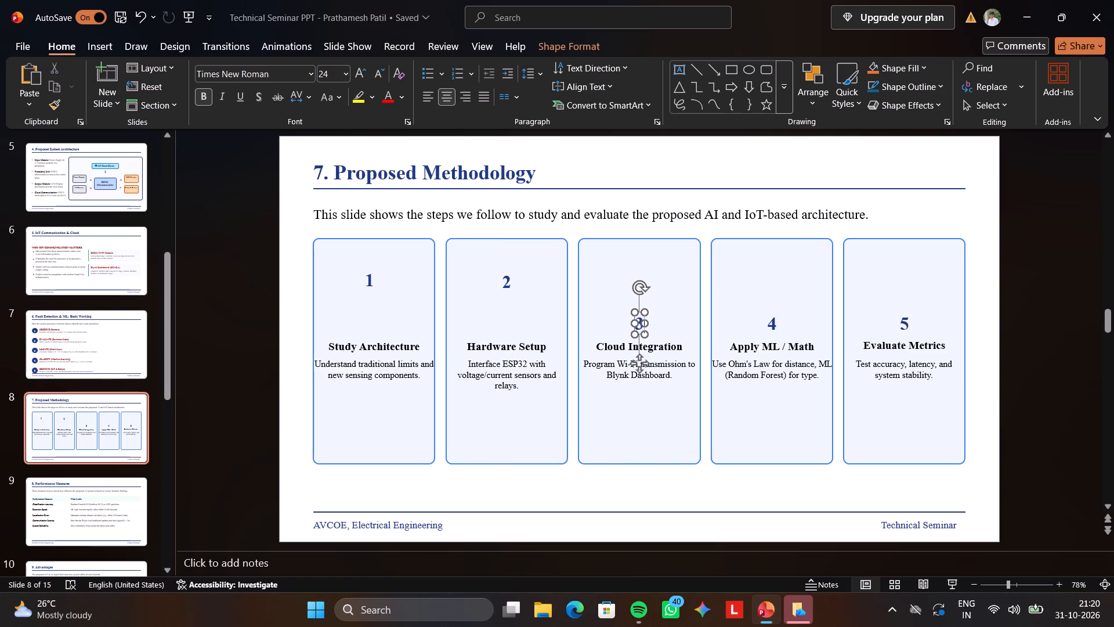
pyautogui.moveTo(634, 367); pyautogui.dragTo(641, 337)
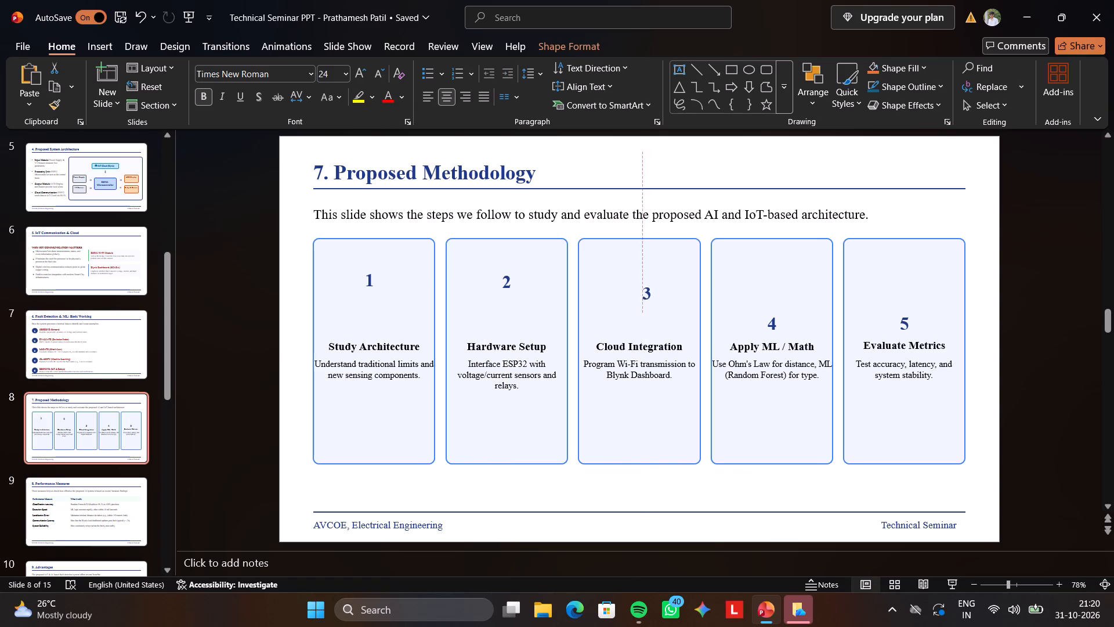
pyautogui.moveTo(641, 337); pyautogui.dragTo(632, 322)
pyautogui.moveTo(632, 322); pyautogui.dragTo(633, 322)
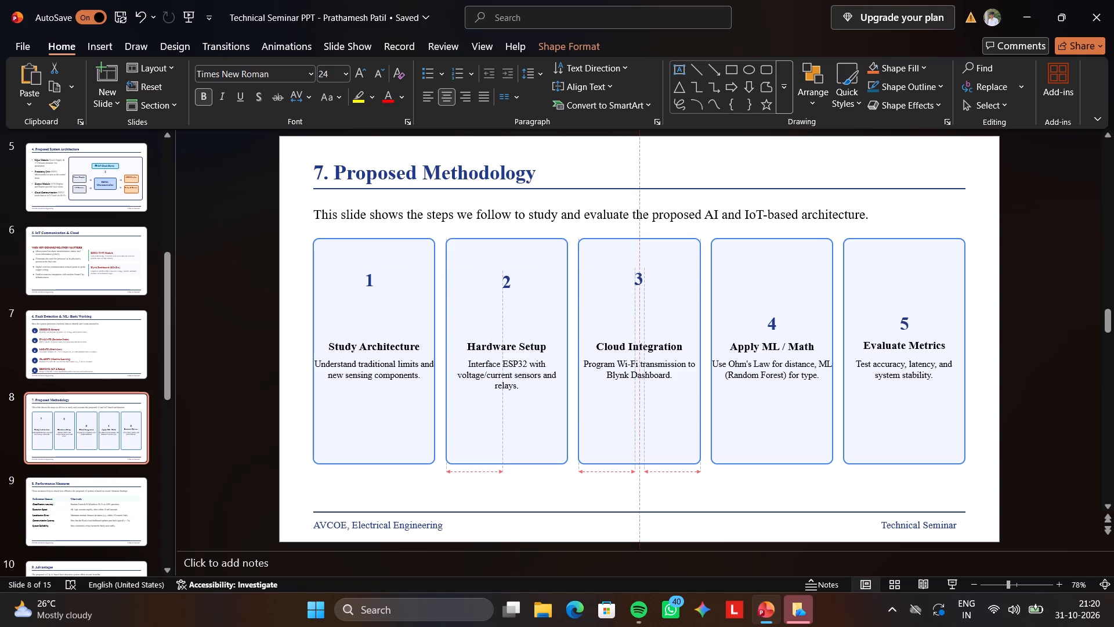
pyautogui.moveTo(633, 322); pyautogui.dragTo(634, 318)
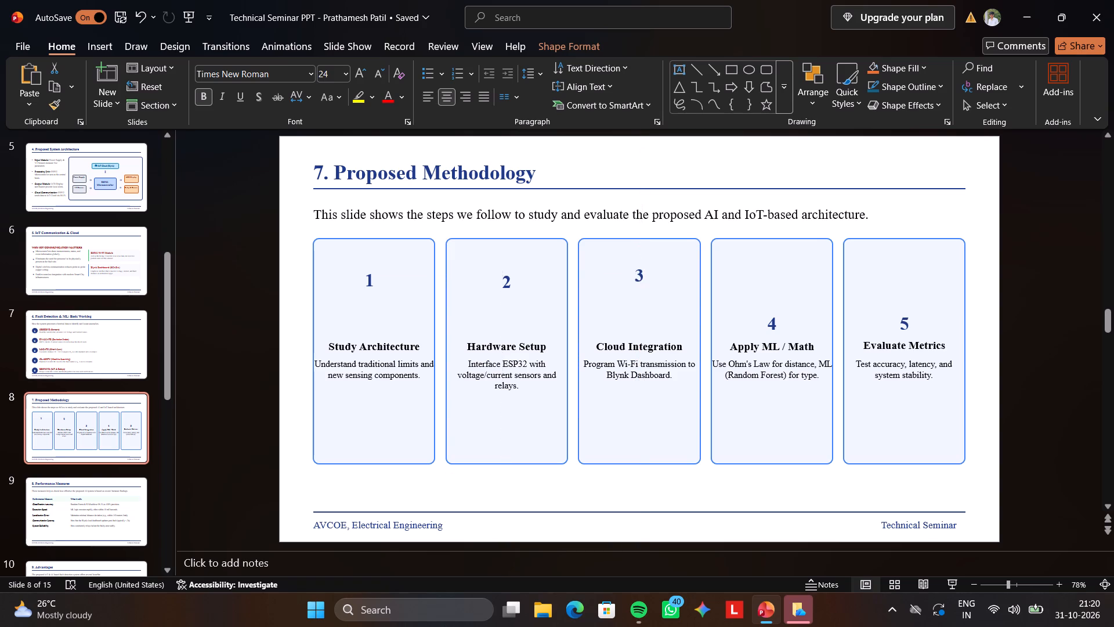
pyautogui.moveTo(634, 318); pyautogui.dragTo(634, 324)
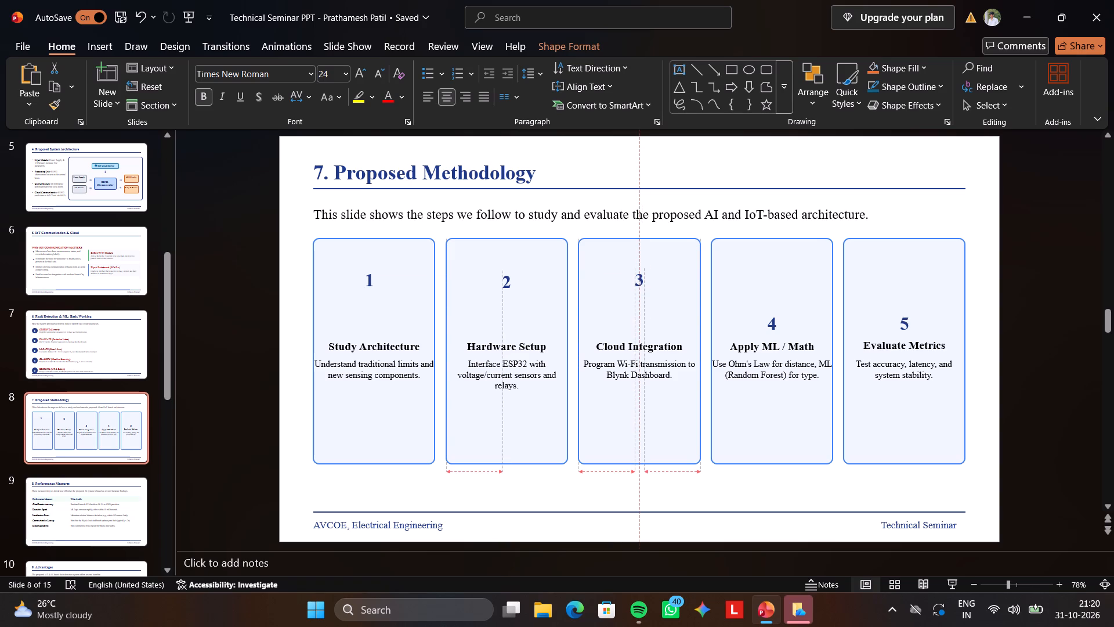
pyautogui.moveTo(634, 324); pyautogui.dragTo(634, 325)
# Move the number 4 up in the Apply ML / Math card, level with the number 3 and slightly left of the card's centre.
pyautogui.click(765, 330)
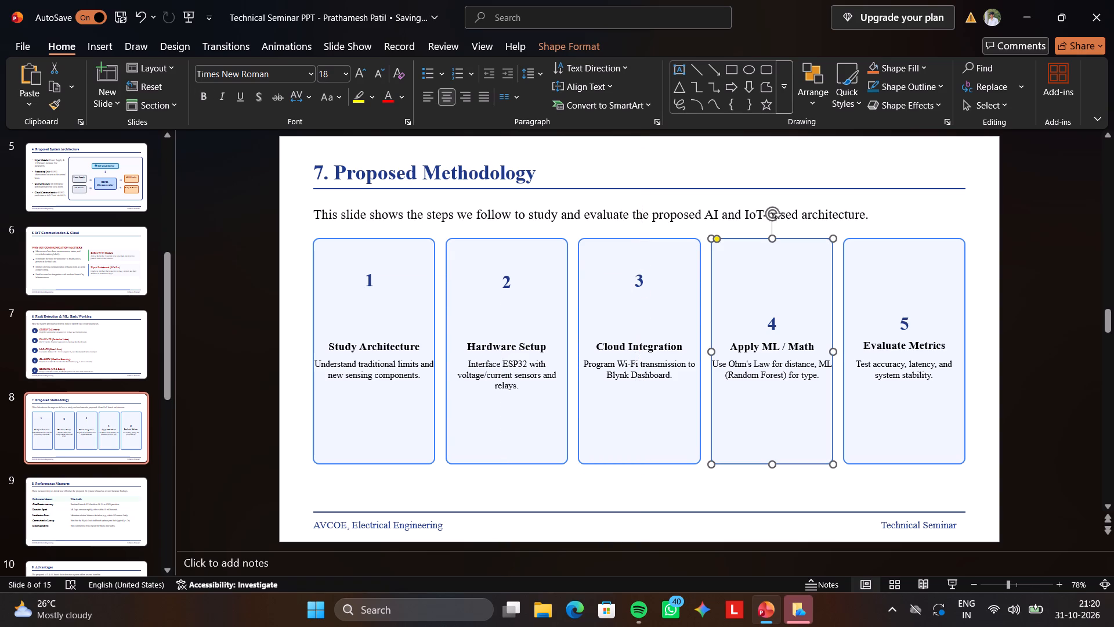
pyautogui.click(772, 327)
pyautogui.moveTo(772, 327); pyautogui.dragTo(772, 365)
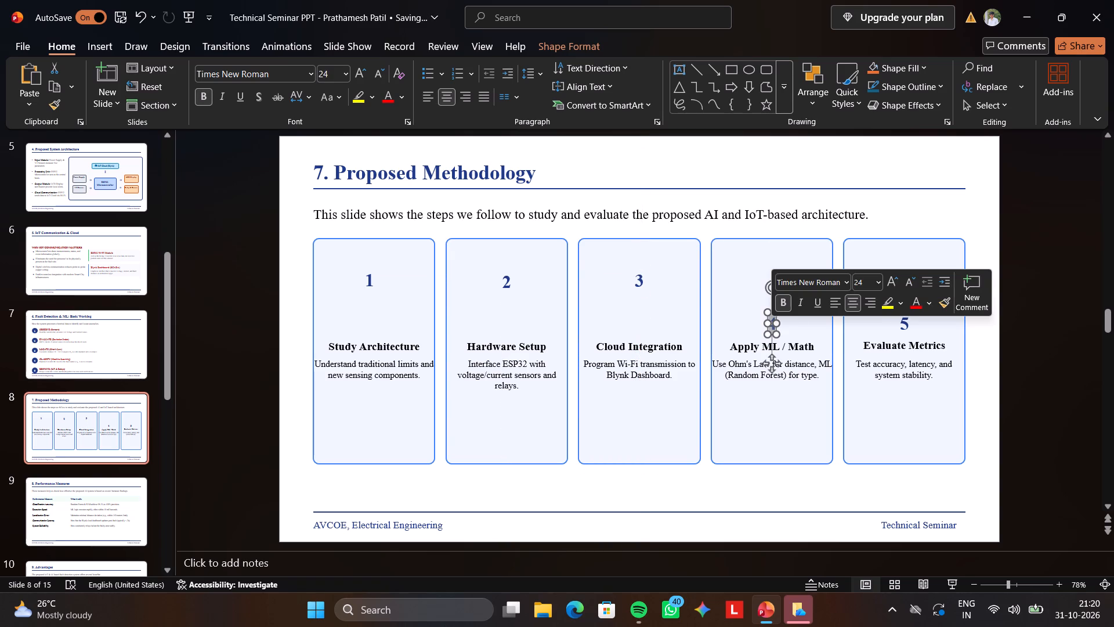
pyautogui.moveTo(772, 365); pyautogui.dragTo(772, 366)
pyautogui.moveTo(772, 366); pyautogui.dragTo(771, 319)
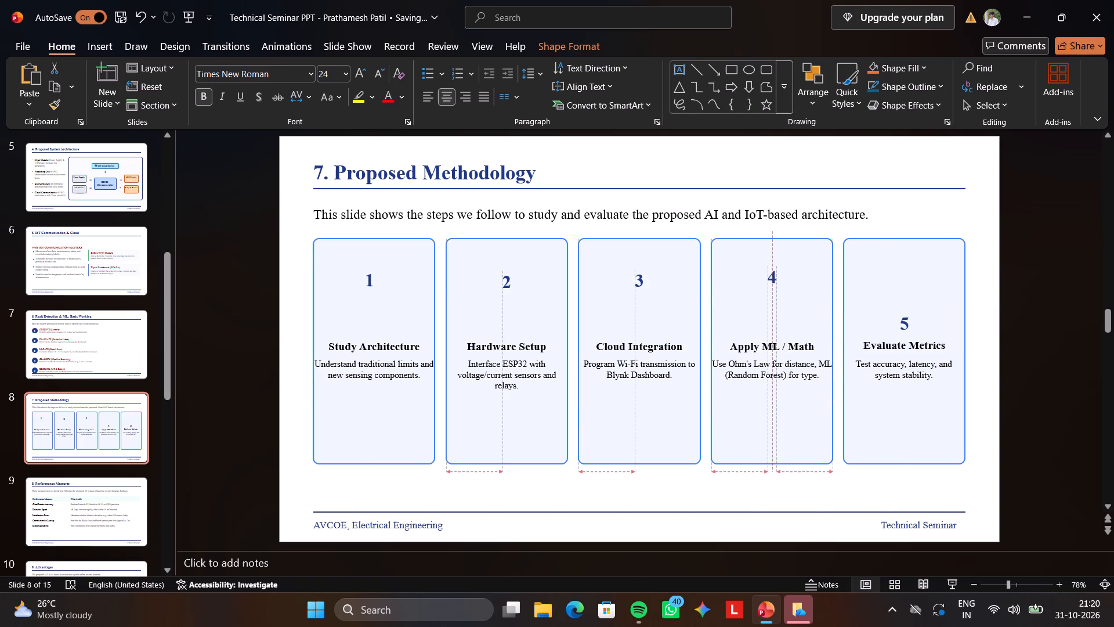
pyautogui.moveTo(771, 319); pyautogui.dragTo(771, 322)
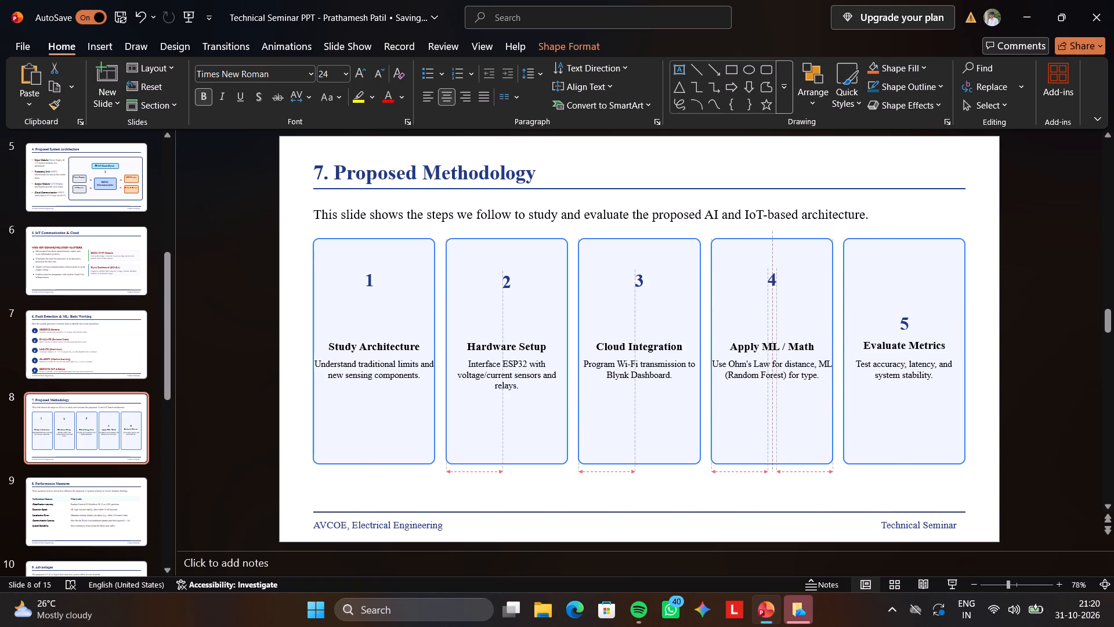
pyautogui.moveTo(771, 322); pyautogui.dragTo(769, 324)
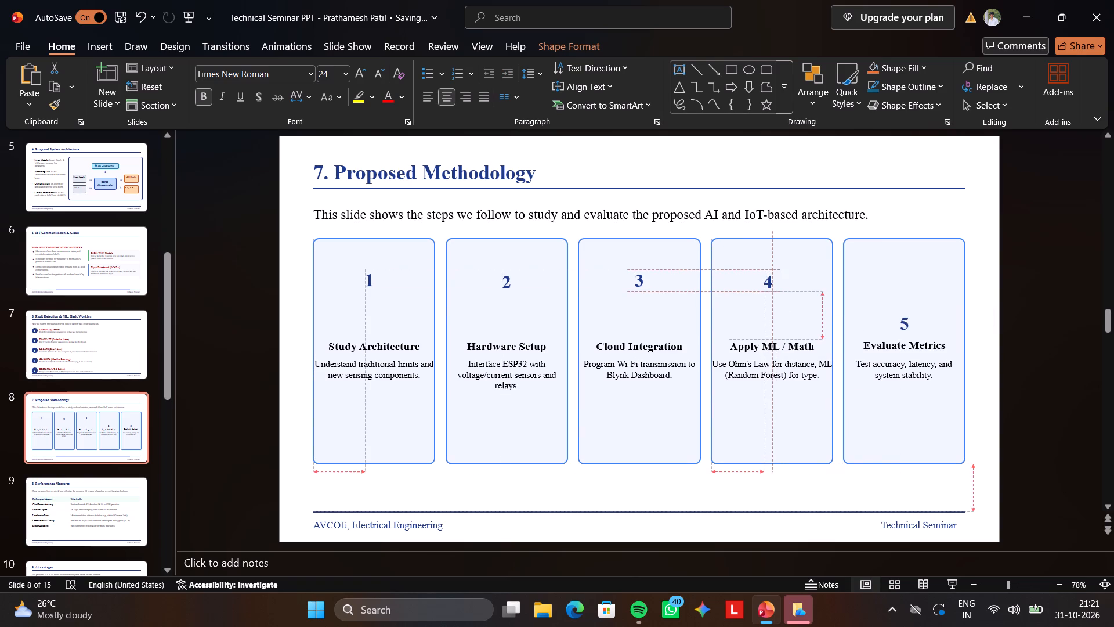
pyautogui.moveTo(769, 324); pyautogui.dragTo(769, 323)
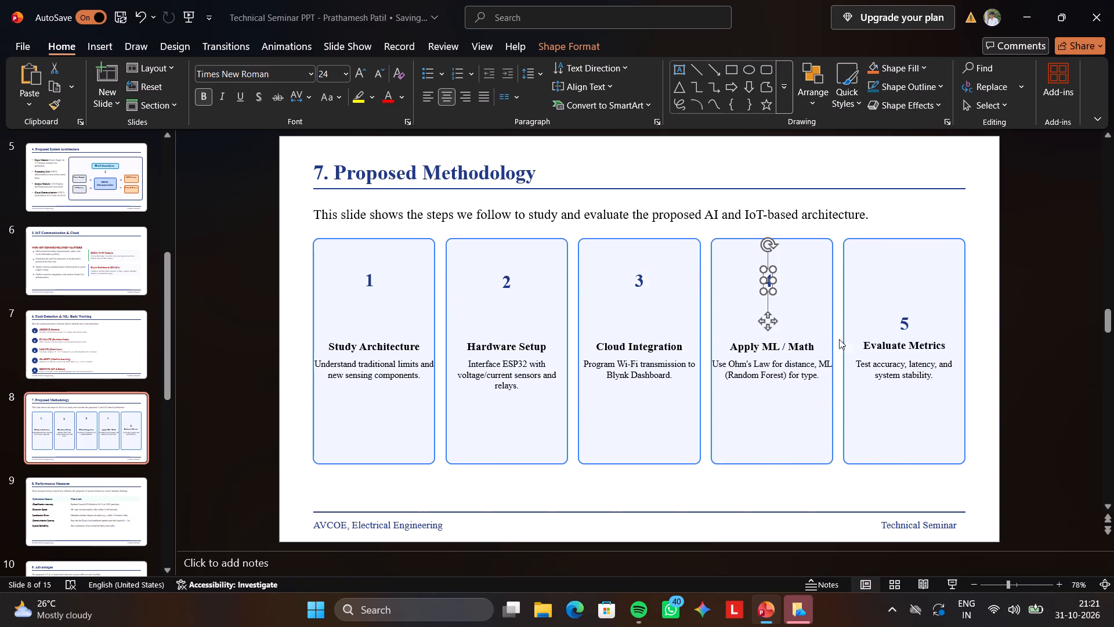
# Move the number 5 up in the Evaluate Metrics card, level with the number 1 and centred above its heading.
pyautogui.click(907, 327)
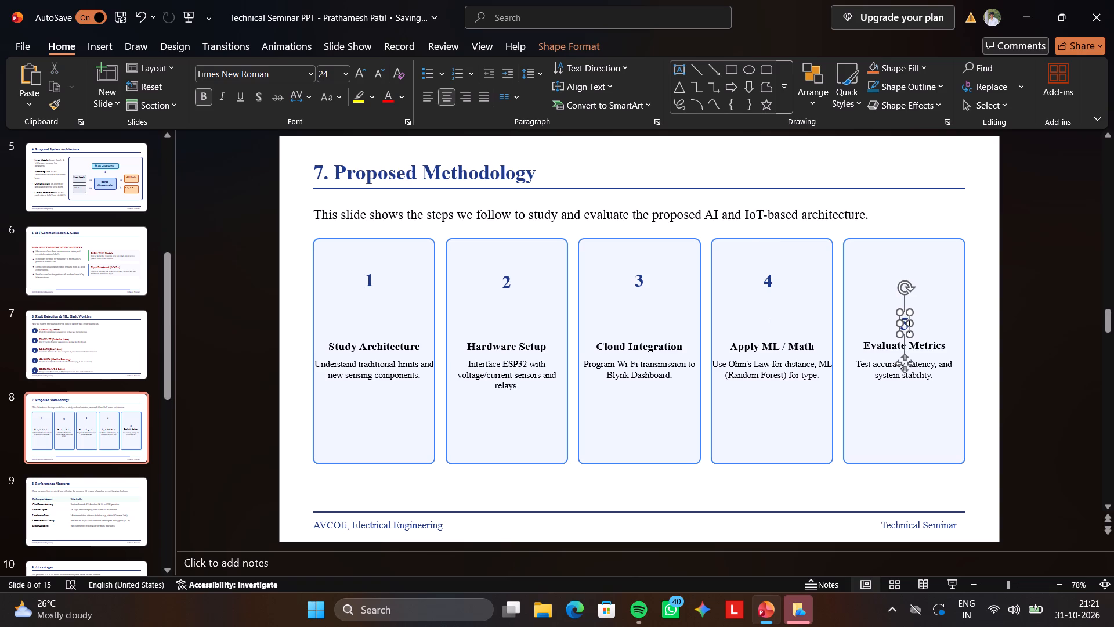
pyautogui.moveTo(907, 361); pyautogui.dragTo(905, 323)
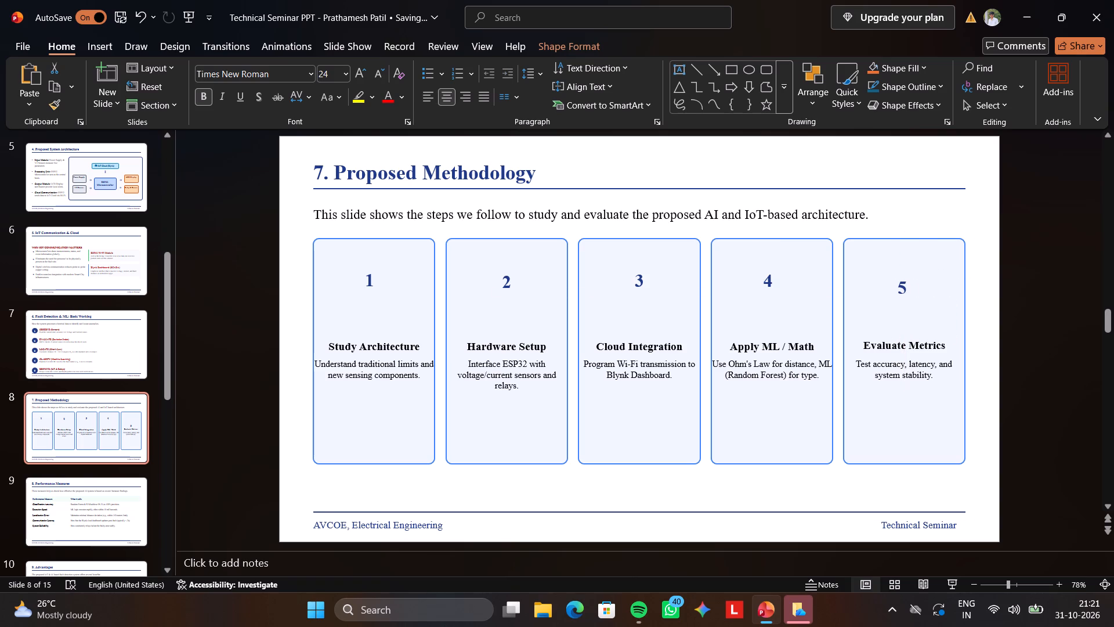
pyautogui.moveTo(905, 323); pyautogui.dragTo(904, 320)
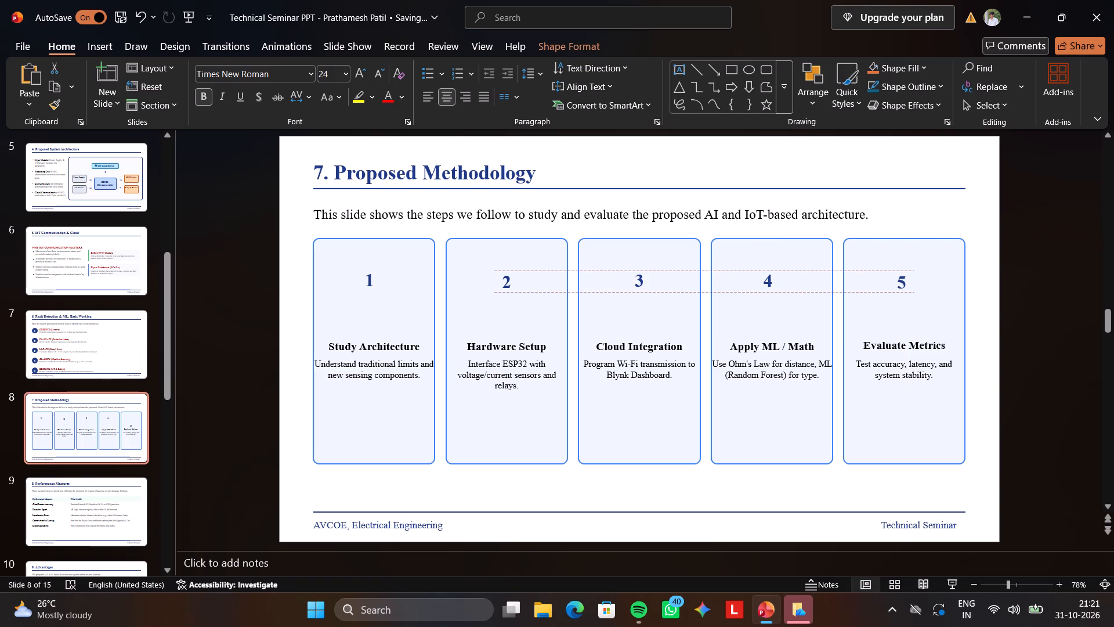
pyautogui.moveTo(904, 320); pyautogui.dragTo(903, 322)
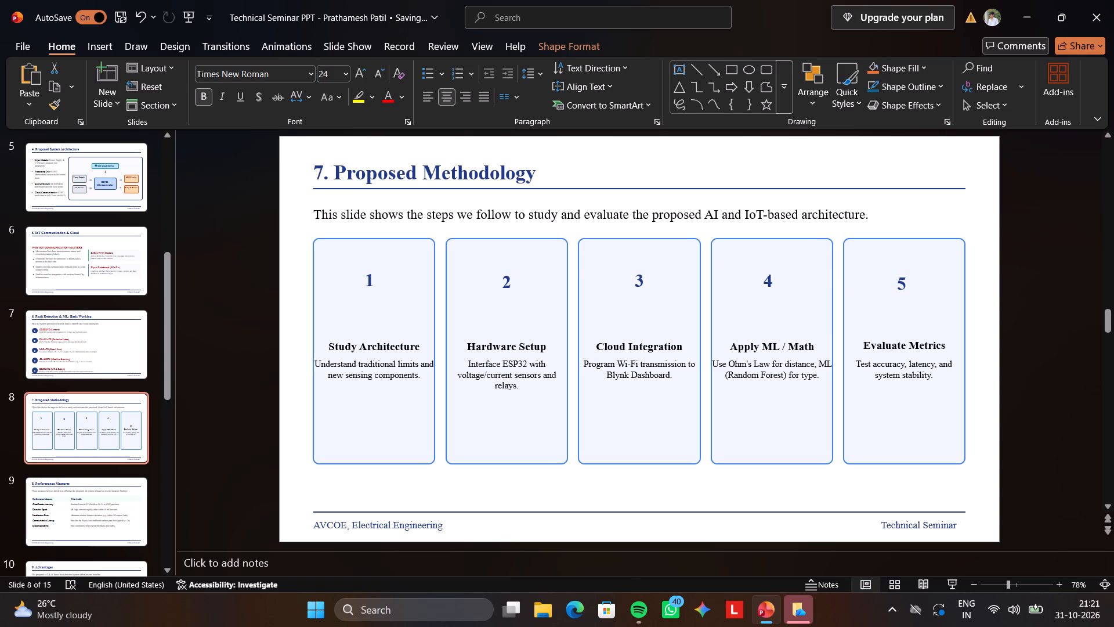
pyautogui.moveTo(903, 322); pyautogui.dragTo(907, 322)
pyautogui.moveTo(907, 322); pyautogui.dragTo(906, 319)
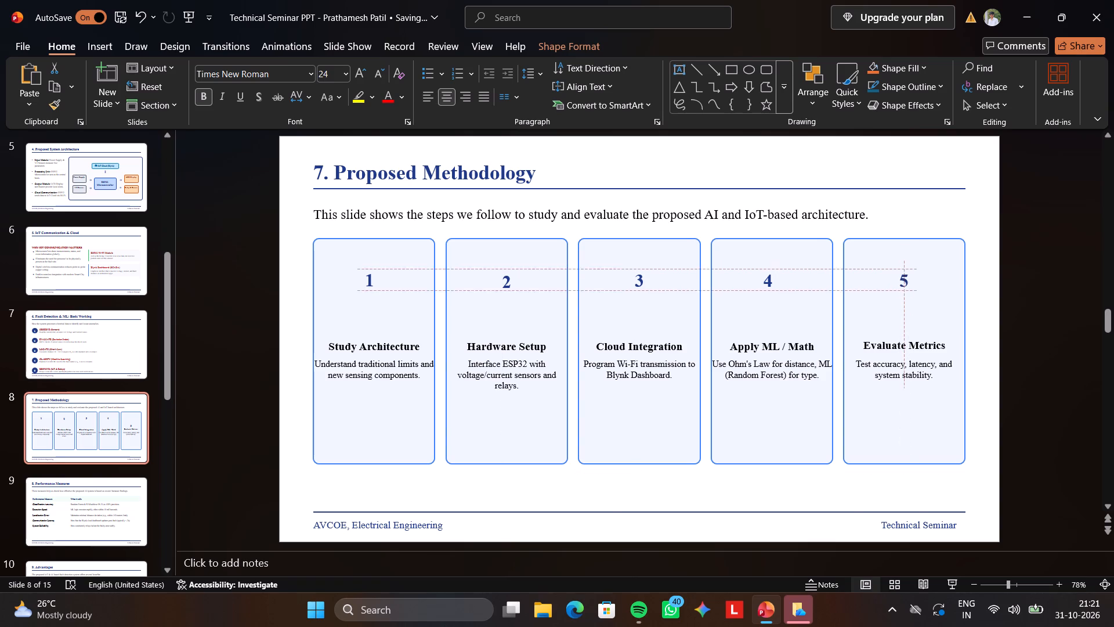
pyautogui.moveTo(906, 319); pyautogui.dragTo(906, 319)
# Move the "Evaluate Metrics" heading up to sit just below the number 5.
pyautogui.click(903, 367)
pyautogui.click(889, 343)
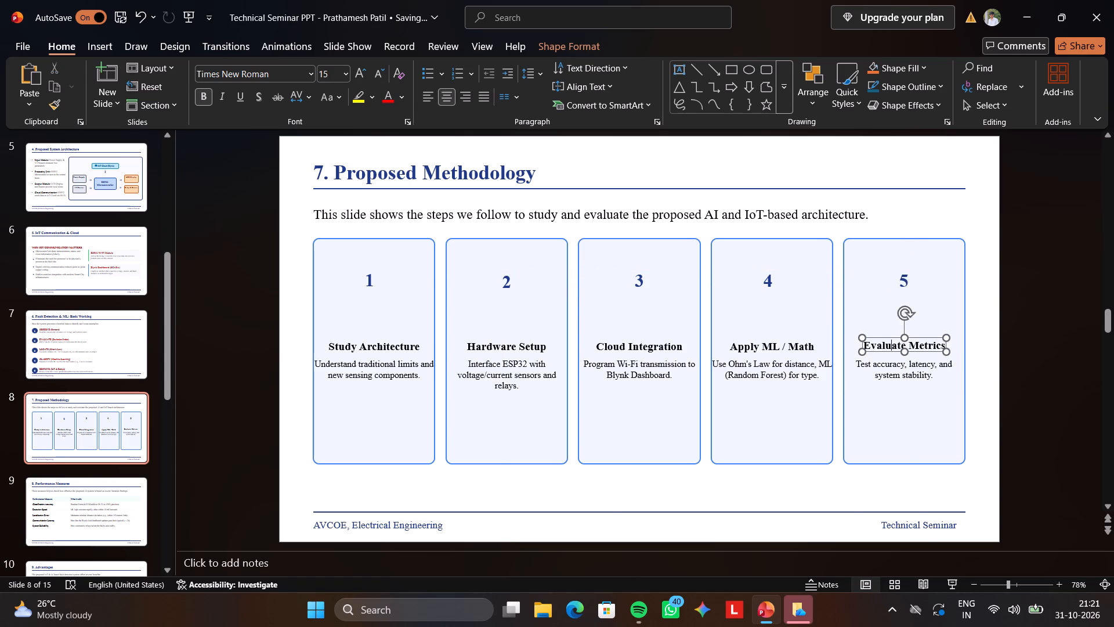
pyautogui.moveTo(909, 349); pyautogui.dragTo(907, 316)
# Move the "Apply ML / Math" heading up, centred below the number 4 and about level with the "Evaluate Metrics" heading.
pyautogui.moveTo(795, 345); pyautogui.dragTo(790, 351)
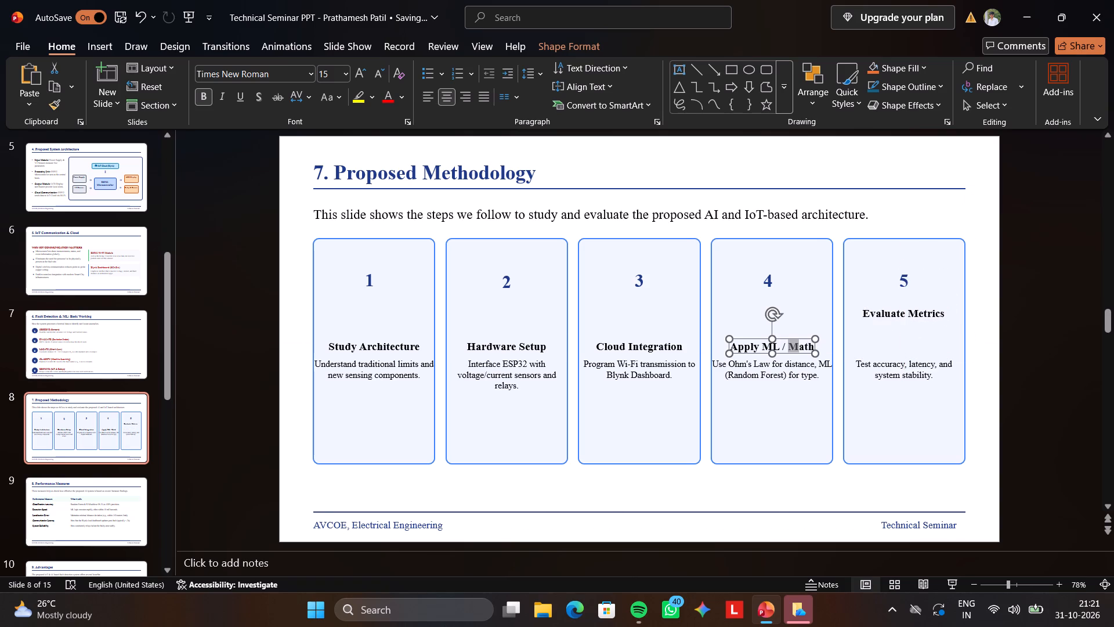
pyautogui.moveTo(790, 351); pyautogui.dragTo(790, 352)
pyautogui.click(790, 352)
pyautogui.moveTo(790, 352); pyautogui.dragTo(790, 341)
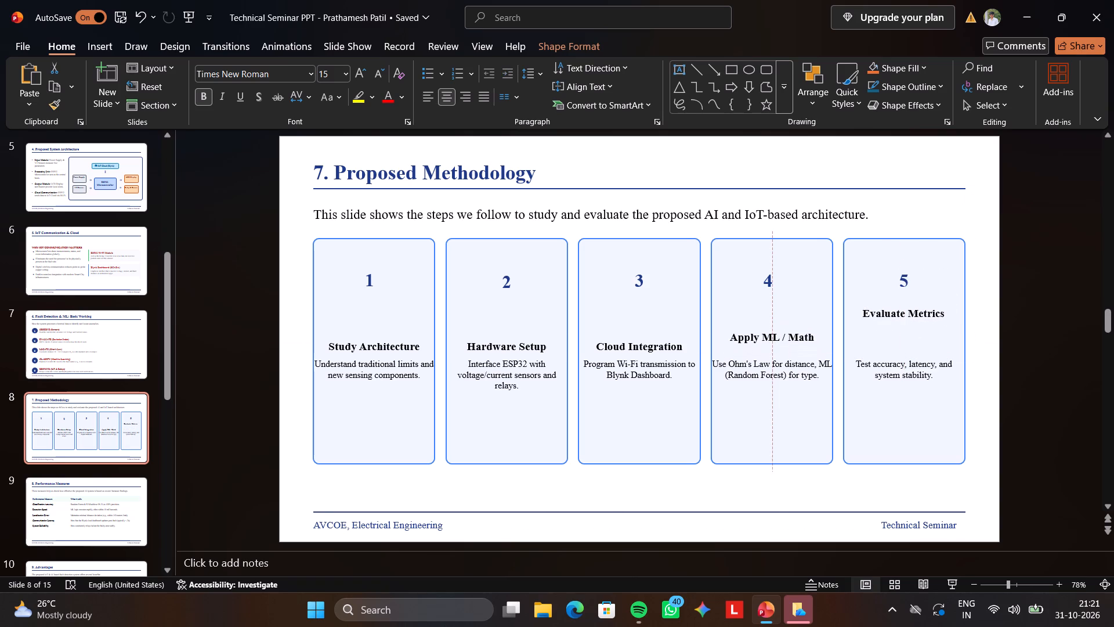
pyautogui.moveTo(790, 341); pyautogui.dragTo(787, 318)
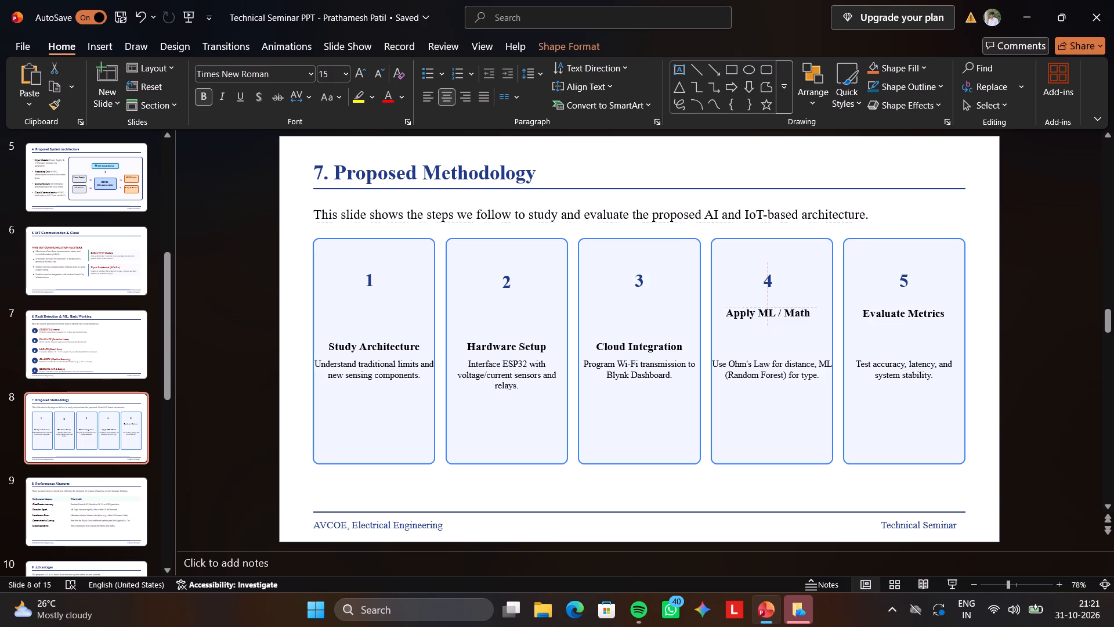
pyautogui.moveTo(787, 318); pyautogui.dragTo(788, 316)
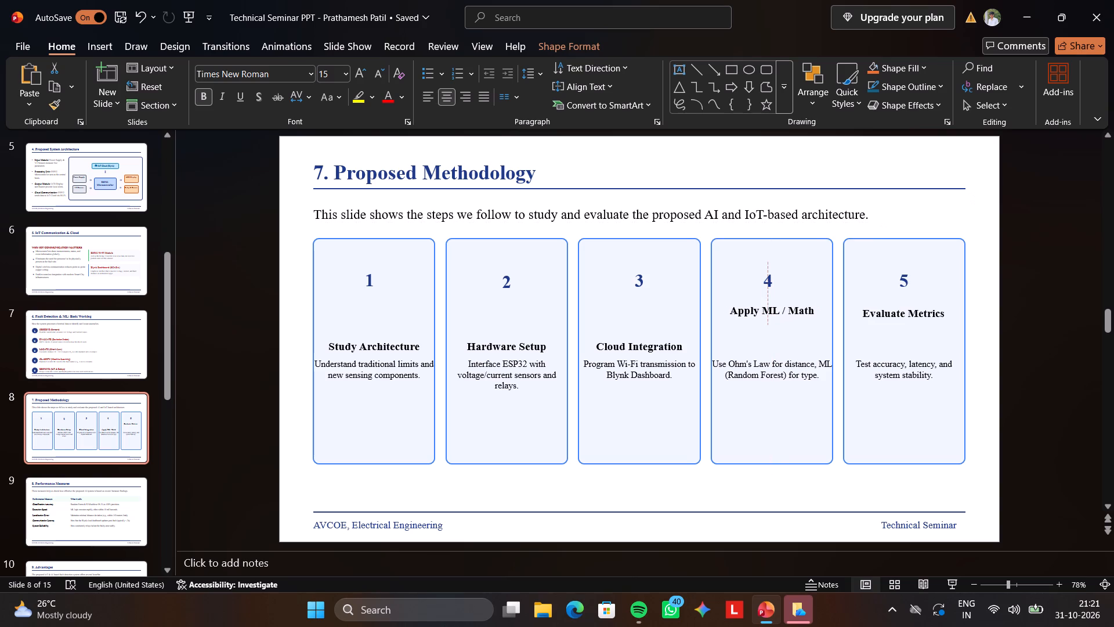
pyautogui.moveTo(788, 316); pyautogui.dragTo(787, 320)
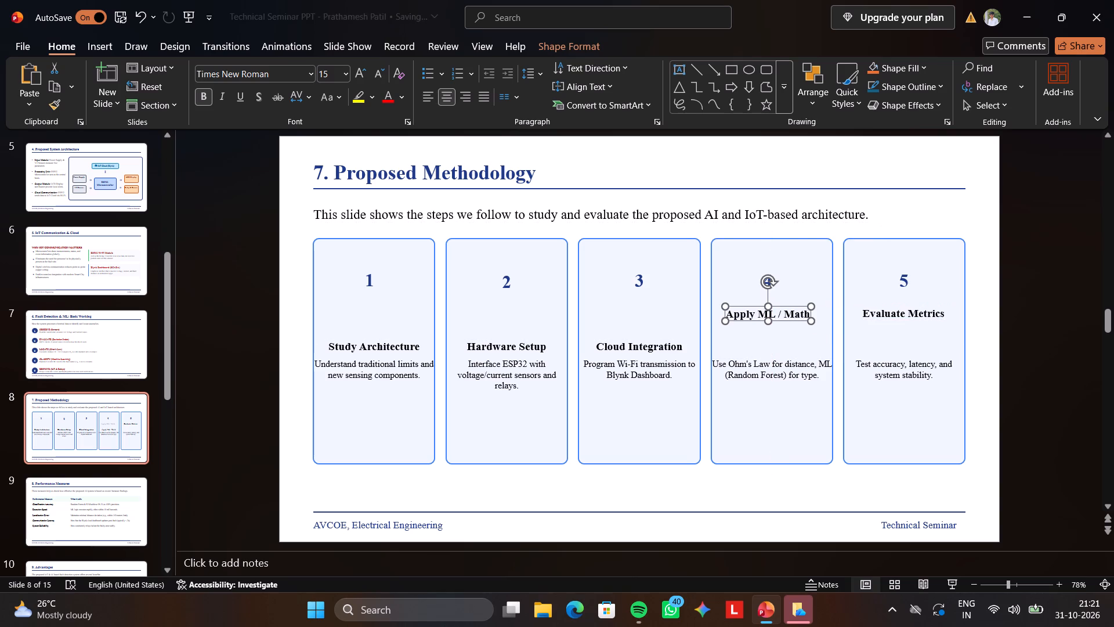
# Move the "Cloud Integration" heading up, centred below the number 3 and level with the "Apply ML / Math" heading.
pyautogui.click(656, 346)
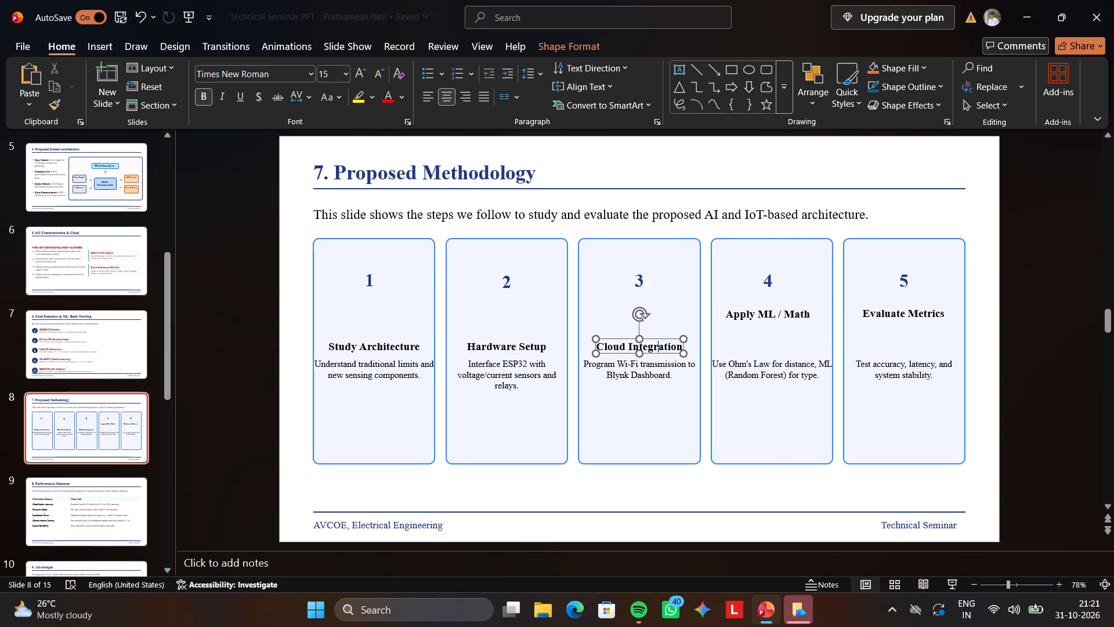
pyautogui.moveTo(656, 353); pyautogui.dragTo(656, 324)
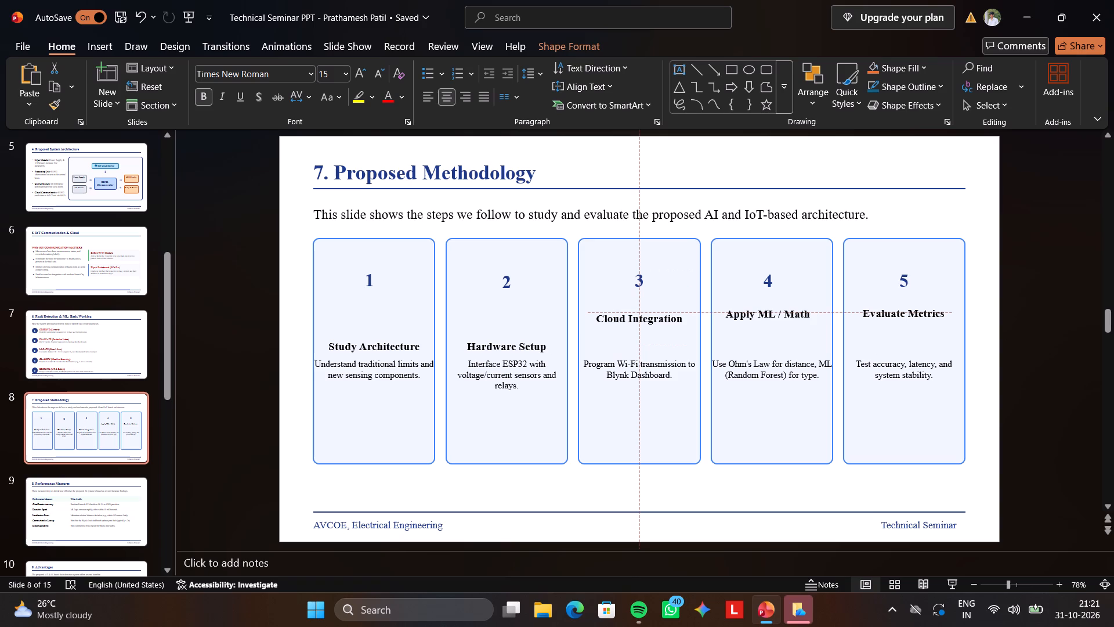
pyautogui.moveTo(656, 324); pyautogui.dragTo(656, 322)
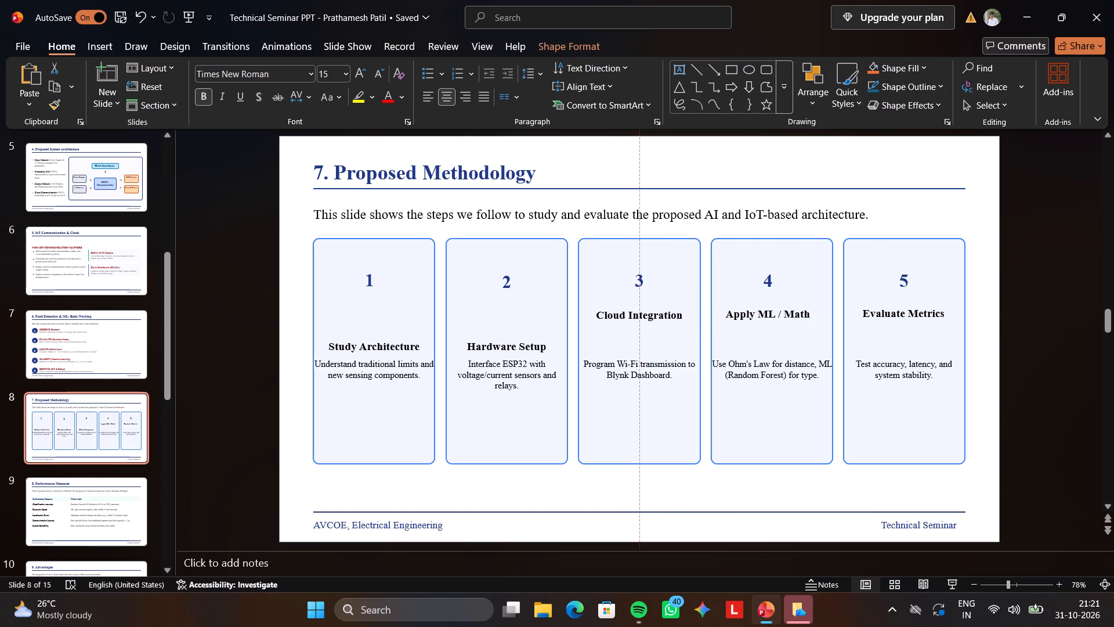
pyautogui.moveTo(656, 322); pyautogui.dragTo(656, 321)
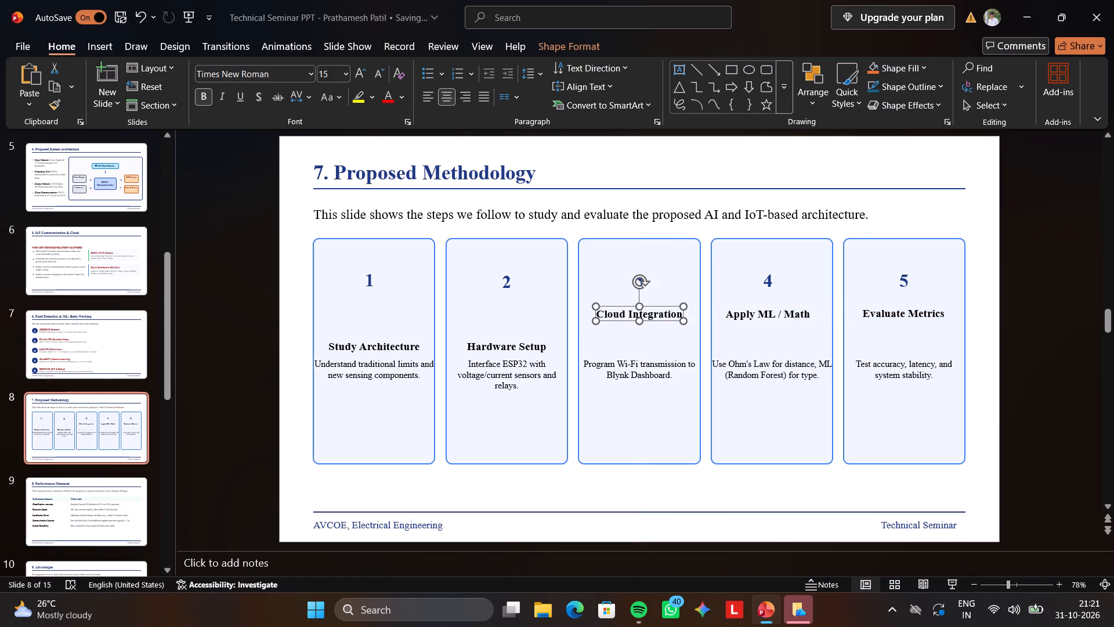
# Move the "Hardware Setup" heading up, centred below the number 2 and about level with the "Cloud Integration" heading.
pyautogui.click(542, 347)
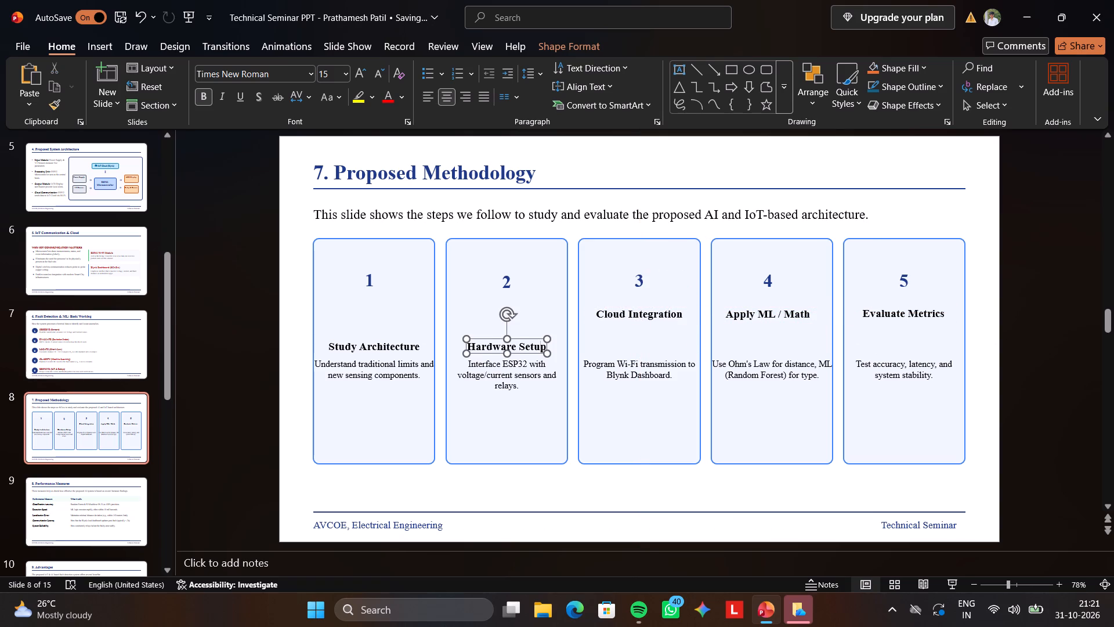
pyautogui.moveTo(540, 352); pyautogui.dragTo(538, 319)
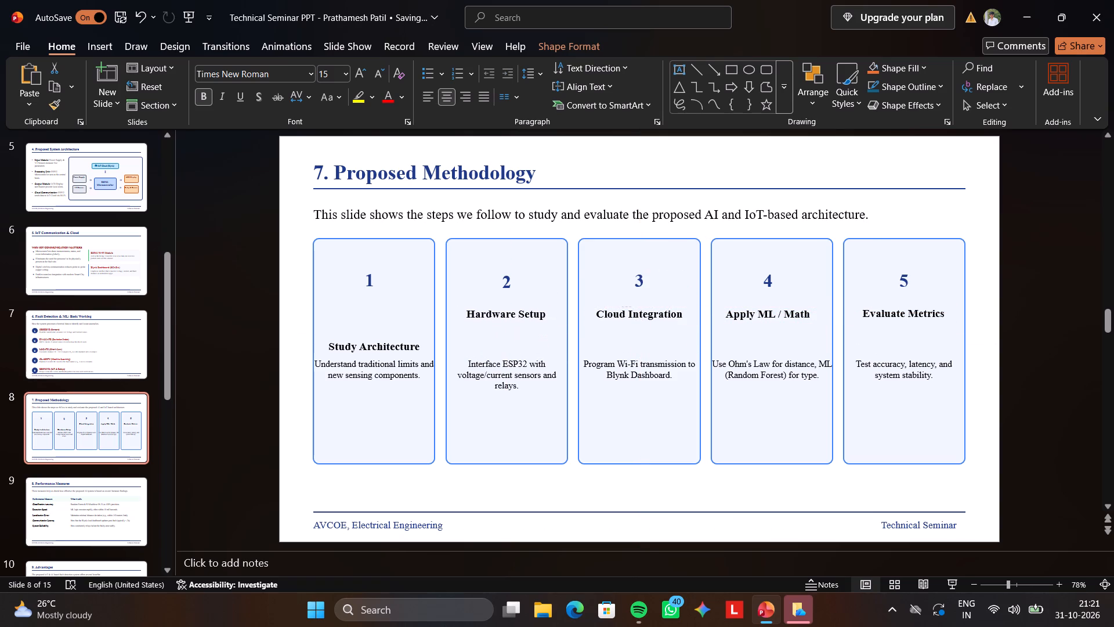
pyautogui.moveTo(538, 319); pyautogui.dragTo(538, 315)
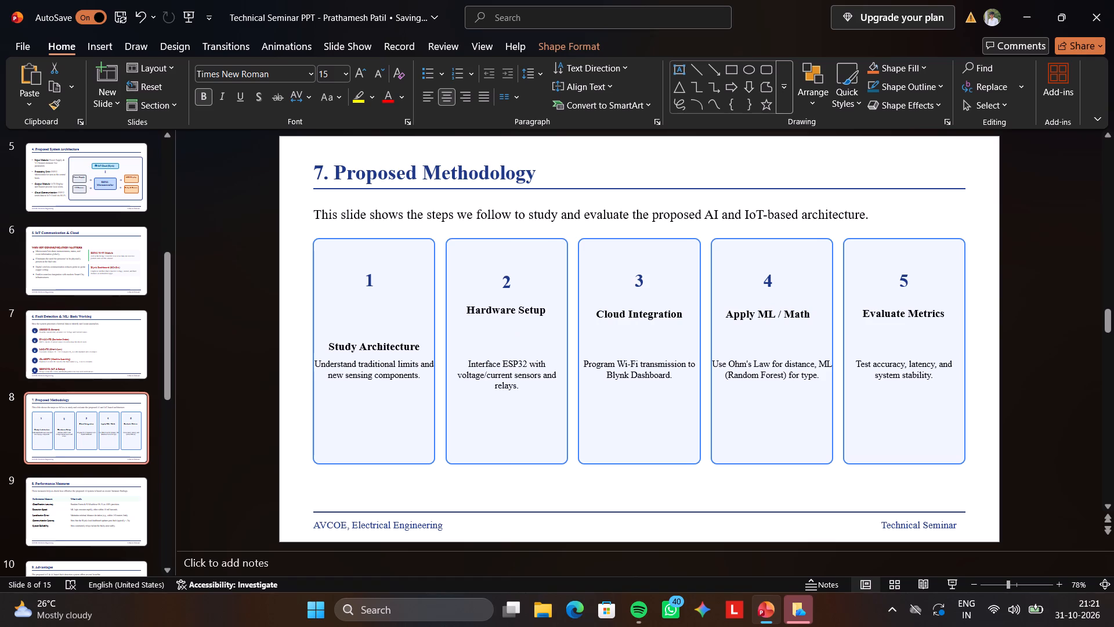
pyautogui.moveTo(538, 315); pyautogui.dragTo(538, 317)
pyautogui.moveTo(538, 317); pyautogui.dragTo(538, 319)
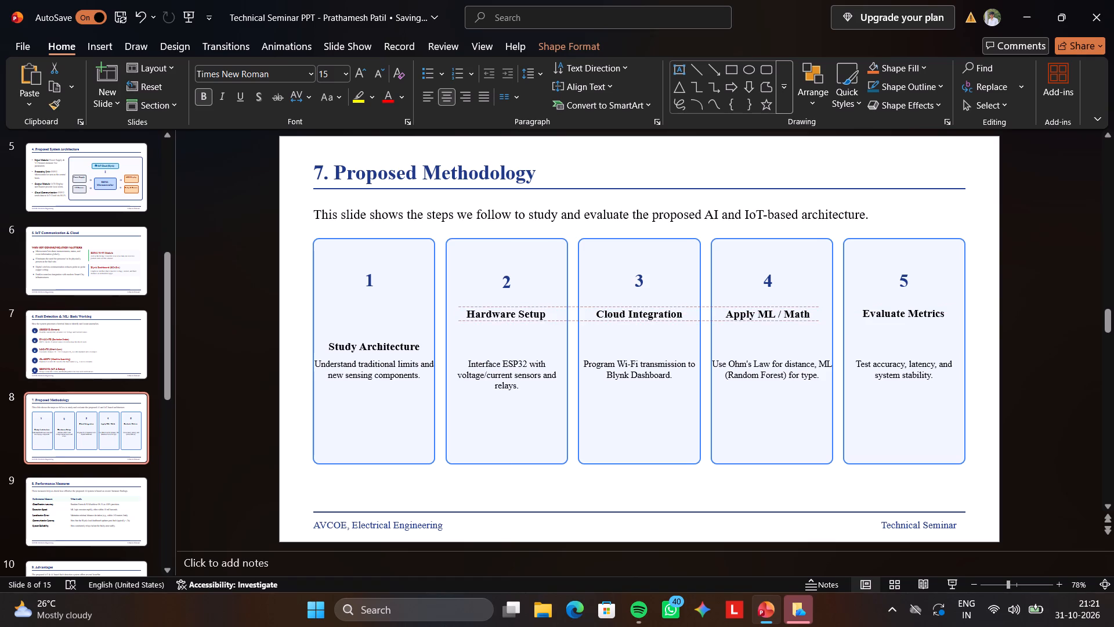
pyautogui.moveTo(538, 319); pyautogui.dragTo(538, 320)
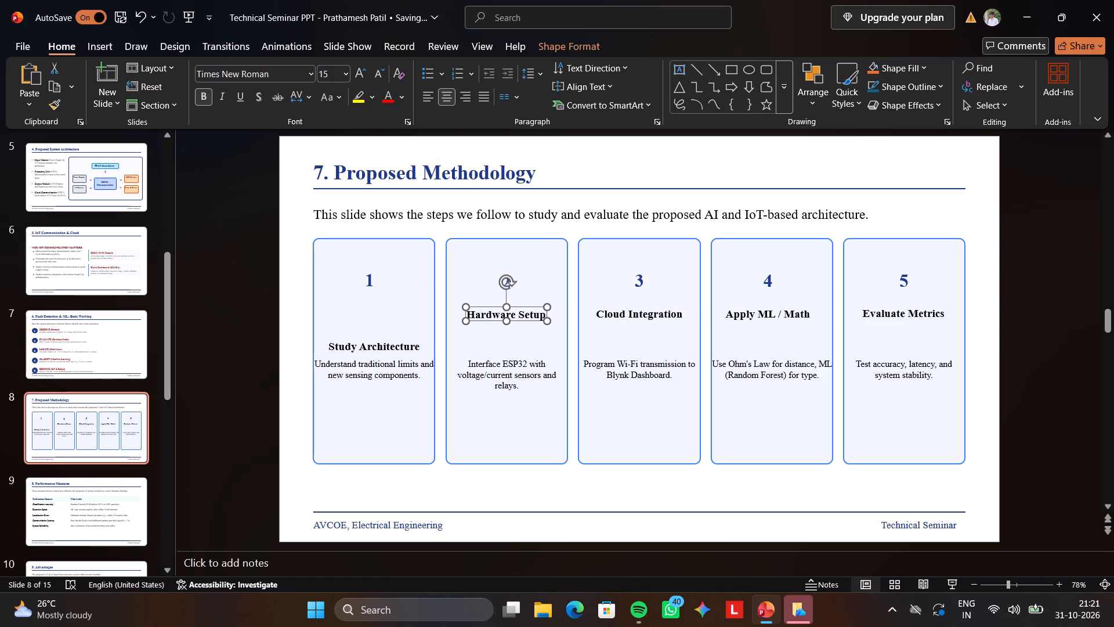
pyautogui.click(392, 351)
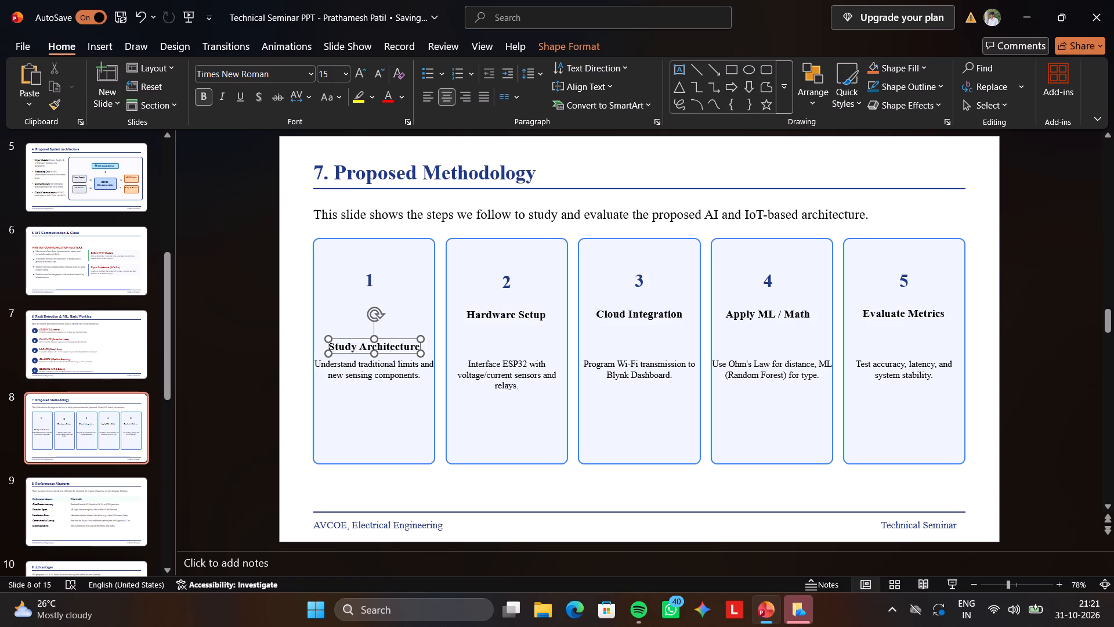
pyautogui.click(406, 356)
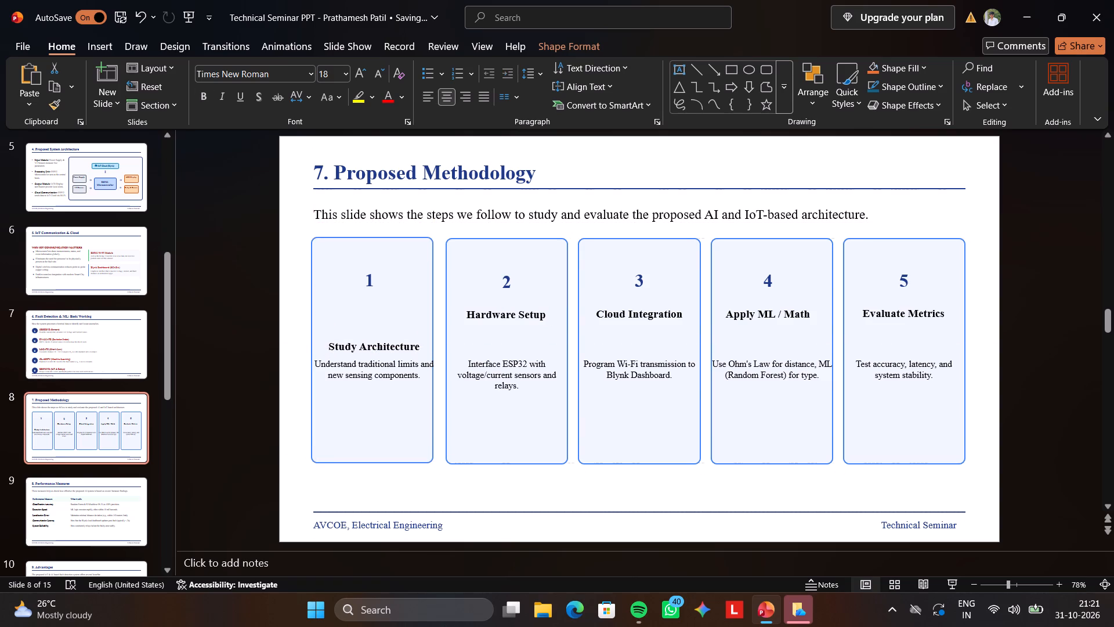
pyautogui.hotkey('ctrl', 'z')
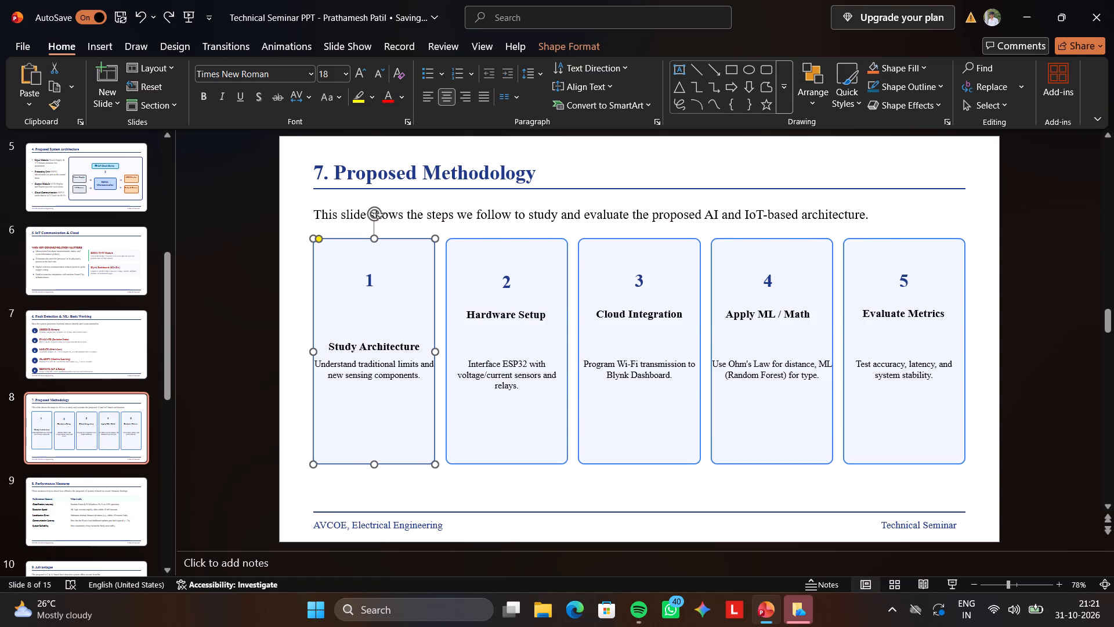
# Move the "Study Architecture" heading up below the number 1, in line with the other card headings.
pyautogui.click(404, 348)
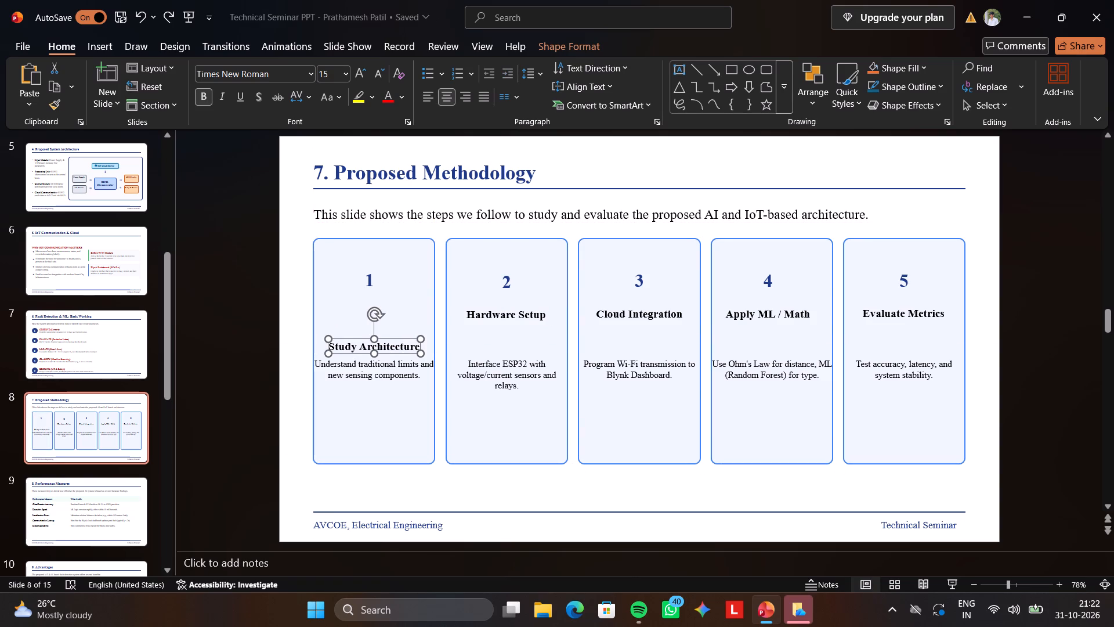
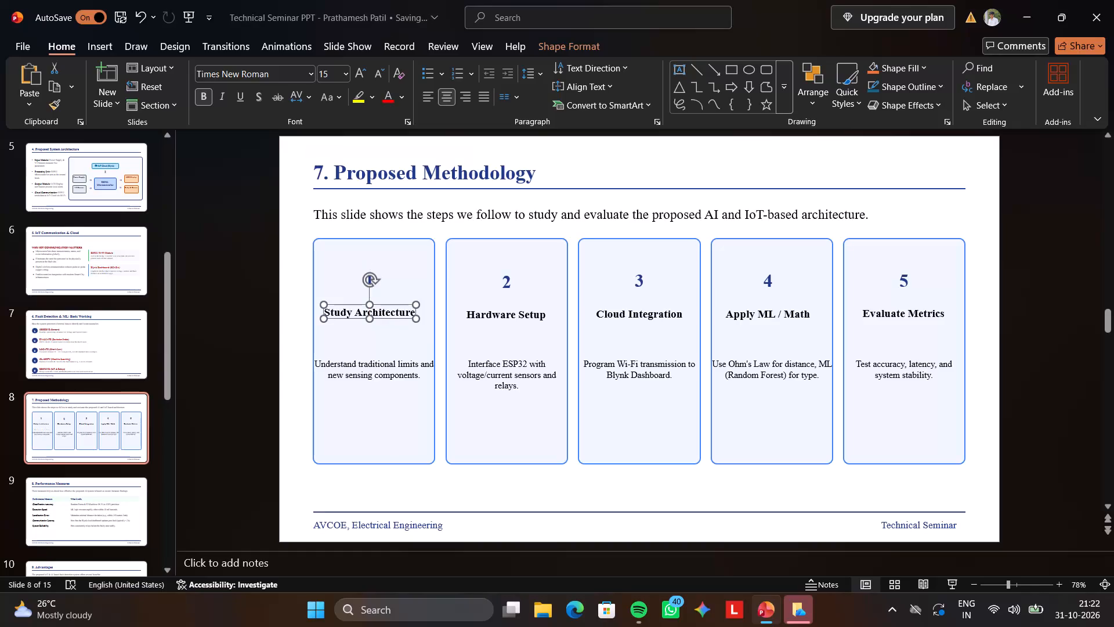
# Set the Study Architecture card's description to font size 16 and justify it.
pyautogui.click(402, 371)
pyautogui.tripleClick(402, 371)
pyautogui.tripleClick(402, 371)
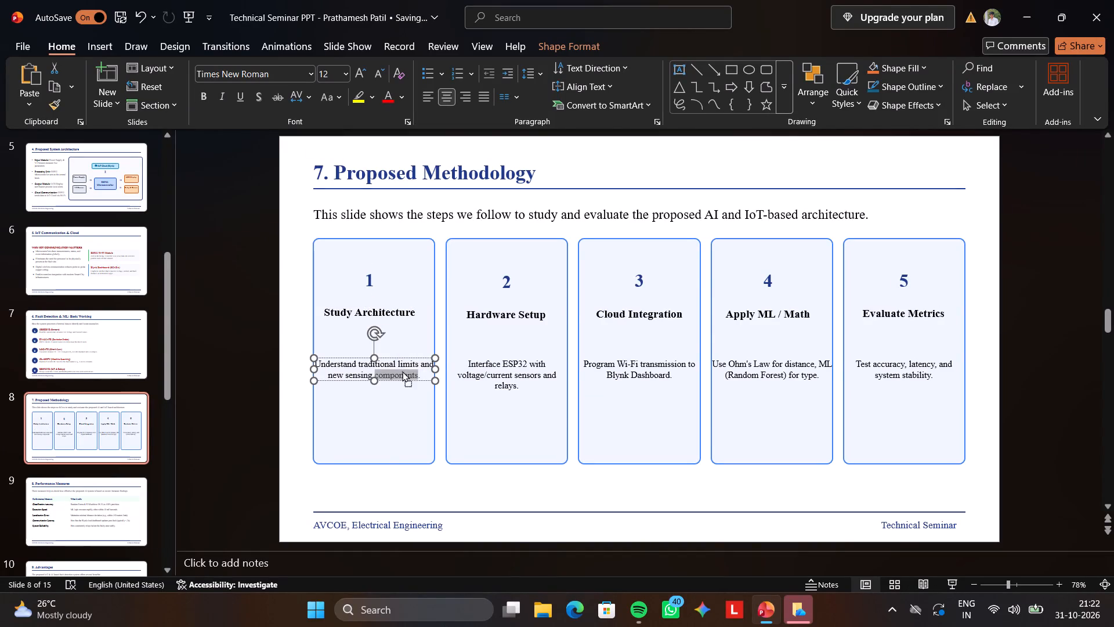
pyautogui.click(519, 329)
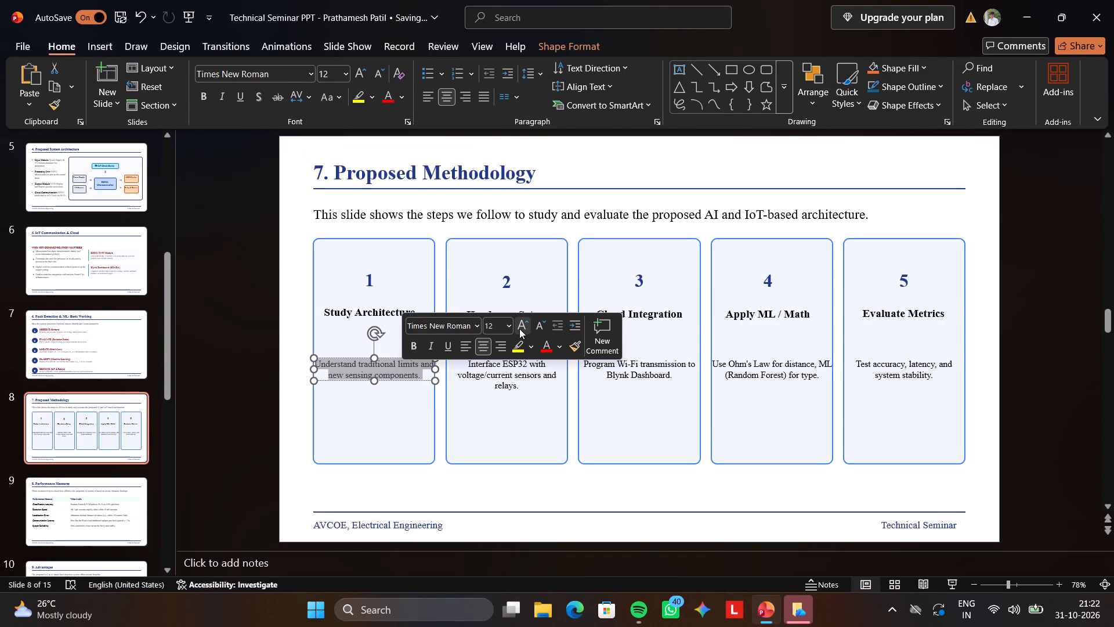
pyautogui.click(519, 329)
pyautogui.click(500, 348)
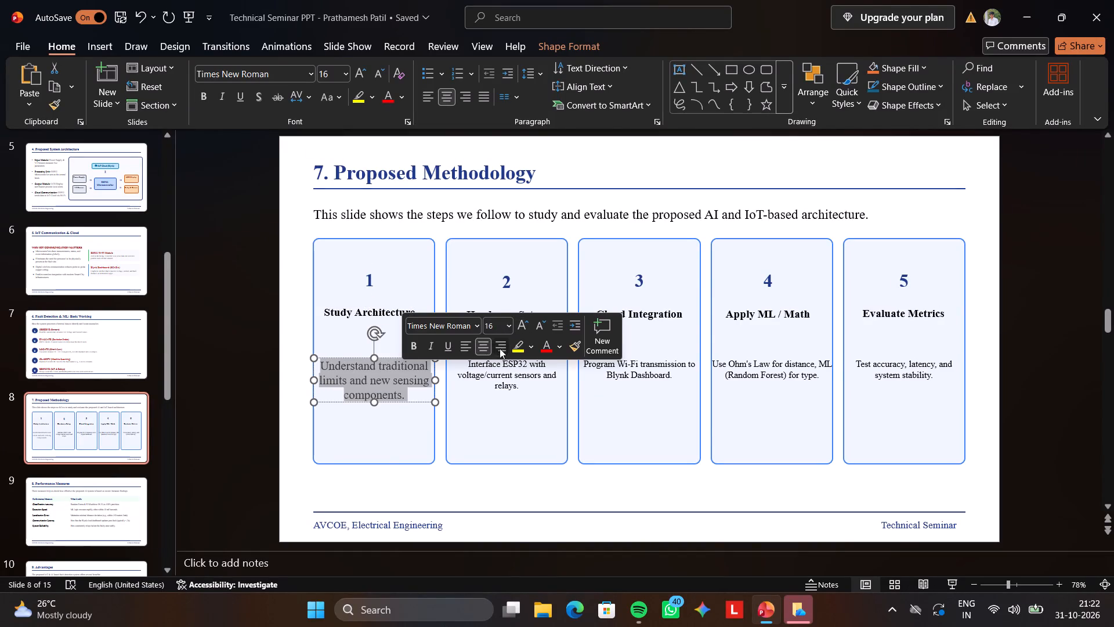
pyautogui.click(487, 93)
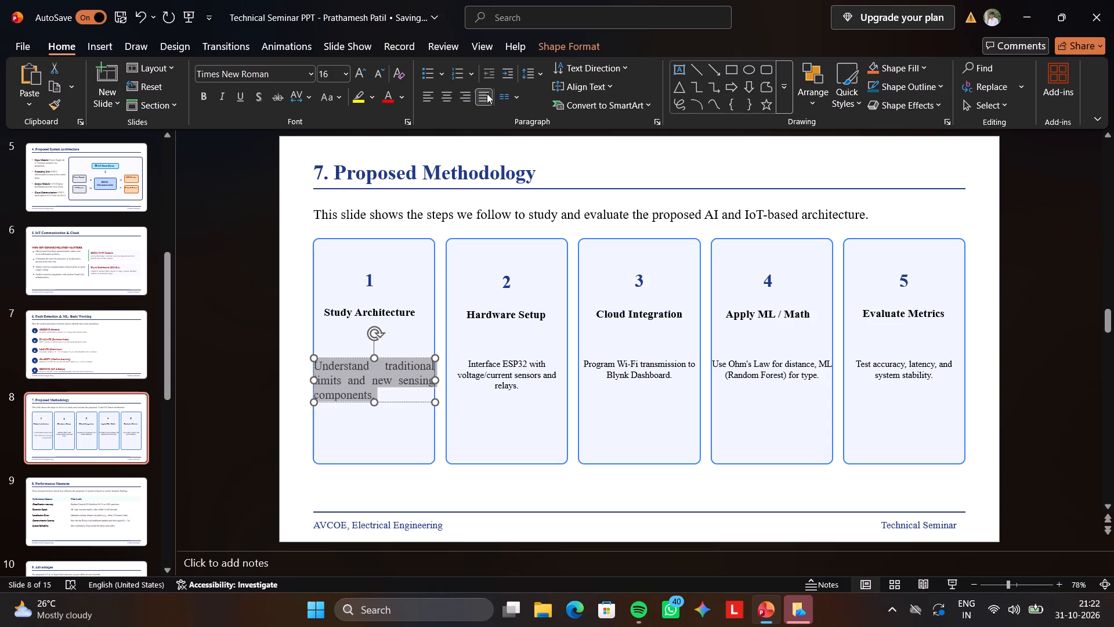
# Set the Hardware Setup card's description to font size 16 and justify it, matching the first card.
pyautogui.click(499, 372)
pyautogui.tripleClick(499, 372)
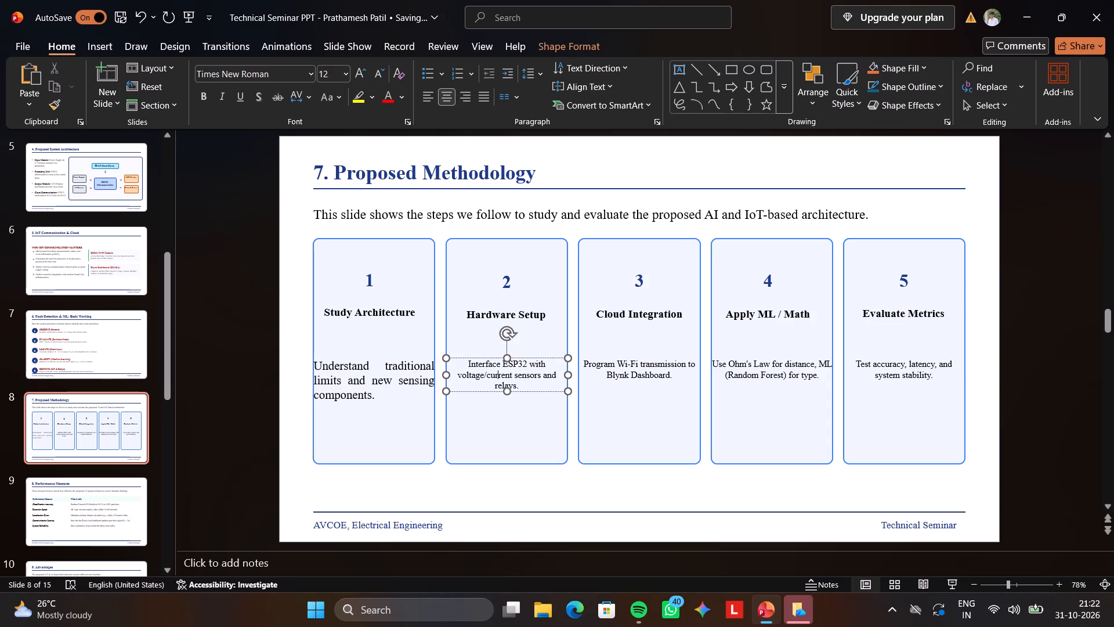
pyautogui.tripleClick(374, 374)
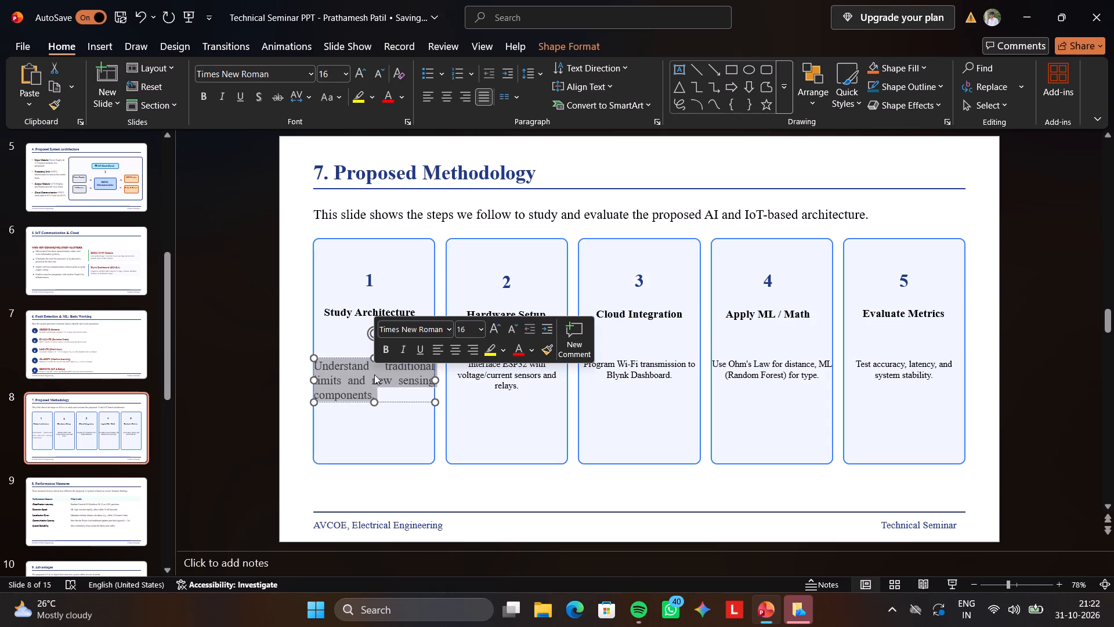
pyautogui.tripleClick(501, 387)
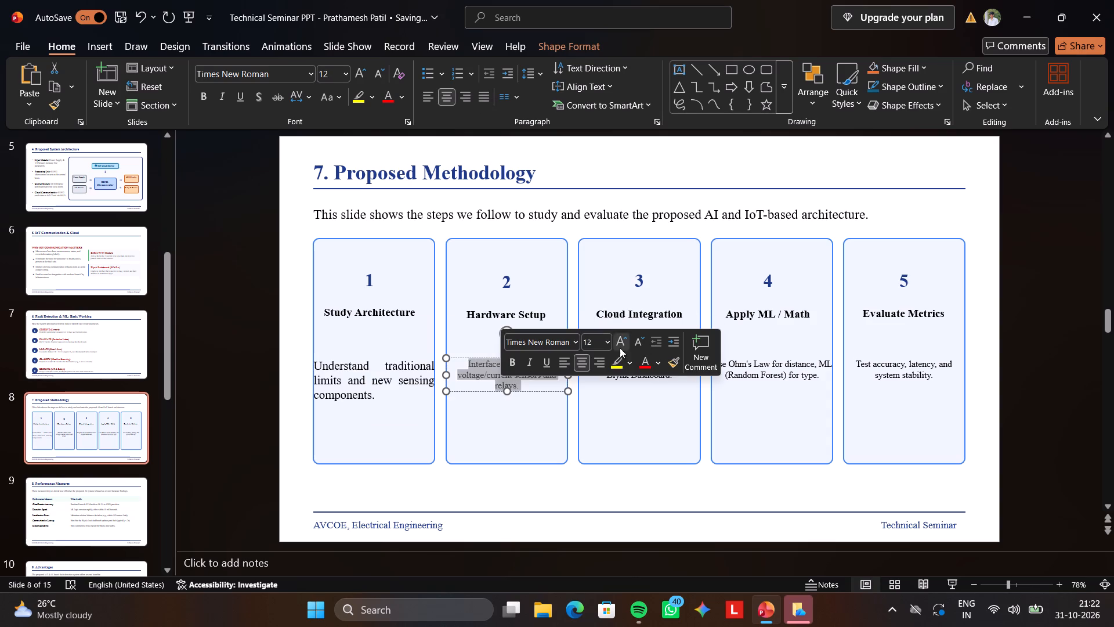
pyautogui.doubleClick(620, 345)
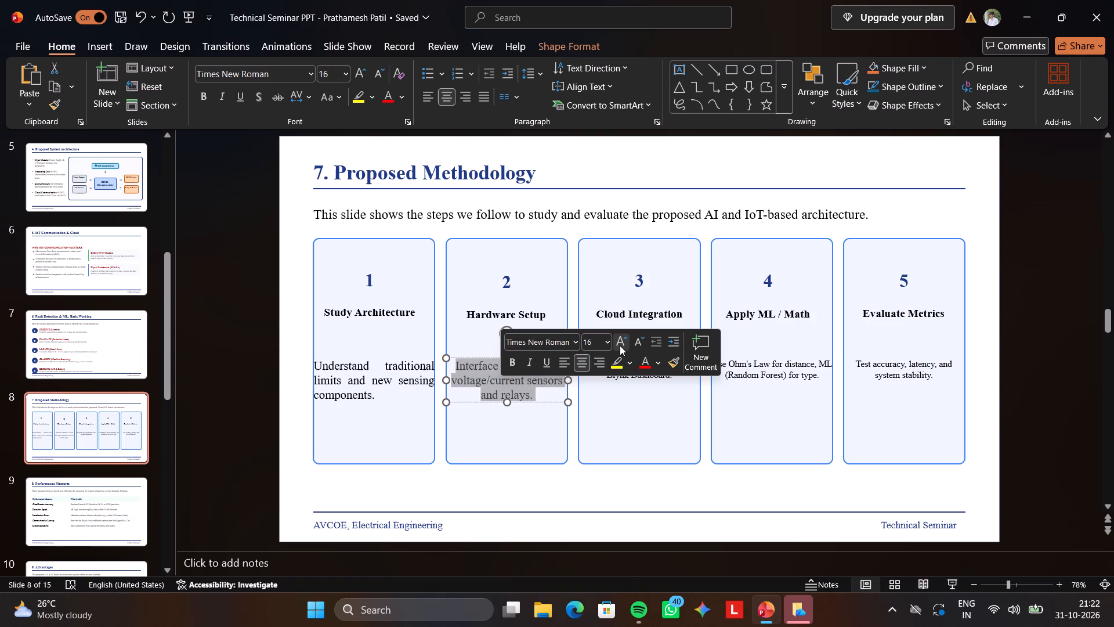
pyautogui.click(483, 98)
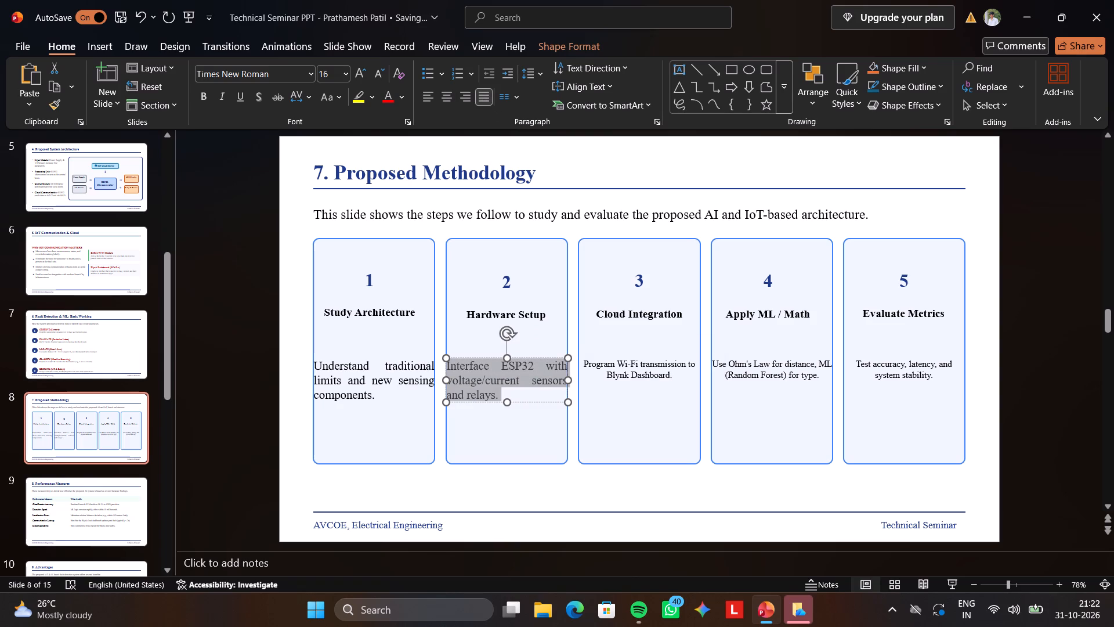
# Justify the descriptions on the Cloud Integration and Apply ML / Math cards and enlarge both to font size 16.
pyautogui.tripleClick(616, 375)
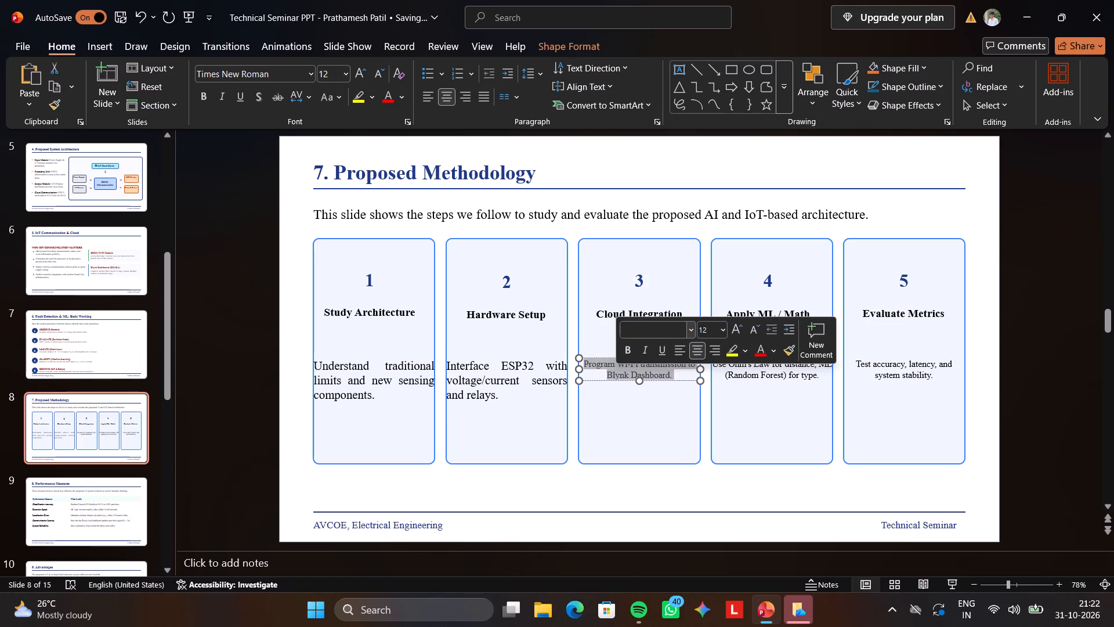
pyautogui.click(476, 103)
pyautogui.doubleClick(355, 71)
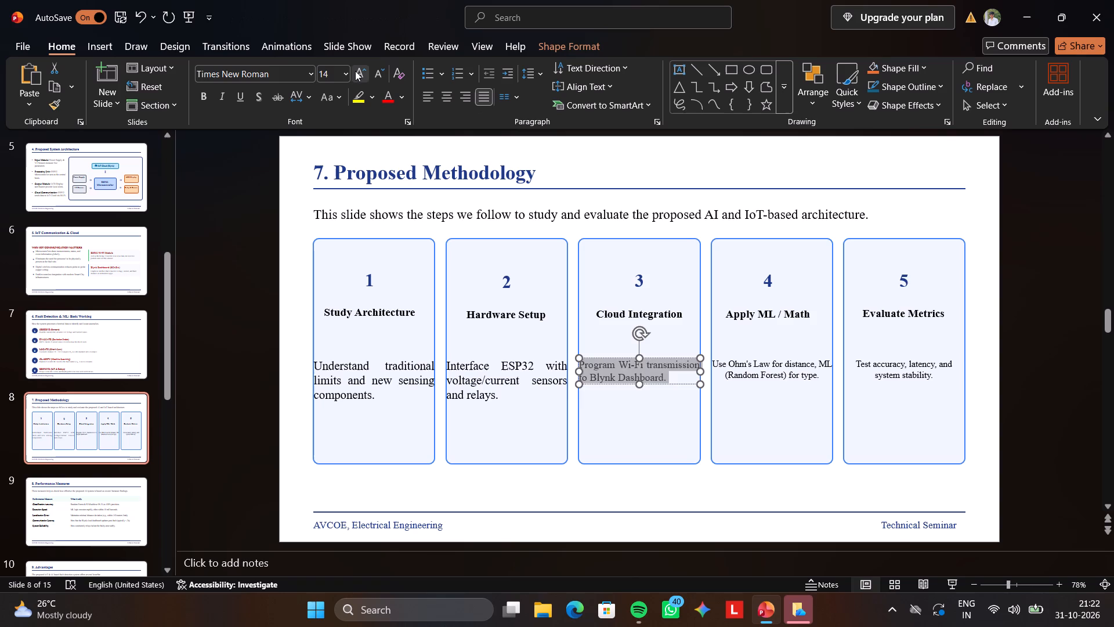
pyautogui.tripleClick(729, 373)
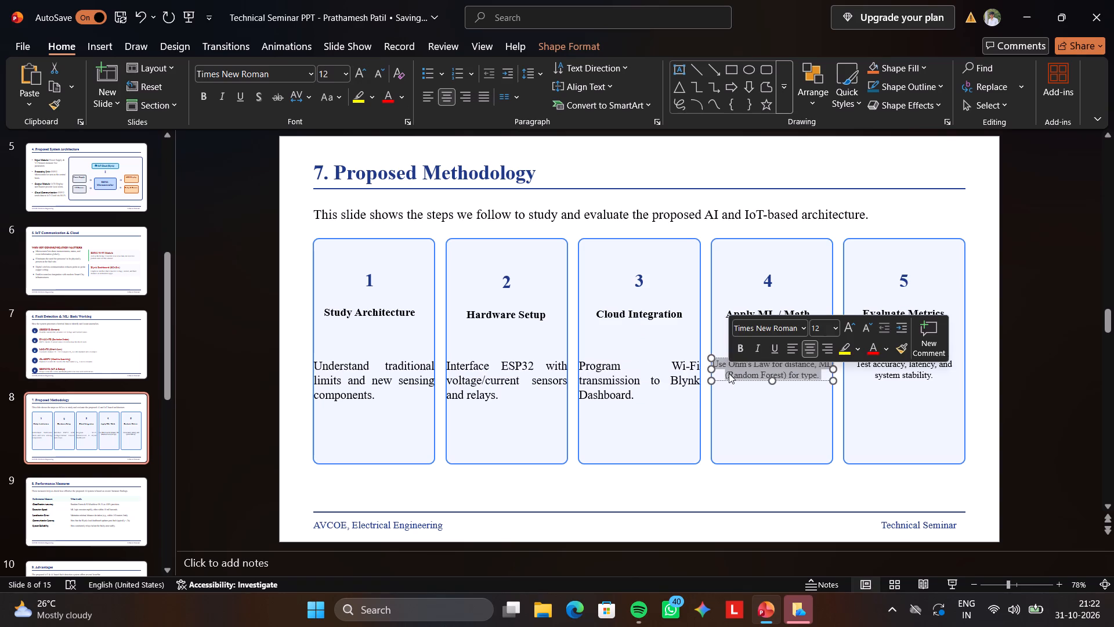
pyautogui.doubleClick(853, 323)
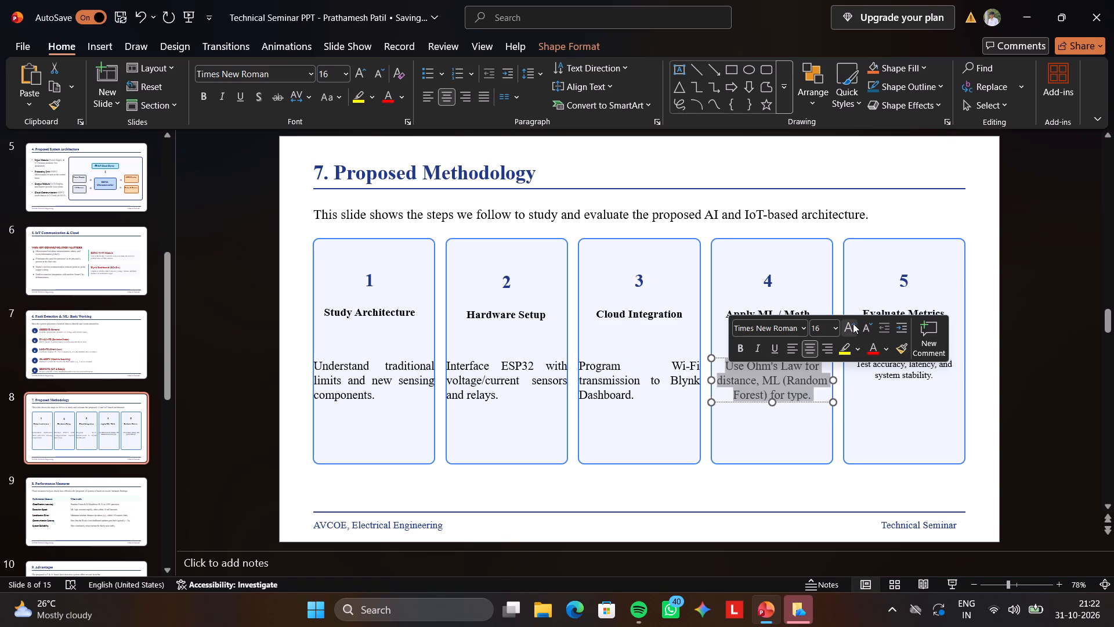
pyautogui.click(483, 95)
# Justify the Evaluate Metrics card's description and enlarge it to font size 18.
pyautogui.tripleClick(900, 377)
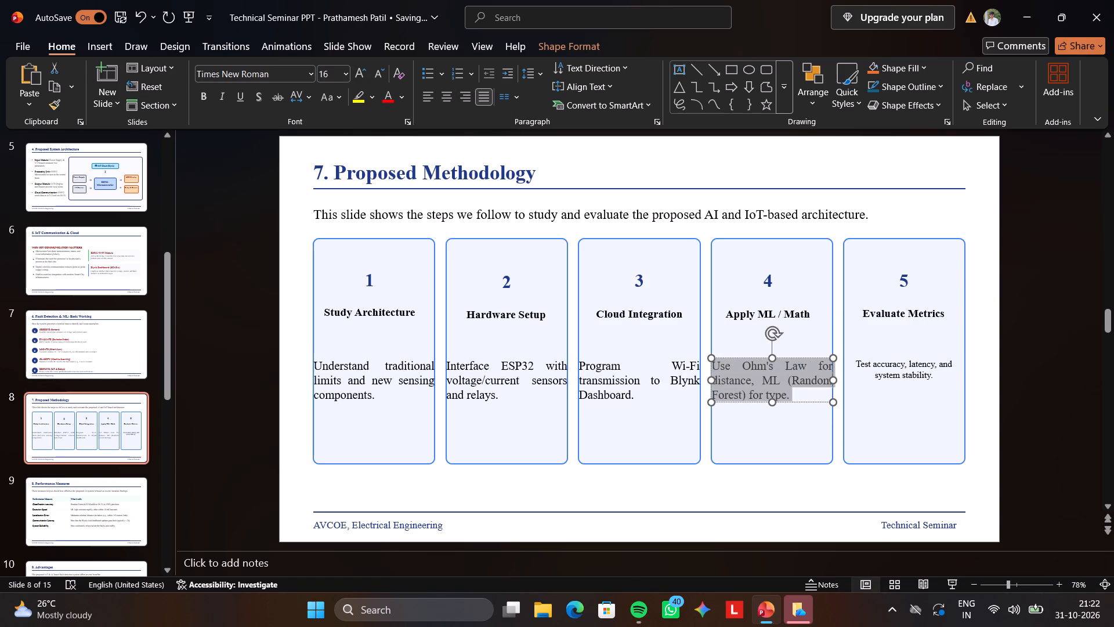
pyautogui.tripleClick(900, 377)
pyautogui.tripleClick(896, 372)
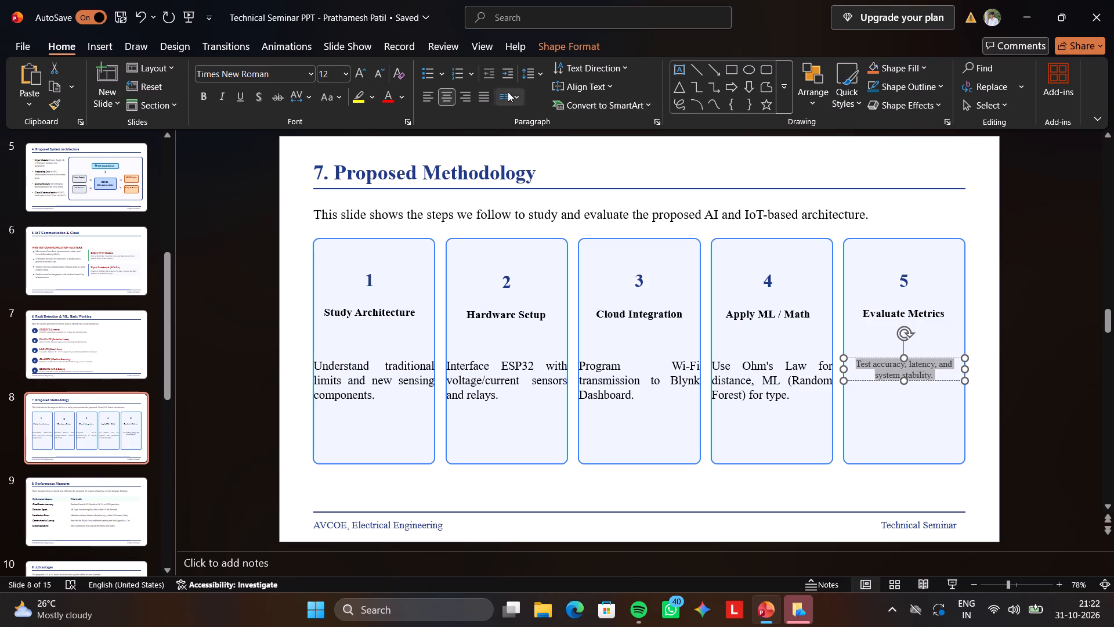
pyautogui.click(479, 91)
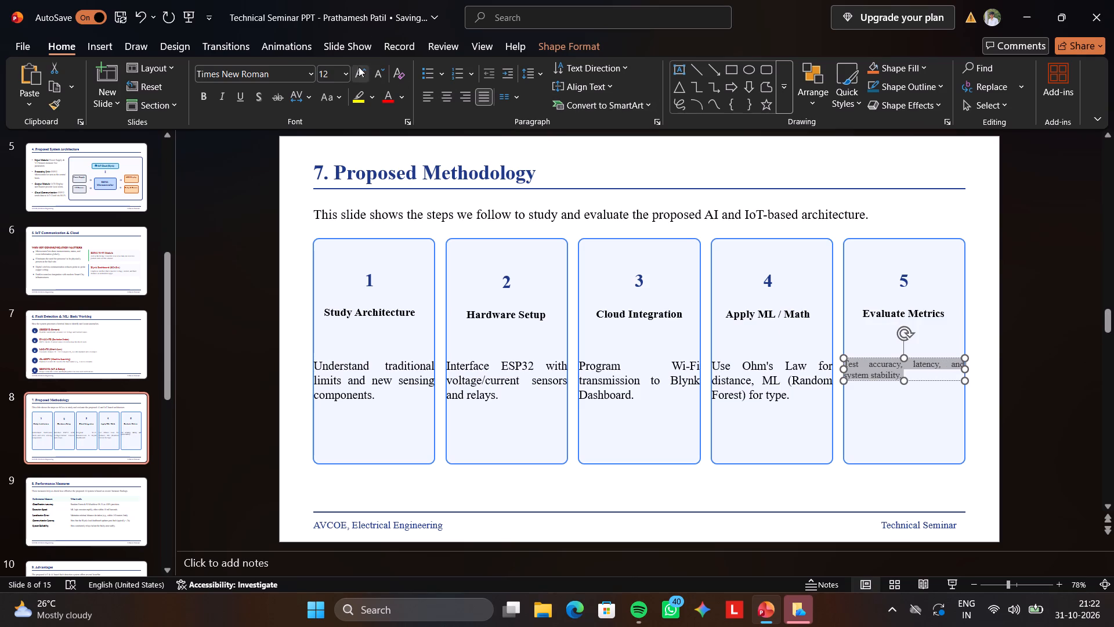
pyautogui.tripleClick(360, 68)
# Move the Evaluate Metrics card's description straight up so it sits closer below its heading.
pyautogui.press('Up')
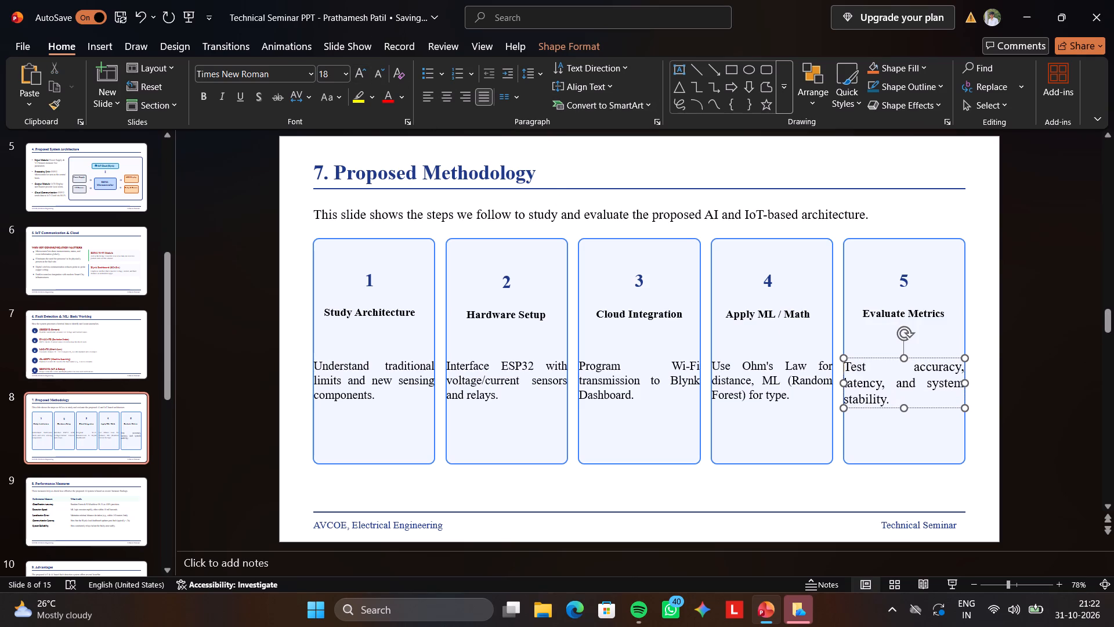
pyautogui.press('Up')
pyautogui.press('Up')
pyautogui.press('Up')
pyautogui.press('Up')
pyautogui.press('Up')
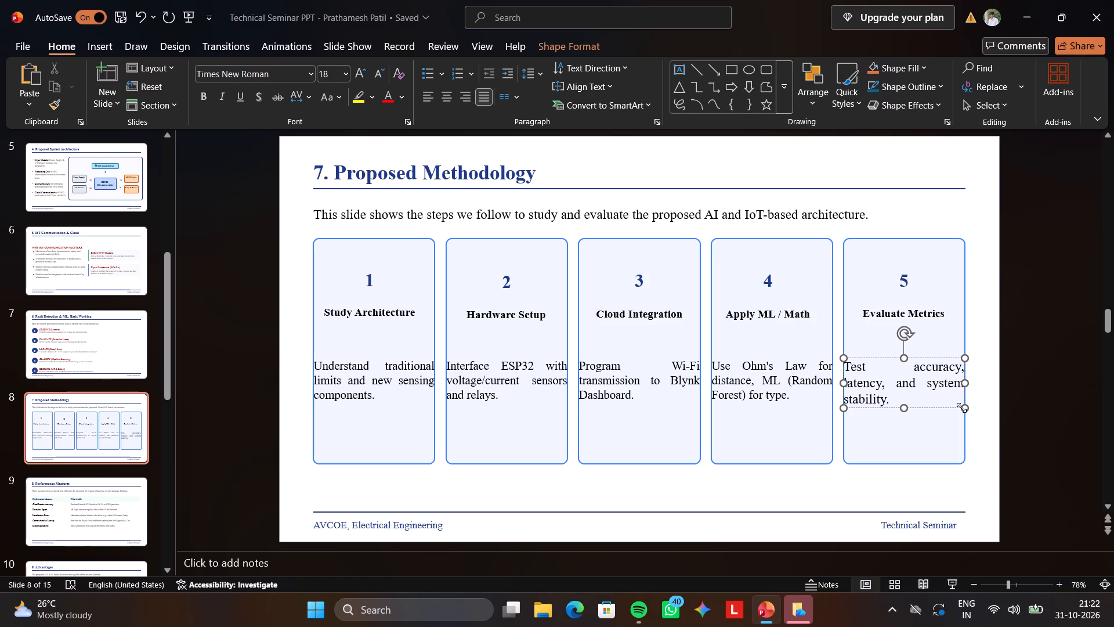
pyautogui.click(961, 408)
pyautogui.press('Up')
pyautogui.press('Up')
pyautogui.press('Up')
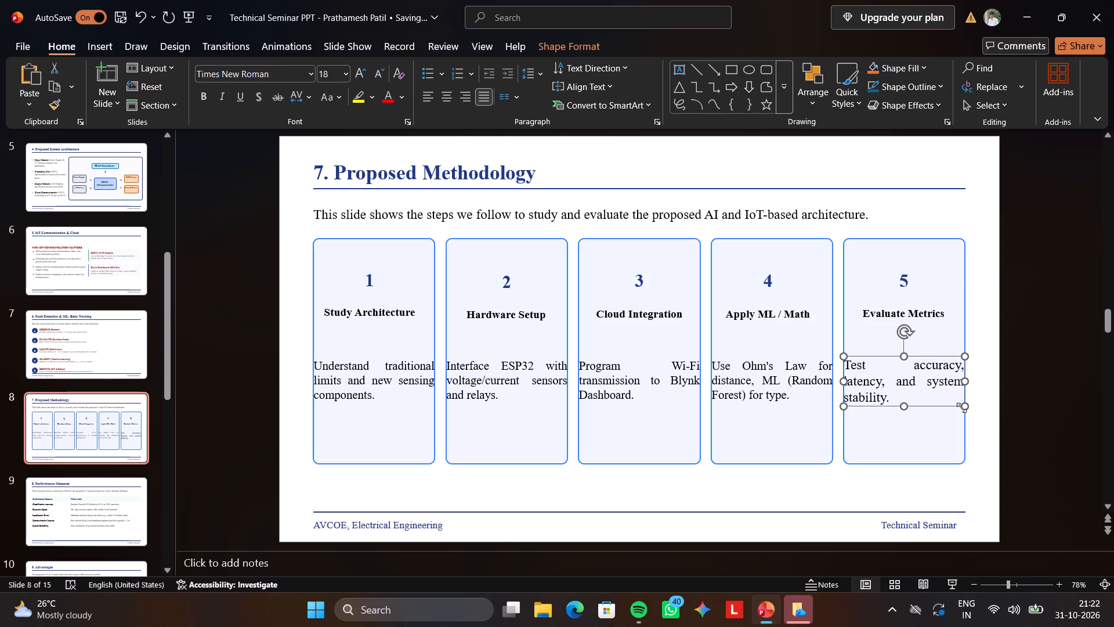
pyautogui.press('Up')
pyautogui.press('Up')
pyautogui.press('Up')
pyautogui.press('Up')
pyautogui.press('Up')
pyautogui.press('Up')
pyautogui.press('Up')
pyautogui.press('Up')
pyautogui.press('Up')
pyautogui.press('Up')
pyautogui.press('Up')
pyautogui.press('Up')
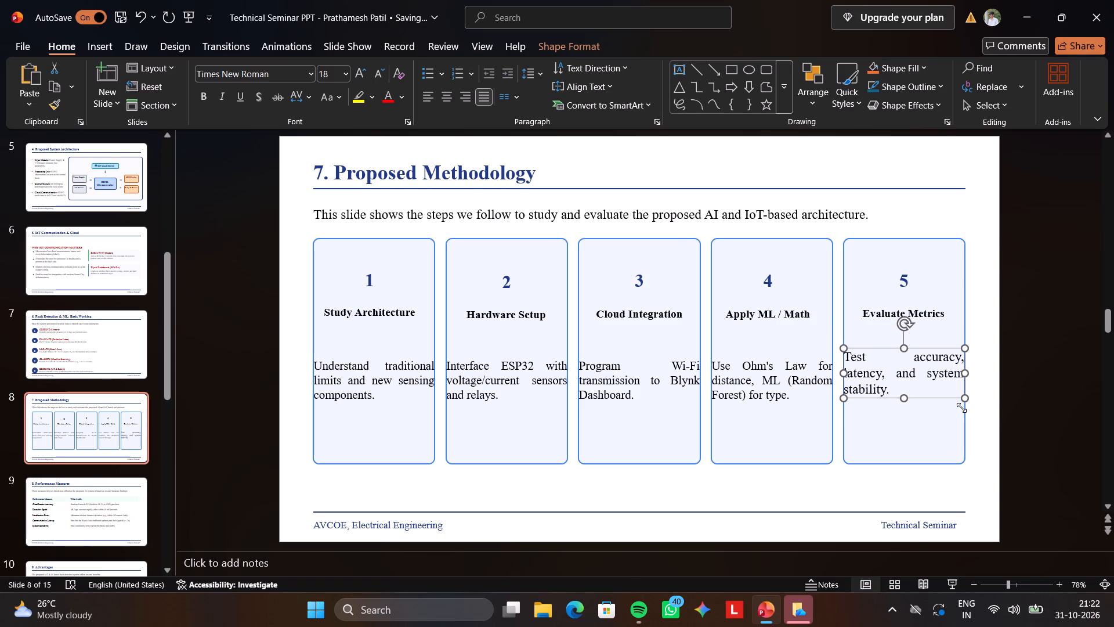
pyautogui.press('Up')
pyautogui.press('Up')
pyautogui.press('Up')
pyautogui.press('Up')
pyautogui.press('Up')
pyautogui.press('Up')
pyautogui.press('Up')
pyautogui.press('Up')
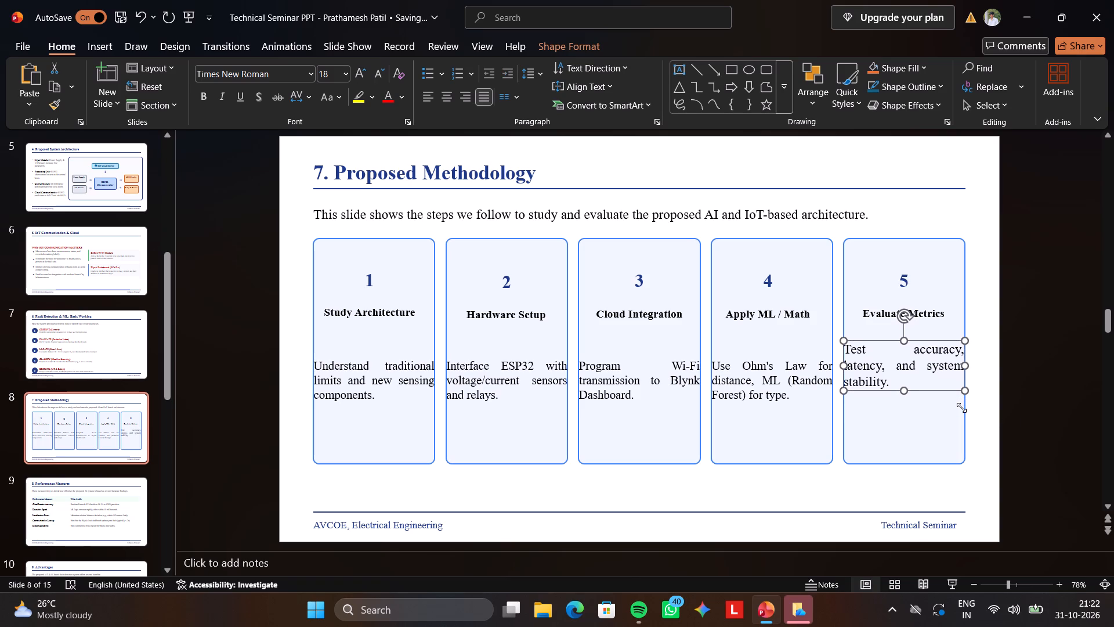
# Enlarge all five card headings, from Evaluate Metrics back to Study Architecture, to font size 18.
pyautogui.tripleClick(923, 313)
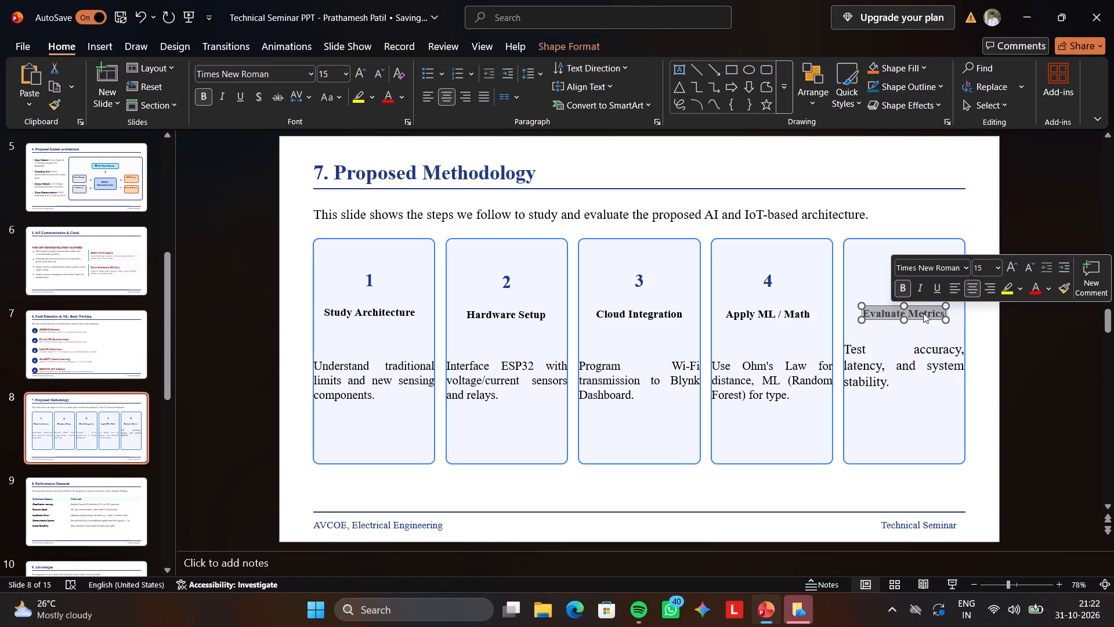
pyautogui.doubleClick(361, 68)
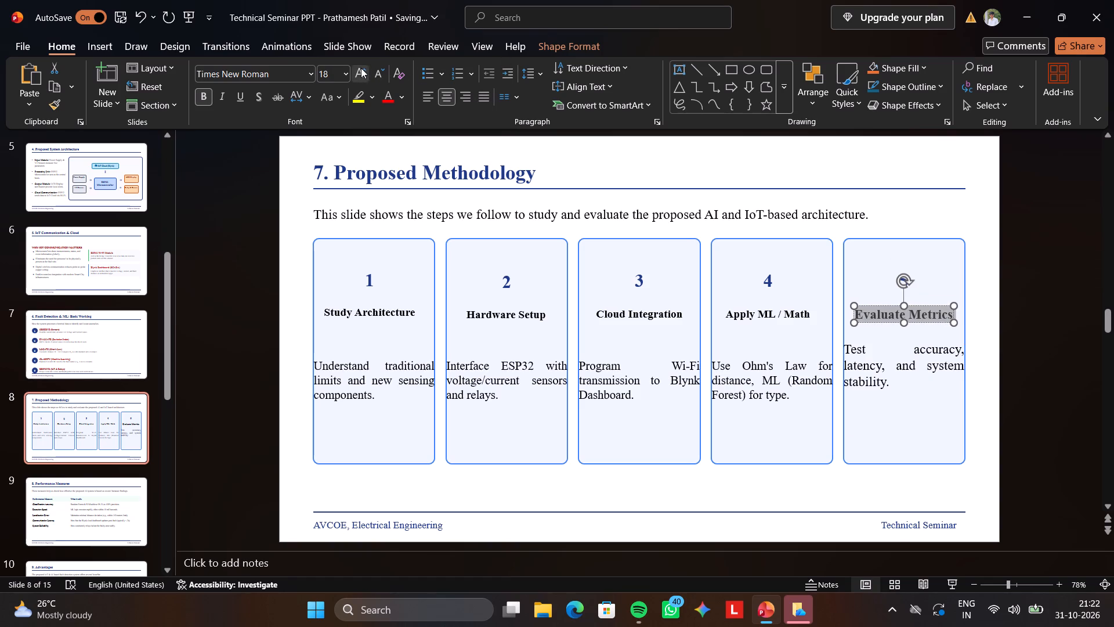
pyautogui.tripleClick(747, 322)
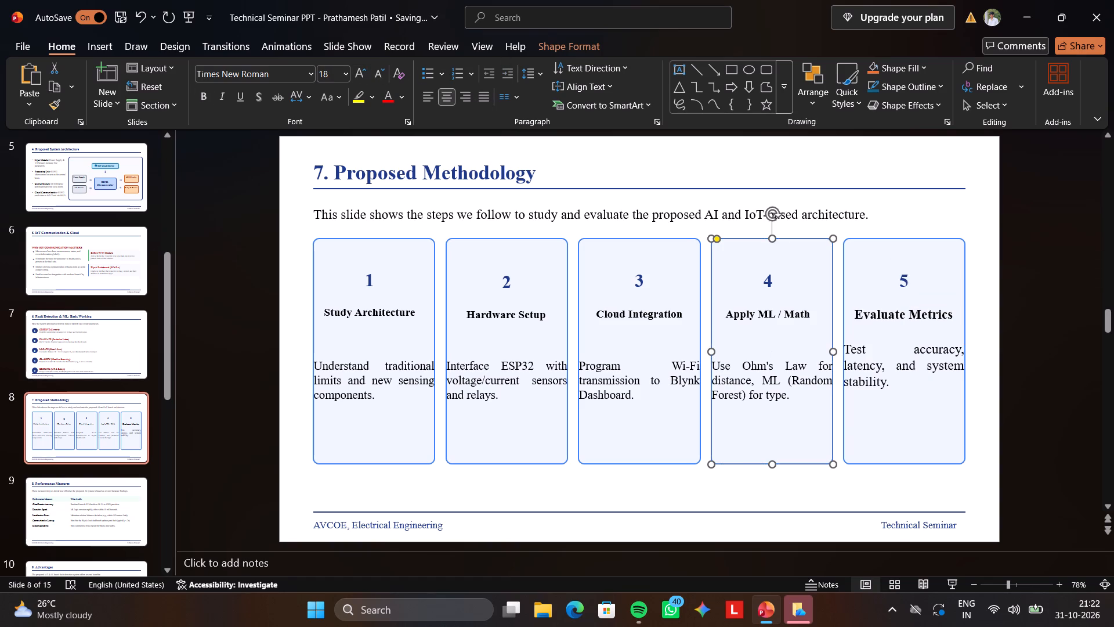
pyautogui.tripleClick(752, 318)
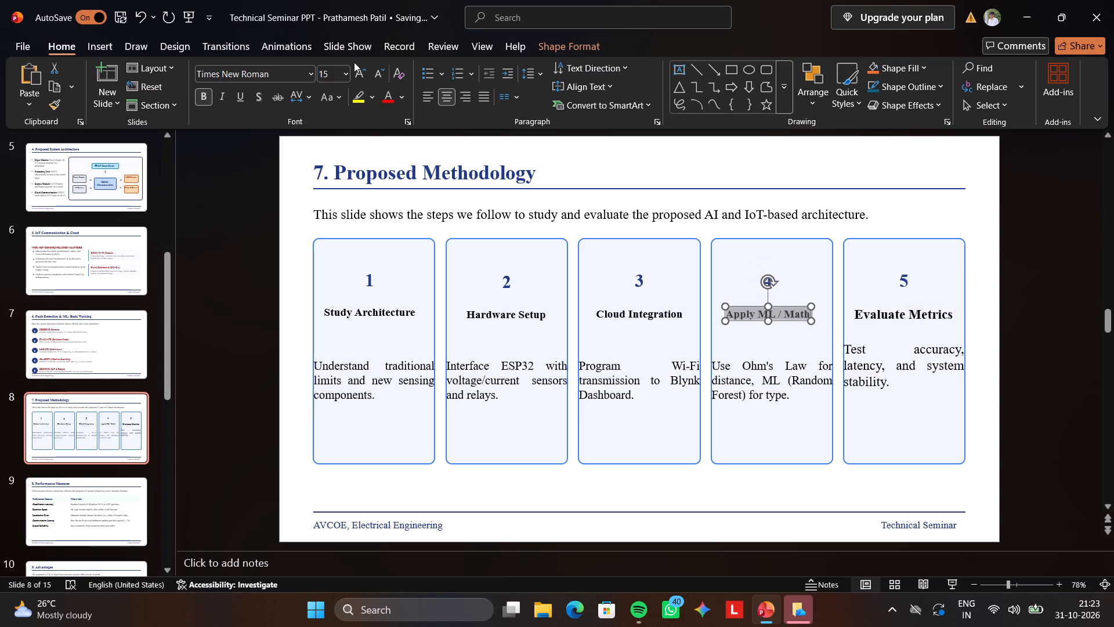
pyautogui.doubleClick(361, 71)
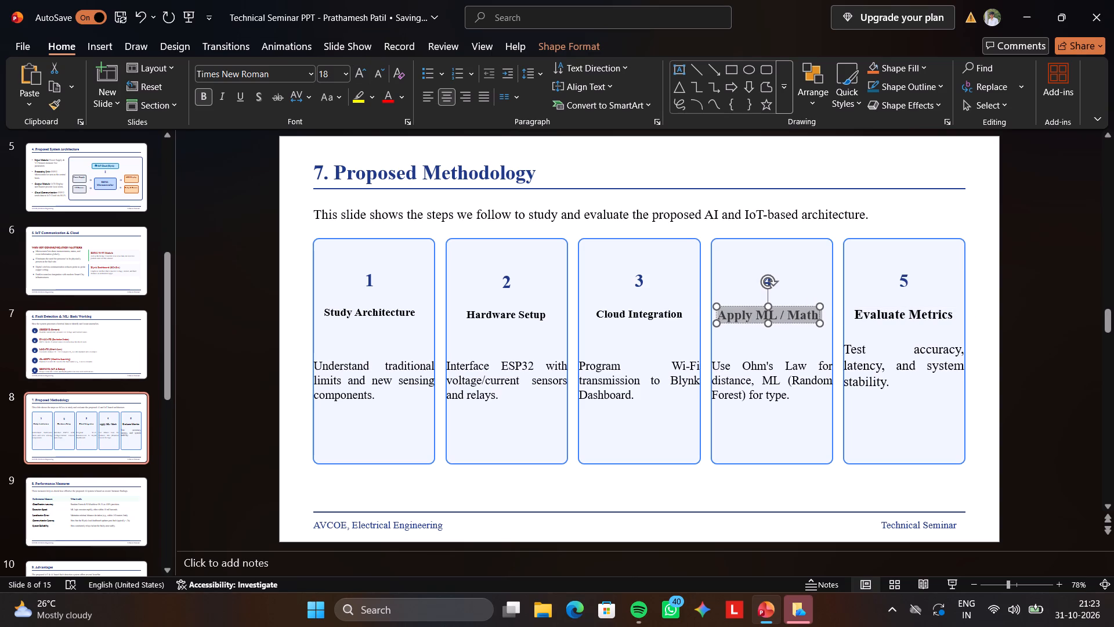
pyautogui.tripleClick(650, 318)
pyautogui.doubleClick(361, 73)
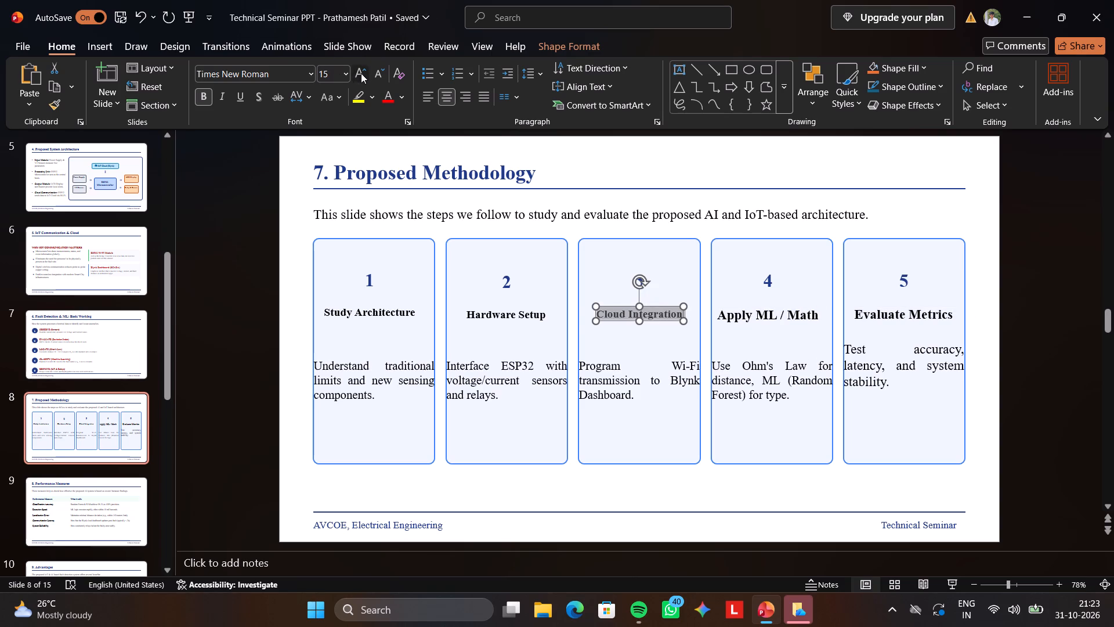
pyautogui.tripleClick(525, 315)
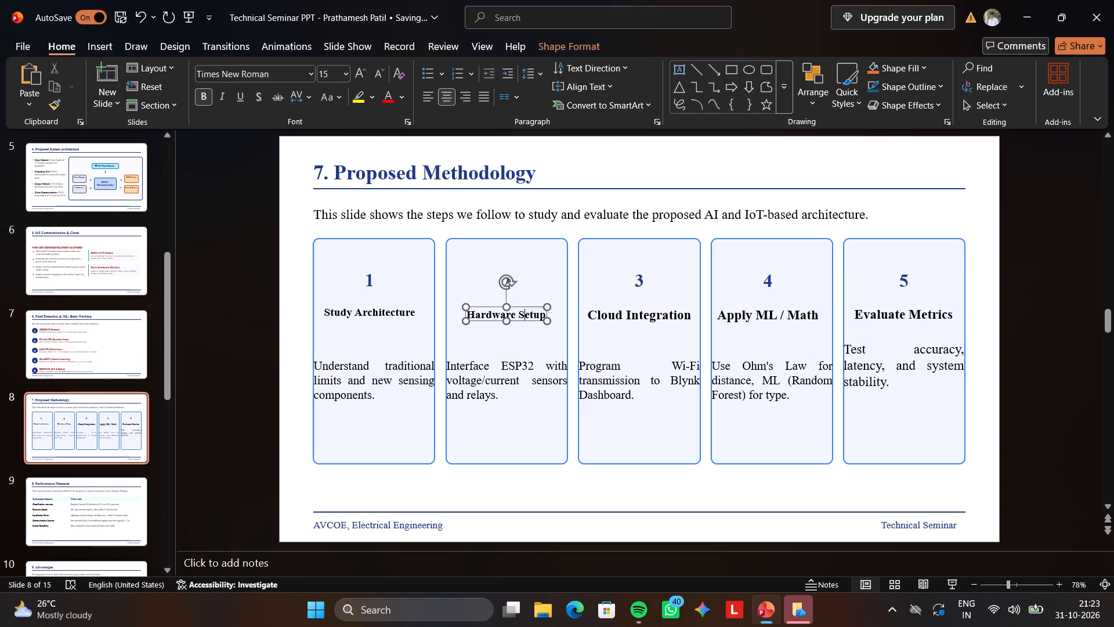
pyautogui.doubleClick(359, 67)
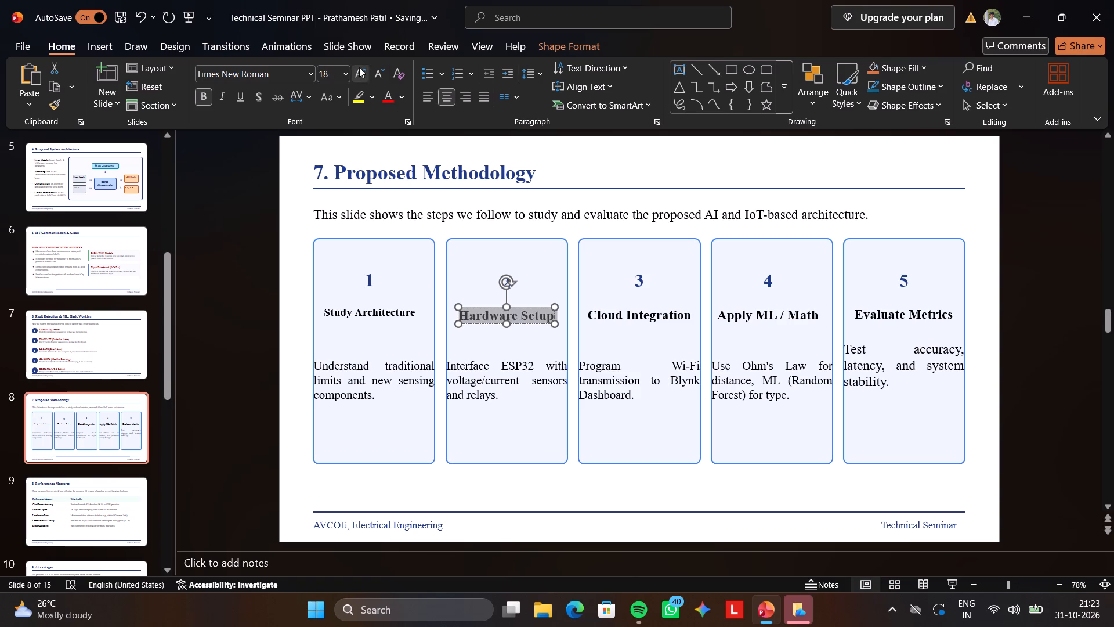
pyautogui.tripleClick(389, 313)
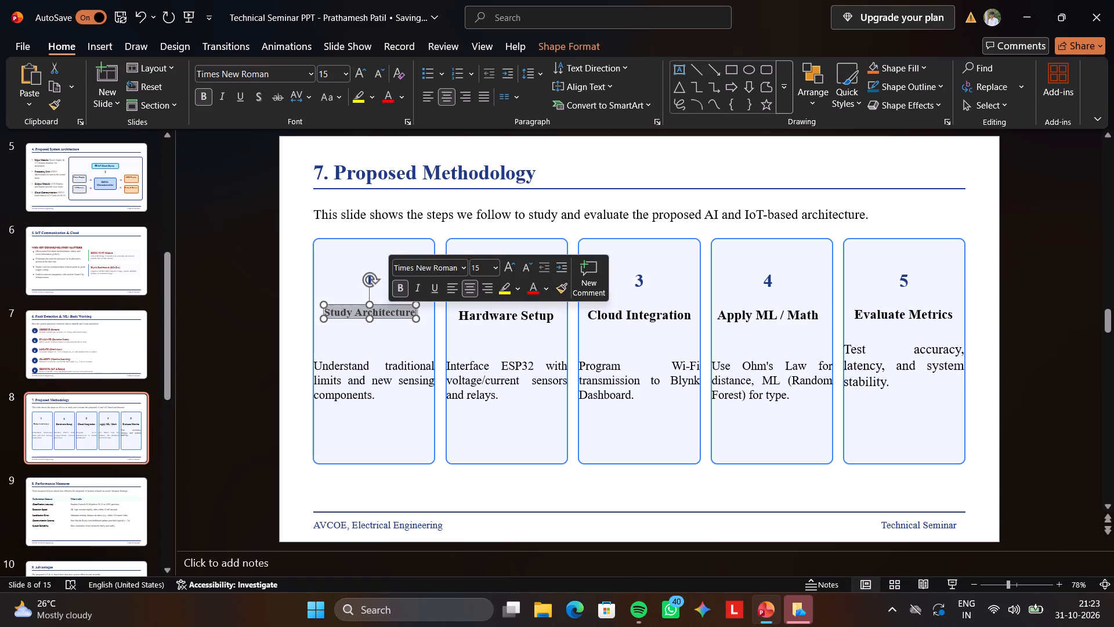
pyautogui.doubleClick(357, 78)
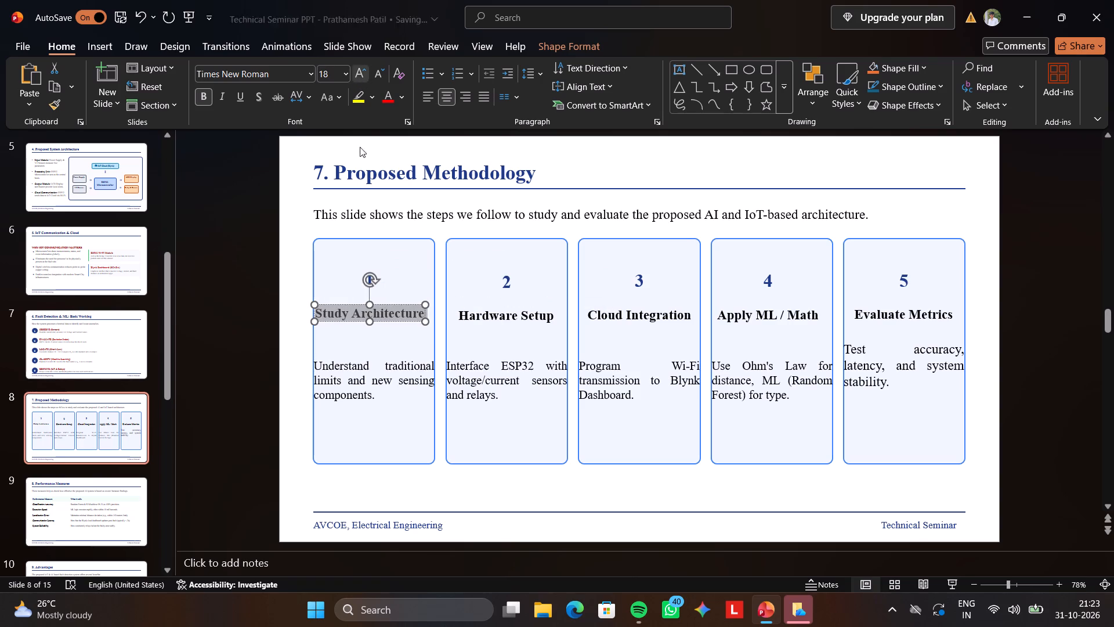
# Shift the number 1 slightly to the right so it is centred horizontally on its card.
pyautogui.click(369, 270)
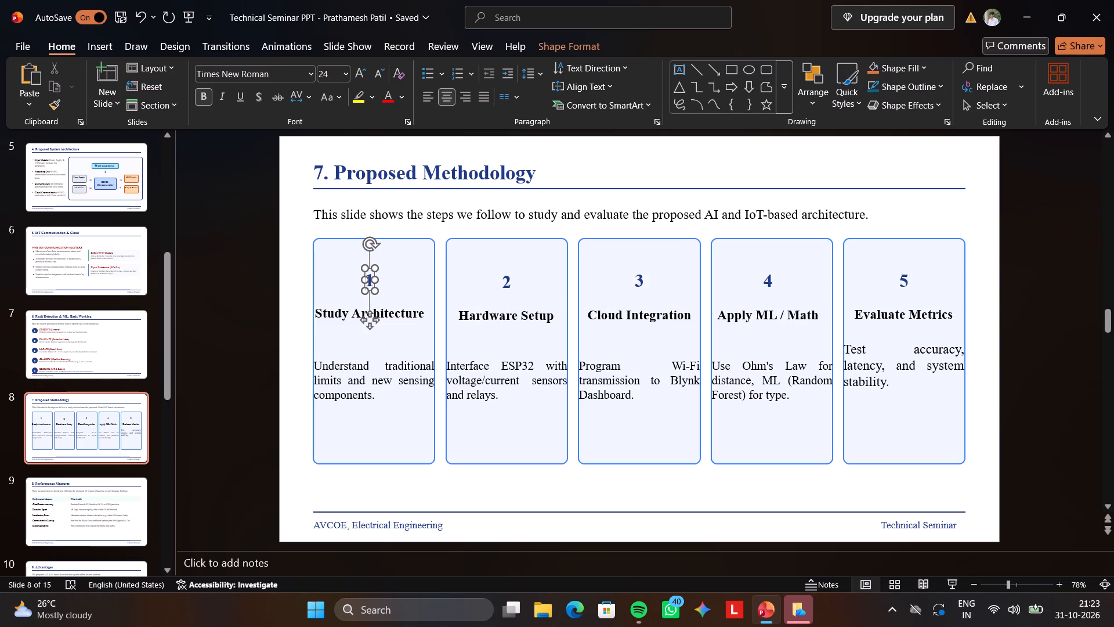
pyautogui.click(372, 320)
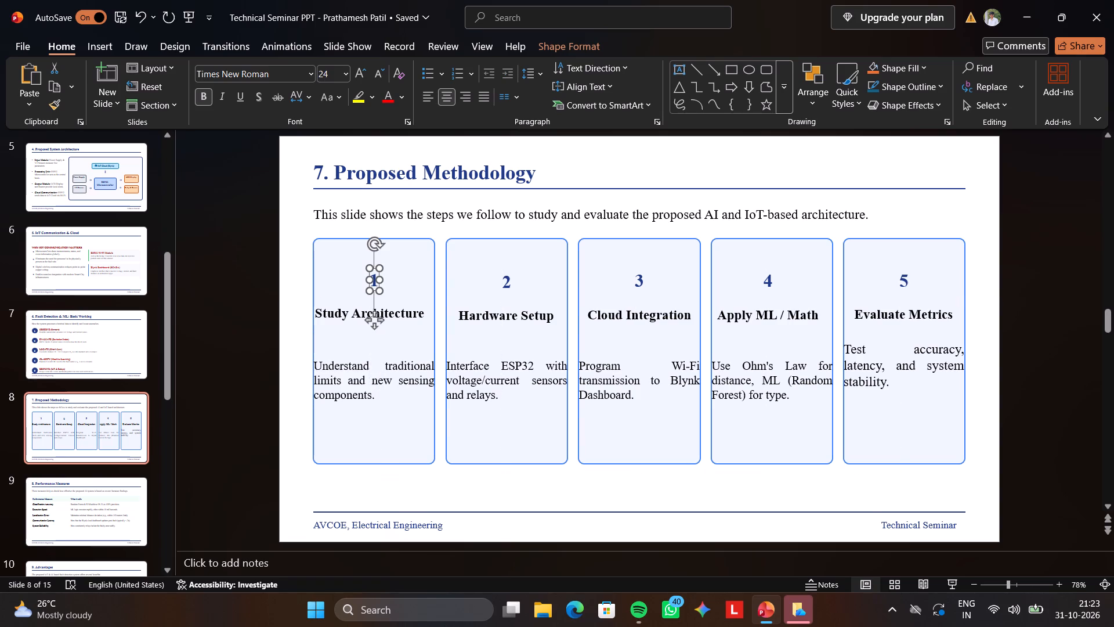
# Move the Study Architecture card's description straight up, closer to its heading and about level with the Evaluate Metrics description.
pyautogui.click(417, 399)
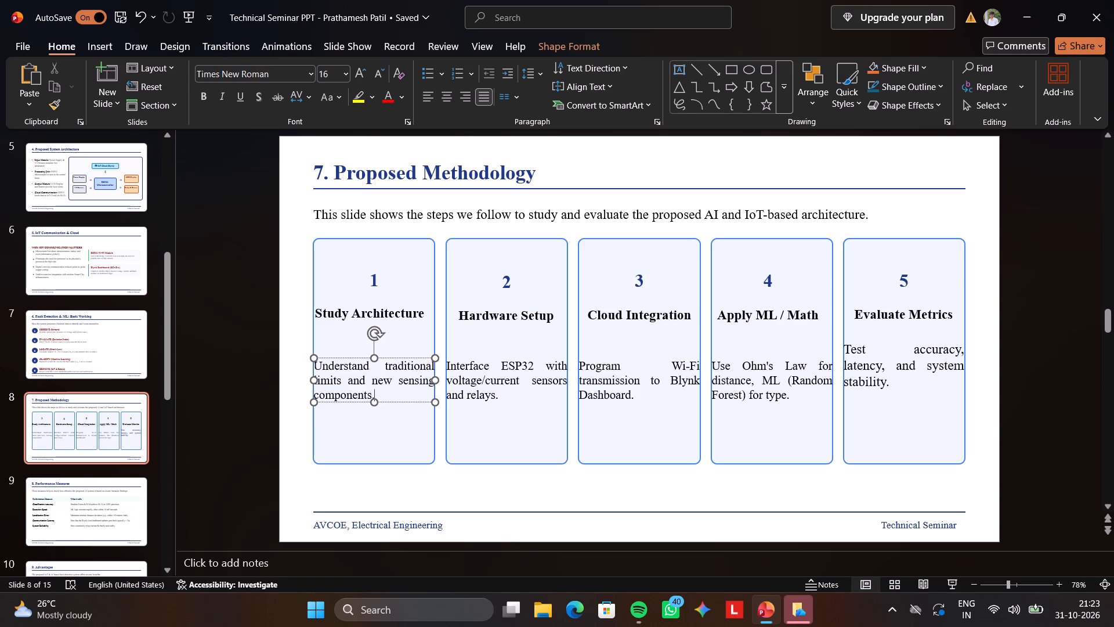
pyautogui.moveTo(407, 402); pyautogui.dragTo(407, 388)
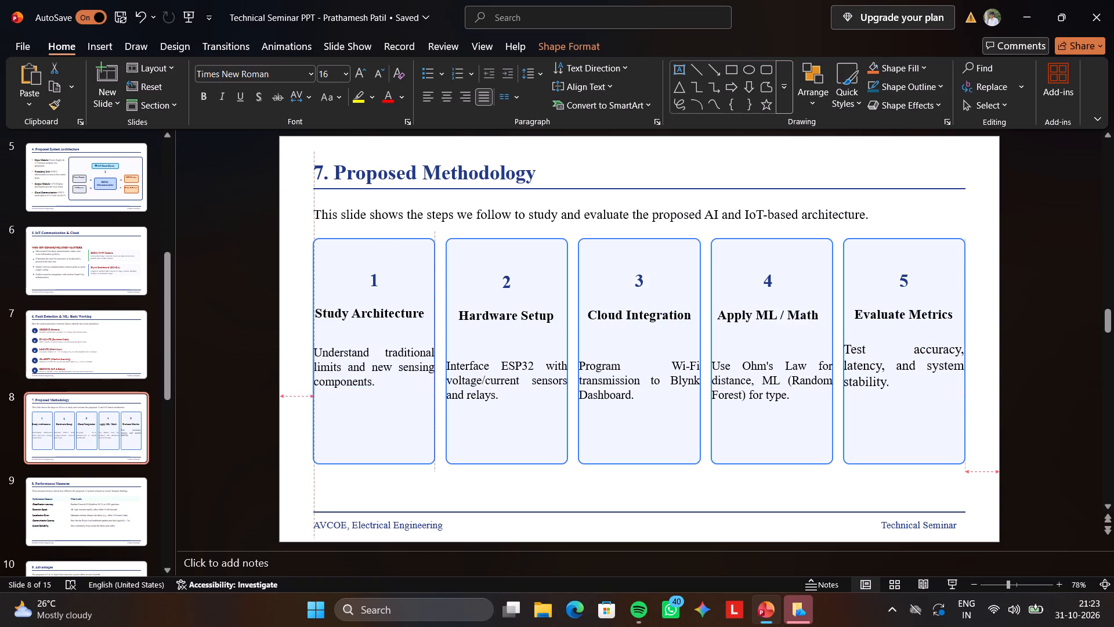
# Fine-tune the Study Architecture card's description slightly upward, keeping it lined up with the card's left edge.
pyautogui.moveTo(407, 388); pyautogui.dragTo(407, 380)
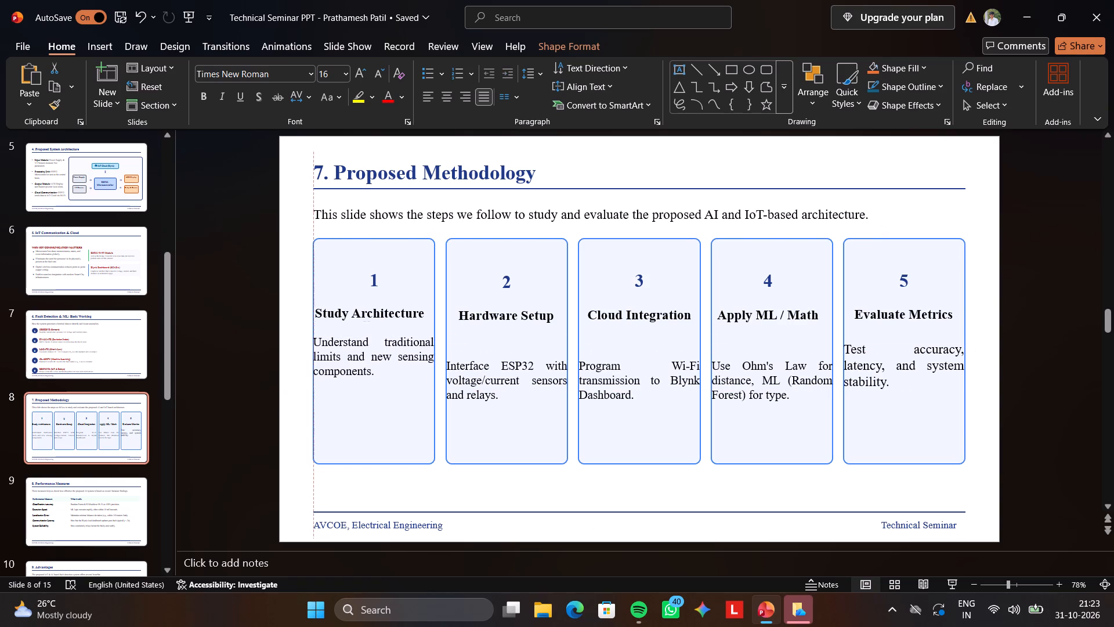
pyautogui.moveTo(407, 380); pyautogui.dragTo(407, 385)
# Move the Hardware Setup card's description up below its heading, level with the Study Architecture description.
pyautogui.moveTo(489, 390); pyautogui.dragTo(529, 402)
pyautogui.click(529, 402)
pyautogui.moveTo(529, 402); pyautogui.dragTo(530, 386)
pyautogui.click(642, 390)
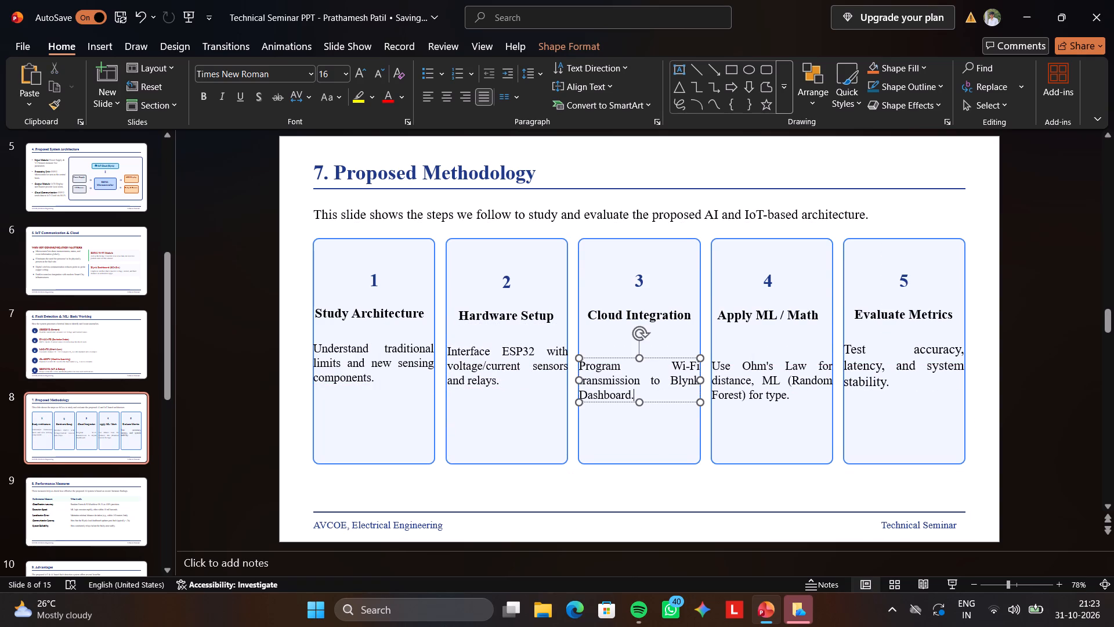
pyautogui.moveTo(511, 380); pyautogui.dragTo(523, 388)
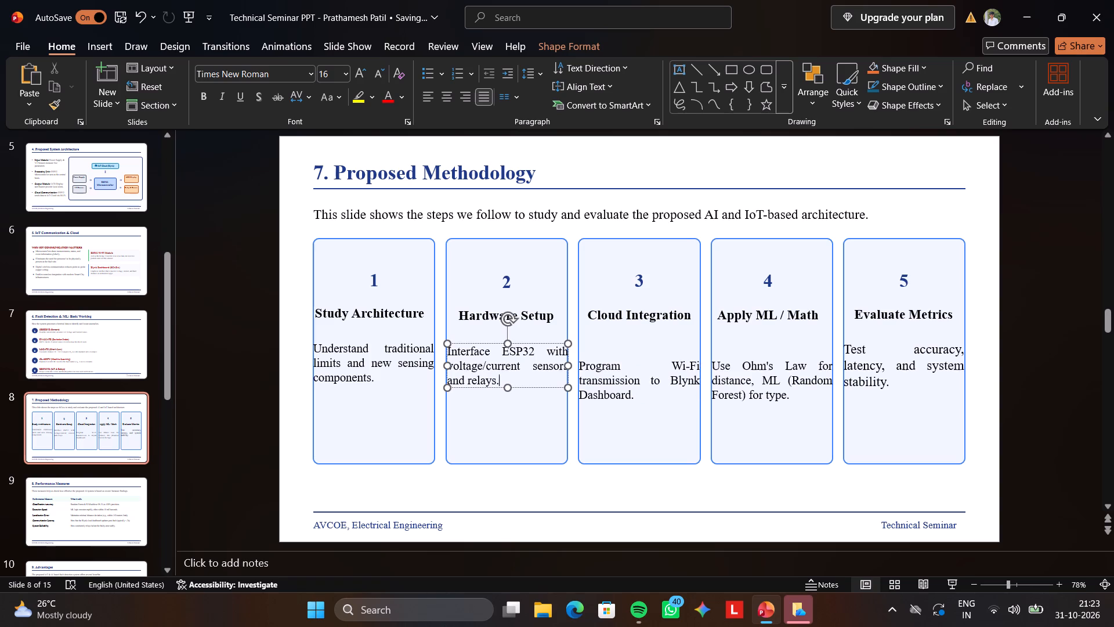
pyautogui.moveTo(523, 388); pyautogui.dragTo(531, 387)
pyautogui.click(531, 387)
pyautogui.click(531, 387)
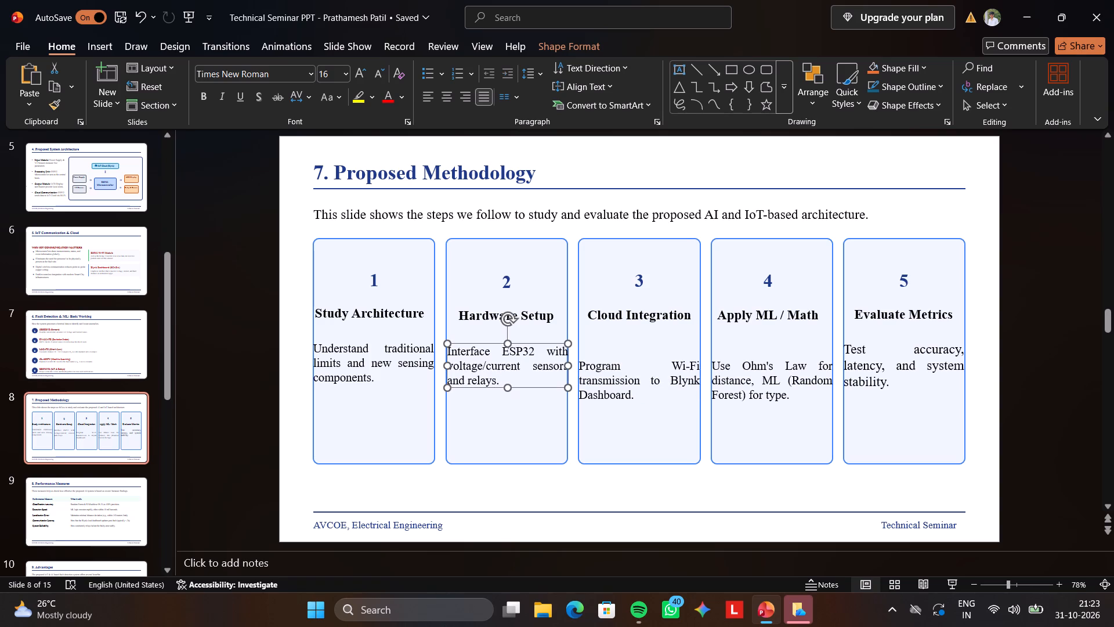
# Move the Cloud Integration card's description straight up, level with the Hardware Setup description and still centred on its card.
pyautogui.moveTo(629, 395); pyautogui.dragTo(654, 411)
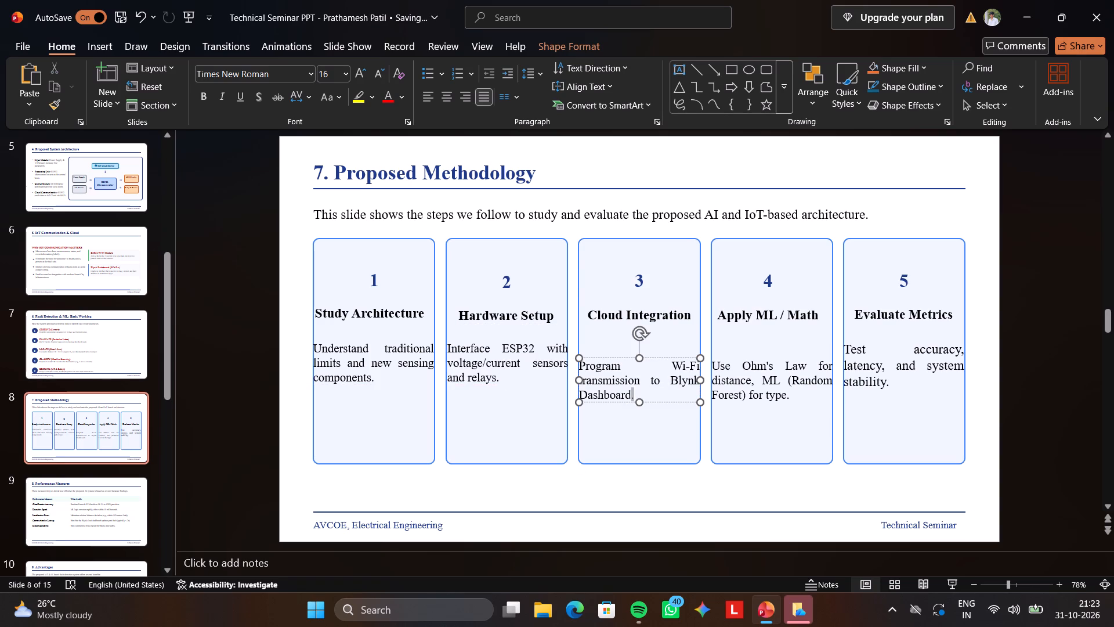
pyautogui.moveTo(654, 411); pyautogui.dragTo(664, 404)
pyautogui.click(664, 404)
pyautogui.moveTo(664, 404); pyautogui.dragTo(664, 392)
pyautogui.click(664, 392)
pyautogui.moveTo(664, 392); pyautogui.dragTo(667, 401)
pyautogui.click(667, 401)
pyautogui.moveTo(667, 401); pyautogui.dragTo(667, 384)
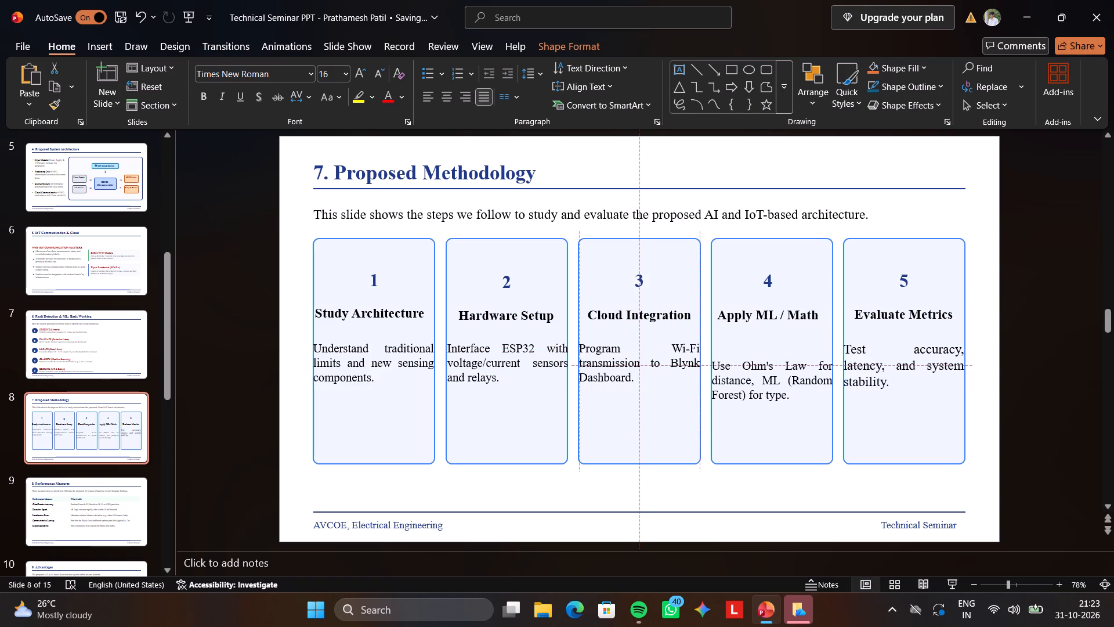
pyautogui.moveTo(667, 384); pyautogui.dragTo(667, 384)
# Move the Apply ML / Math card's description up below its heading, level with the Cloud Integration description.
pyautogui.moveTo(759, 394); pyautogui.dragTo(812, 406)
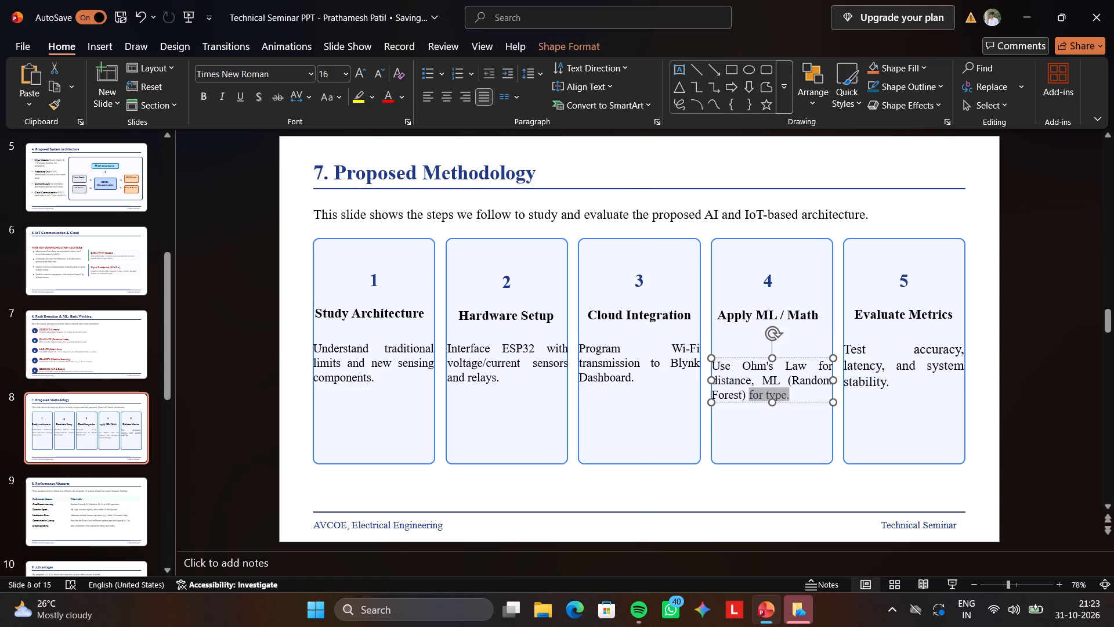
pyautogui.moveTo(812, 406); pyautogui.dragTo(812, 403)
pyautogui.click(812, 403)
pyautogui.moveTo(812, 403); pyautogui.dragTo(812, 385)
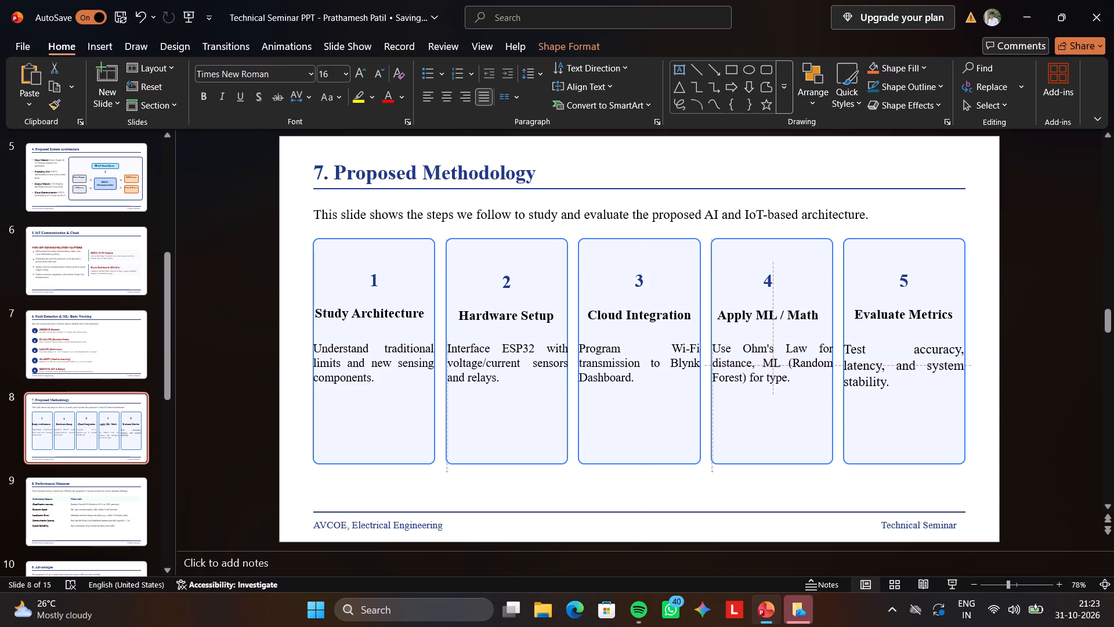
pyautogui.moveTo(812, 385); pyautogui.dragTo(812, 386)
# Raise the Evaluate Metrics card's description slightly so its middle lines up with the other four descriptions.
pyautogui.click(919, 373)
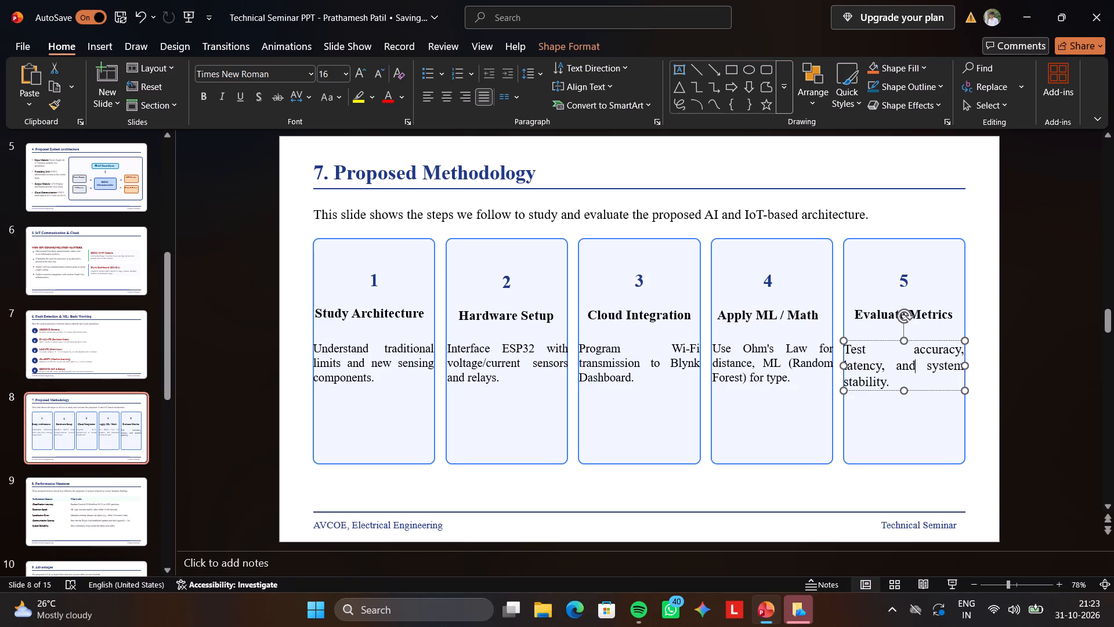
pyautogui.click(920, 390)
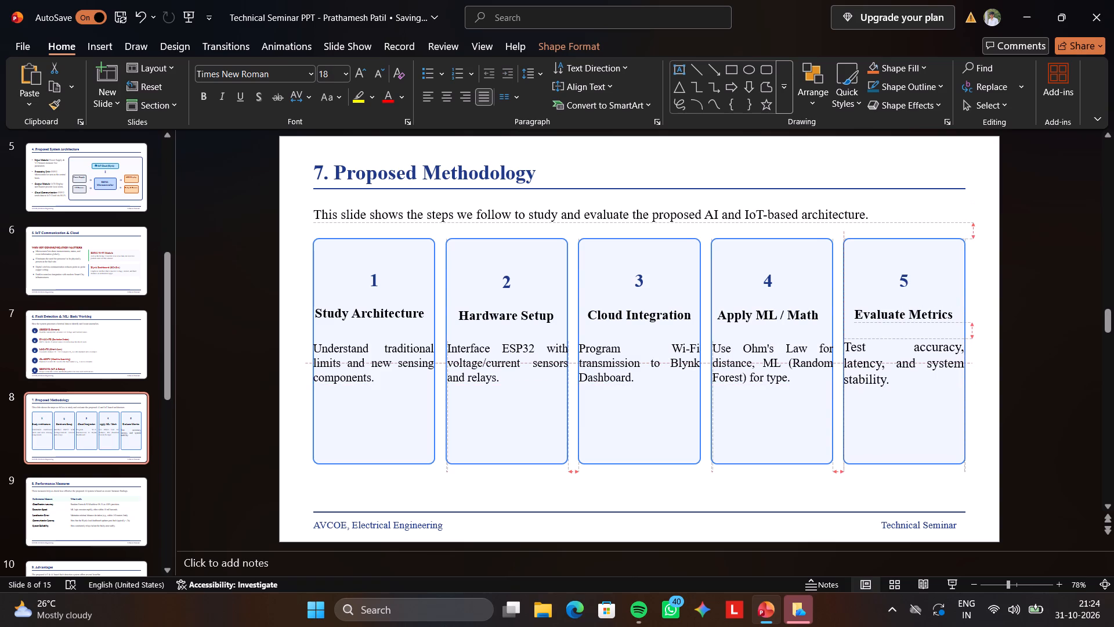
pyautogui.click(777, 415)
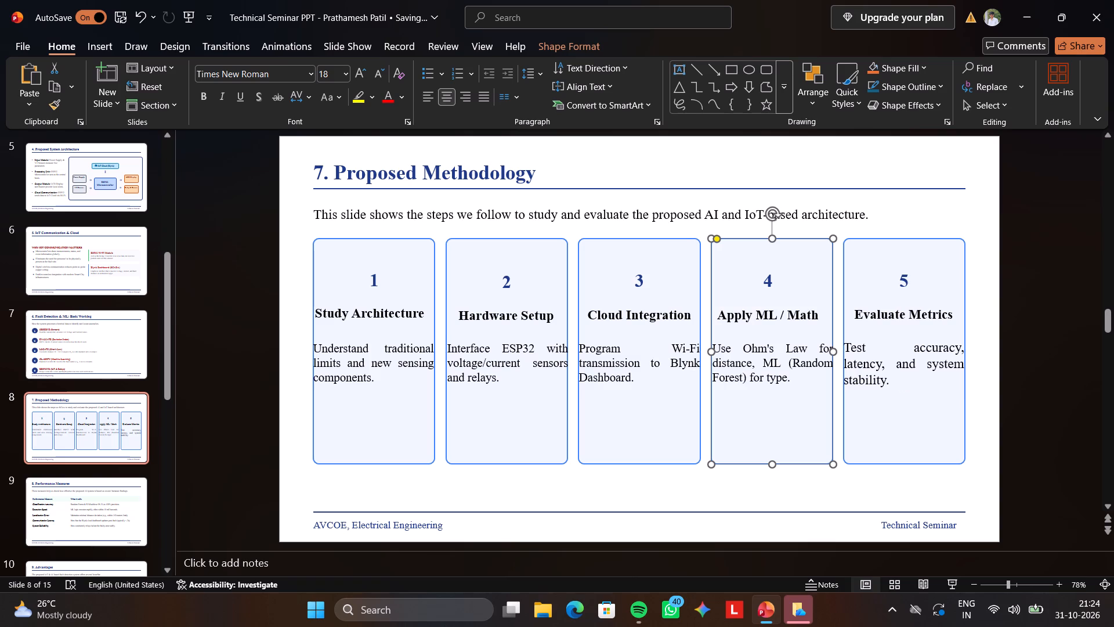
# Open slide 9, Performance Measures.
pyautogui.click(85, 492)
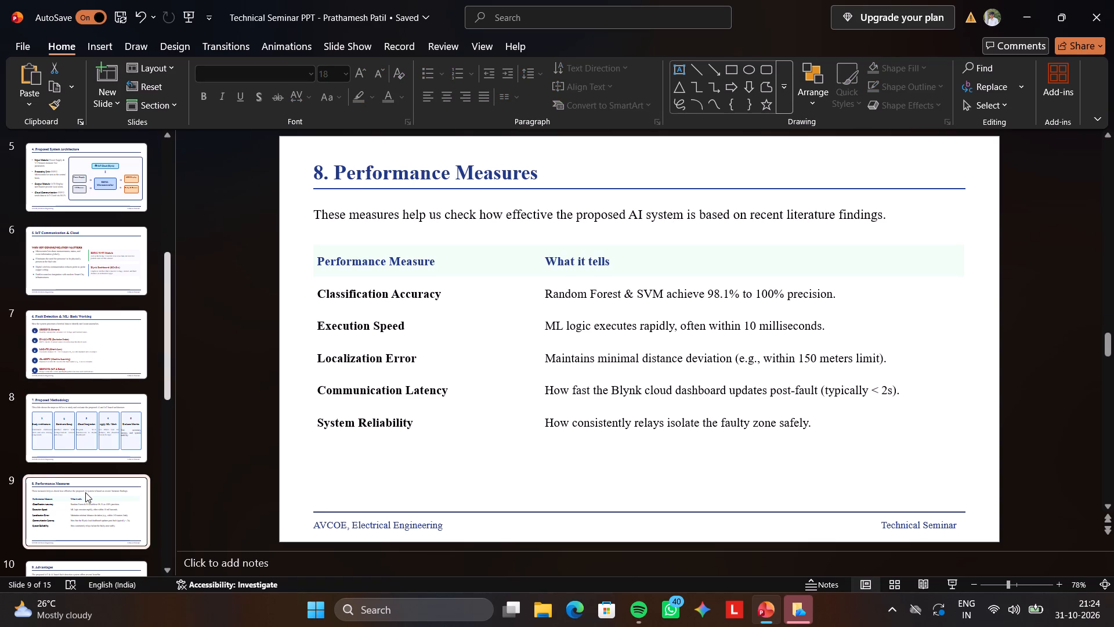
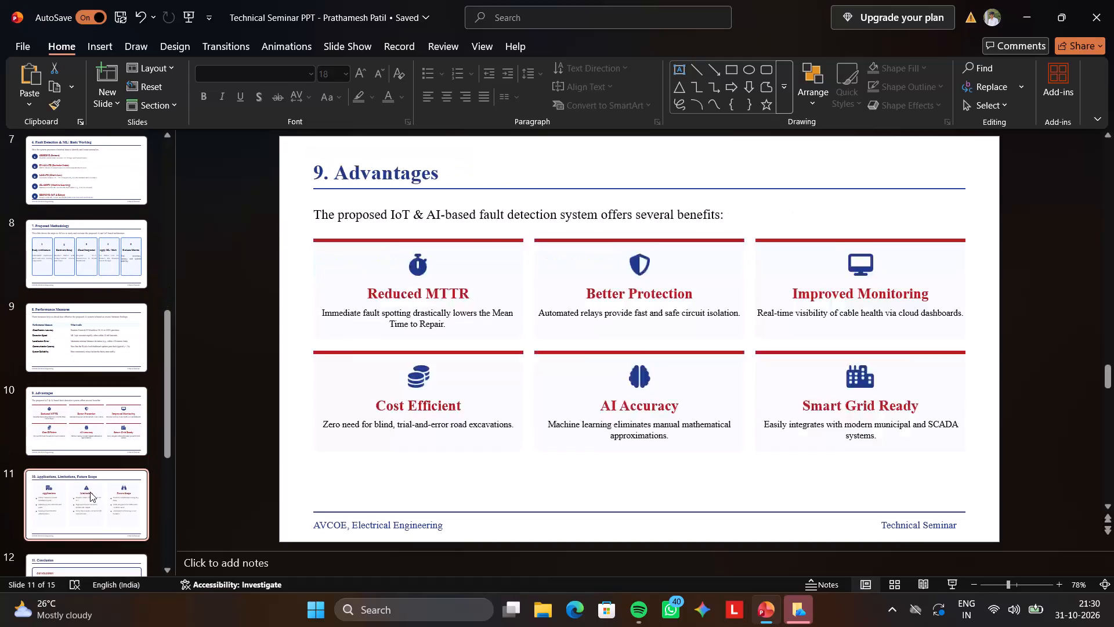
# Review the remaining slides past References, and go back through the whole deck to the title slide, checking each slide's layout.
pyautogui.press('Down')
pyautogui.press('Down')
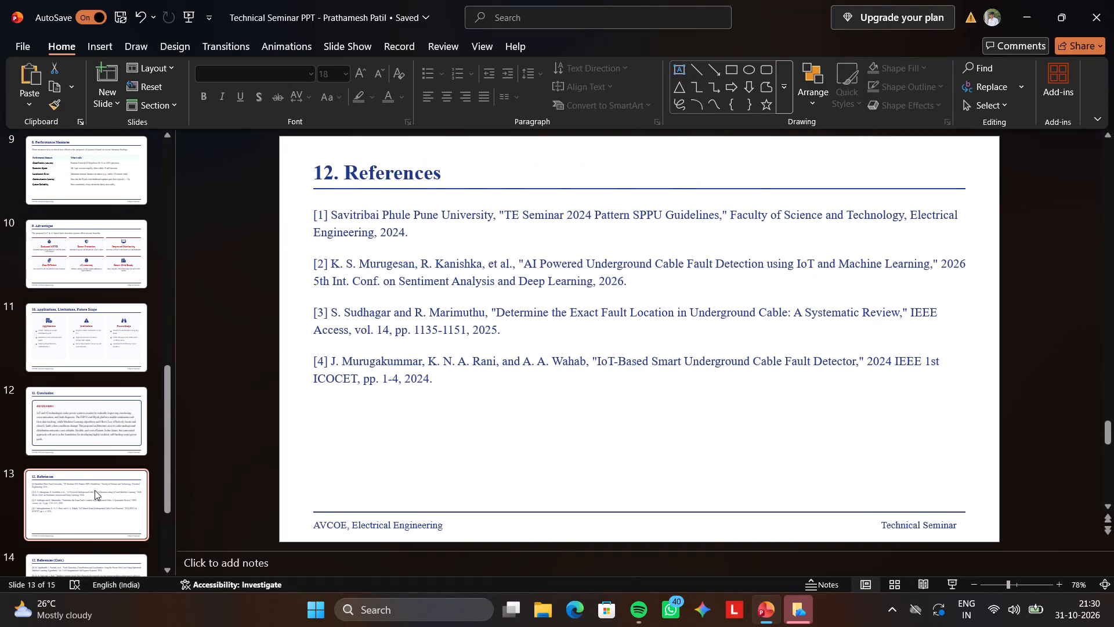
pyautogui.press('Down')
pyautogui.press('Up')
pyautogui.press('Up')
pyautogui.press('Up')
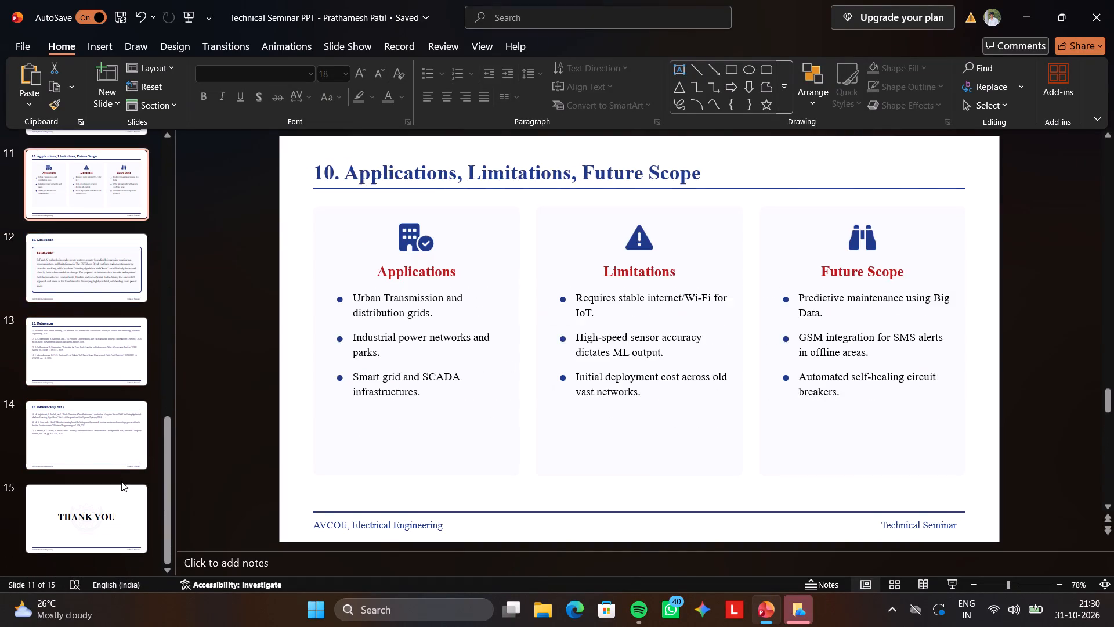
pyautogui.press('Up')
pyautogui.press('Up')
pyautogui.press('Up')
pyautogui.press('Up')
pyautogui.press('Up')
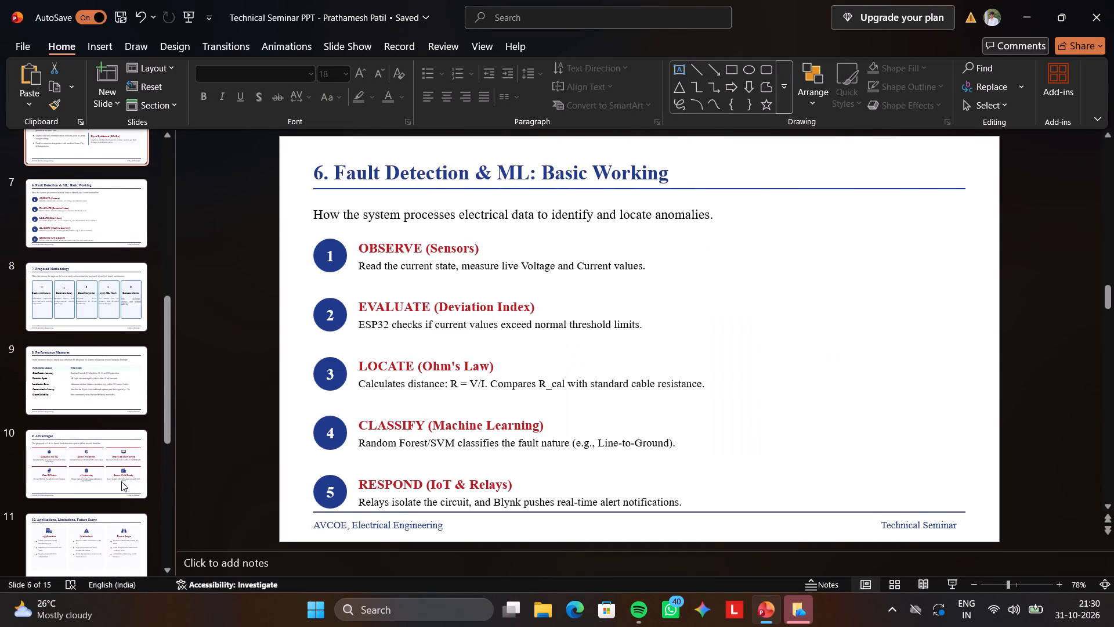
pyautogui.press('Up')
pyautogui.press('Up')
pyautogui.press('Up')
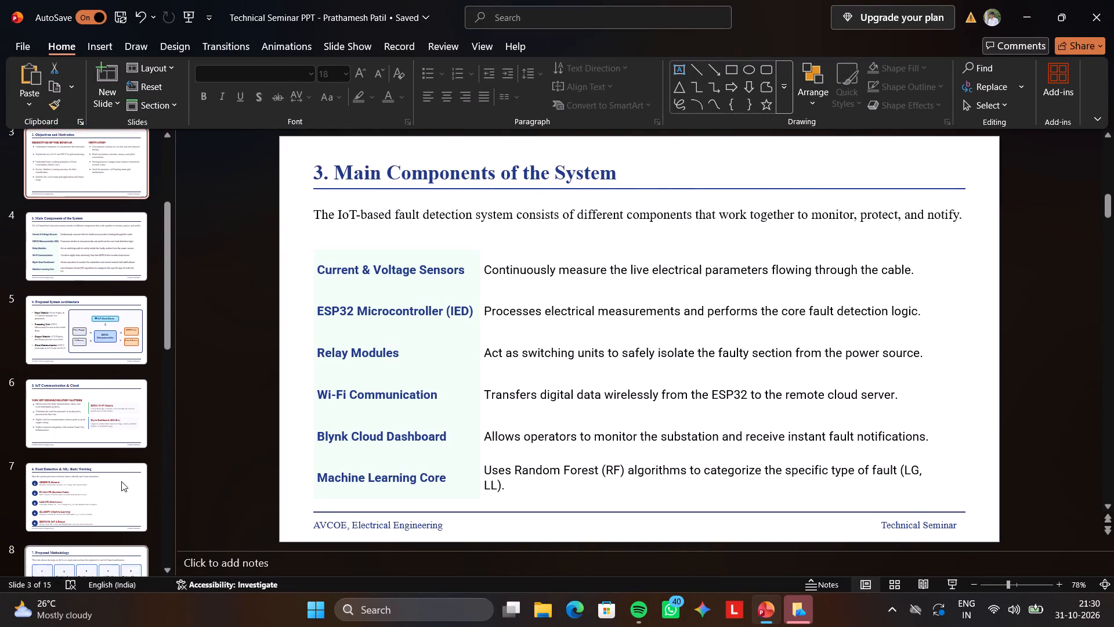
pyautogui.press('Down')
pyautogui.press('Up')
pyautogui.press('Up')
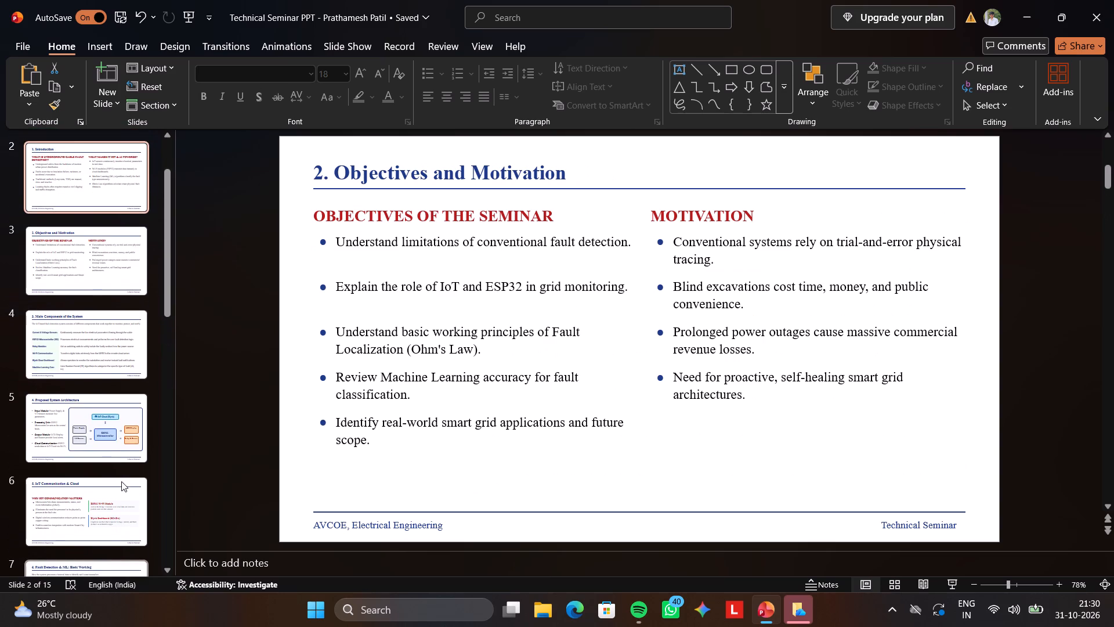
pyautogui.press('Up')
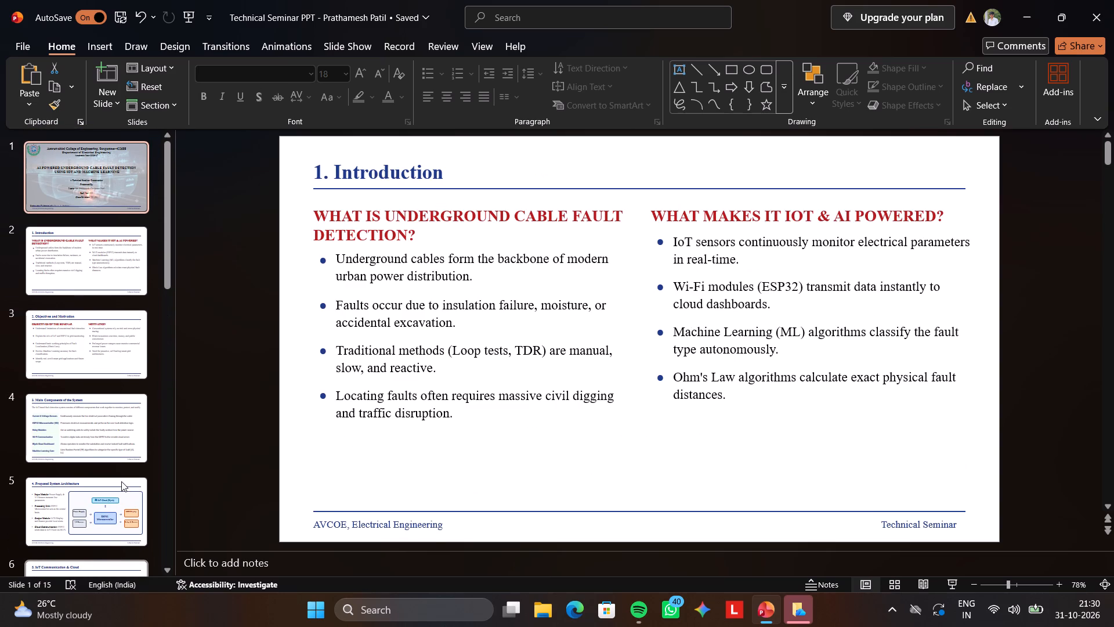
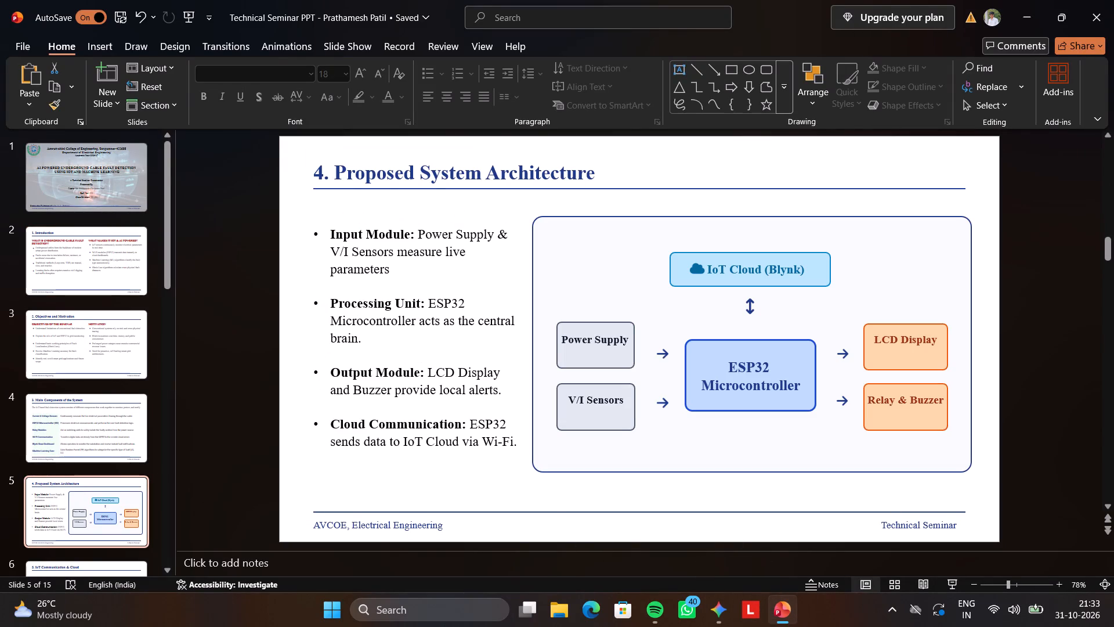
pyautogui.click(905, 403)
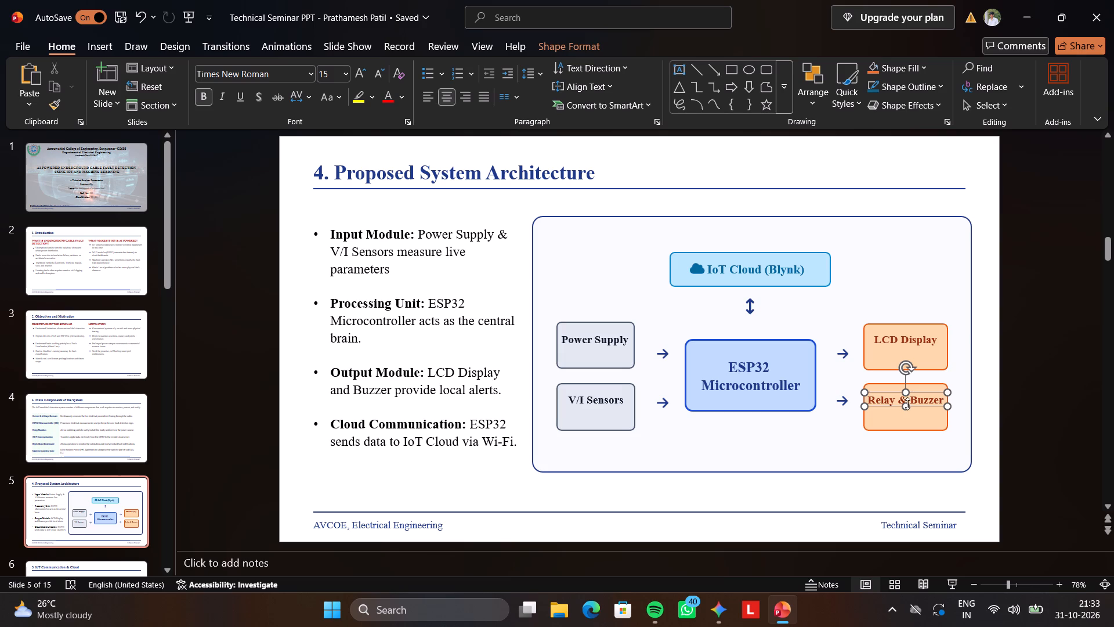
pyautogui.click(913, 431)
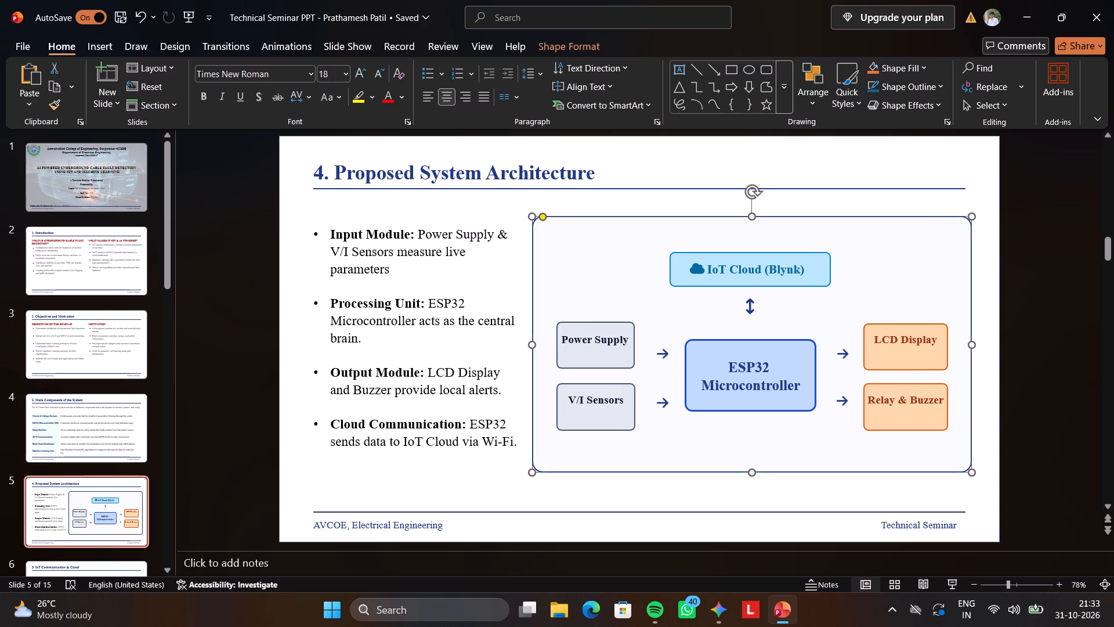
pyautogui.click(910, 430)
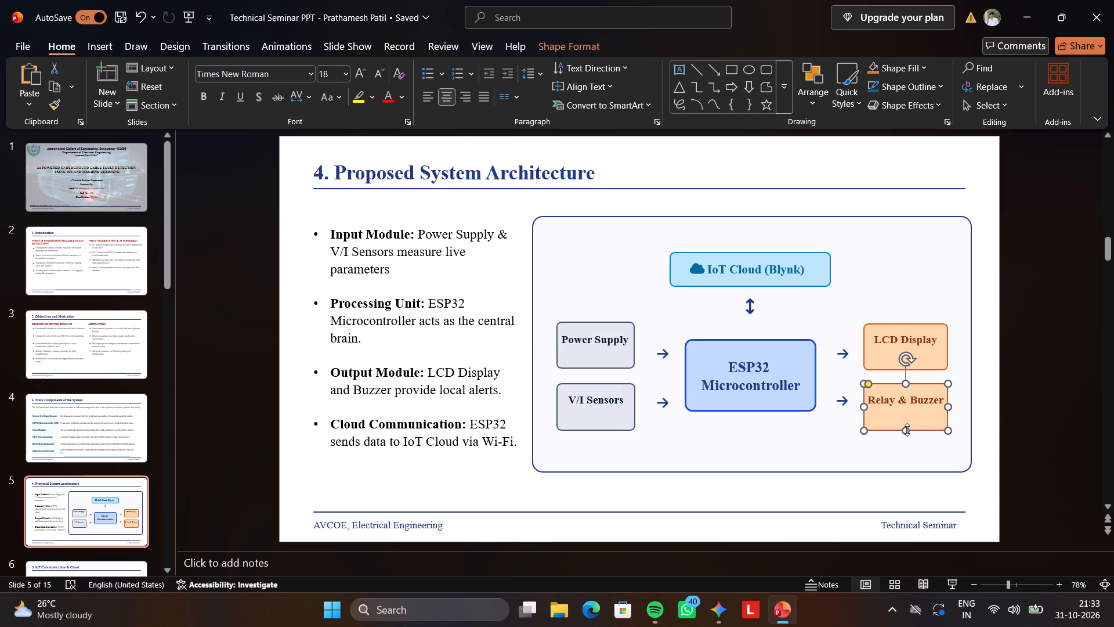
pyautogui.moveTo(907, 430); pyautogui.dragTo(907, 420)
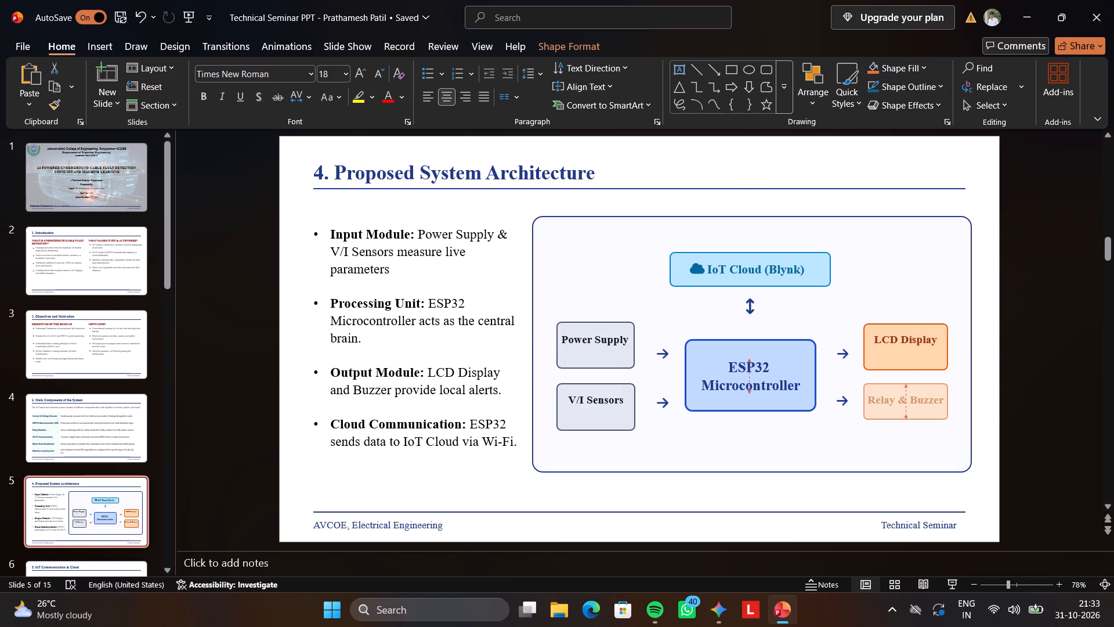
pyautogui.moveTo(907, 420); pyautogui.dragTo(907, 422)
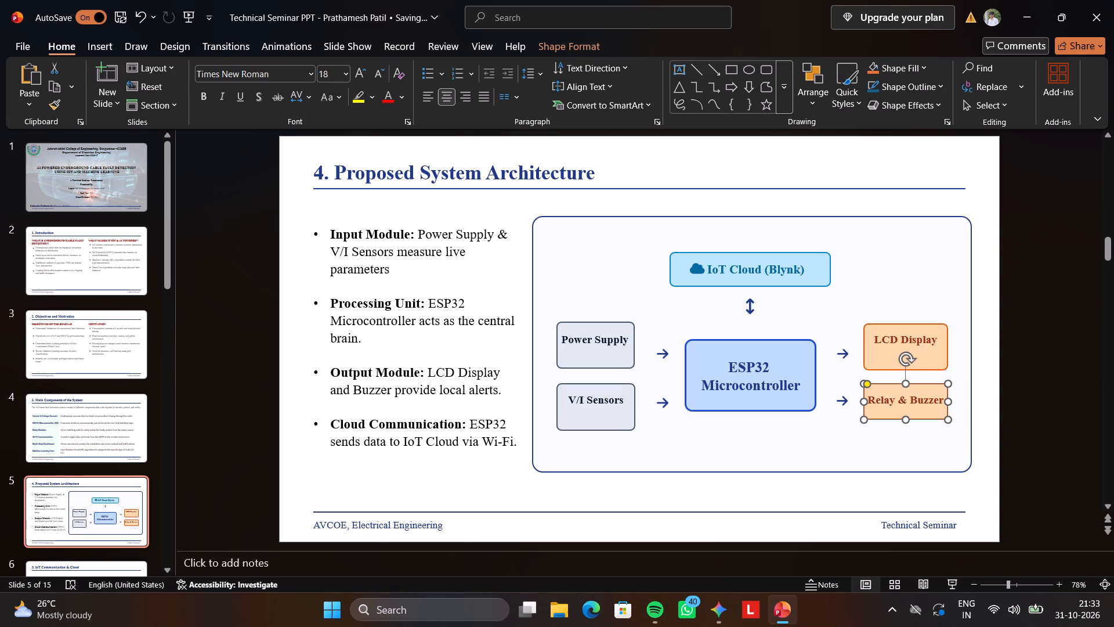
# Shorten the LCD Display box from its bottom edge to match the height of the Relay & Buzzer box.
pyautogui.click(922, 347)
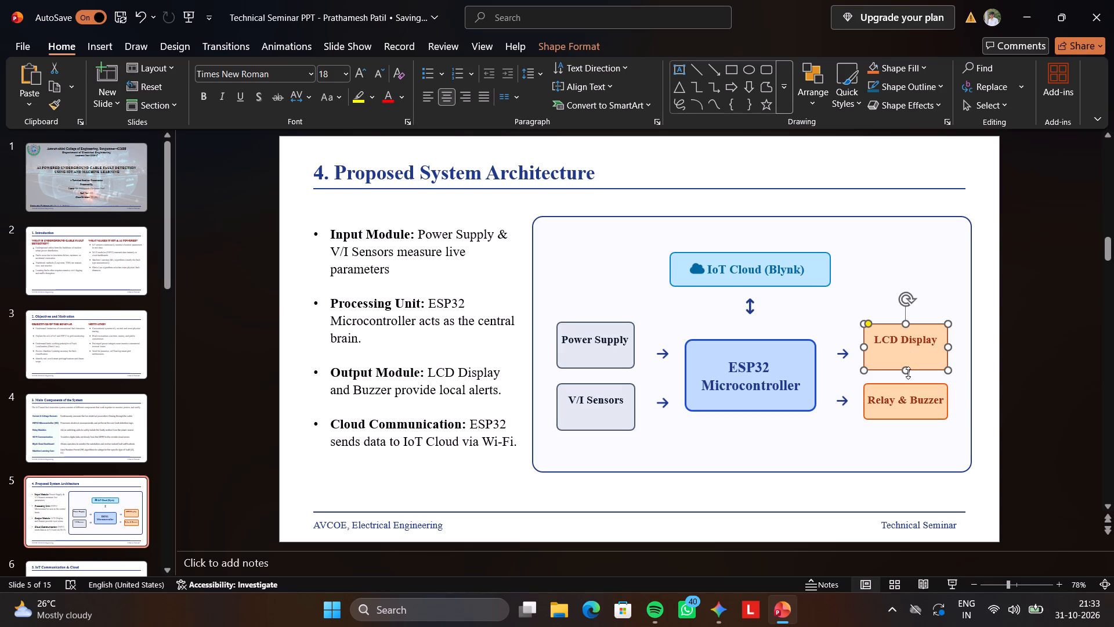
pyautogui.moveTo(908, 373); pyautogui.dragTo(909, 365)
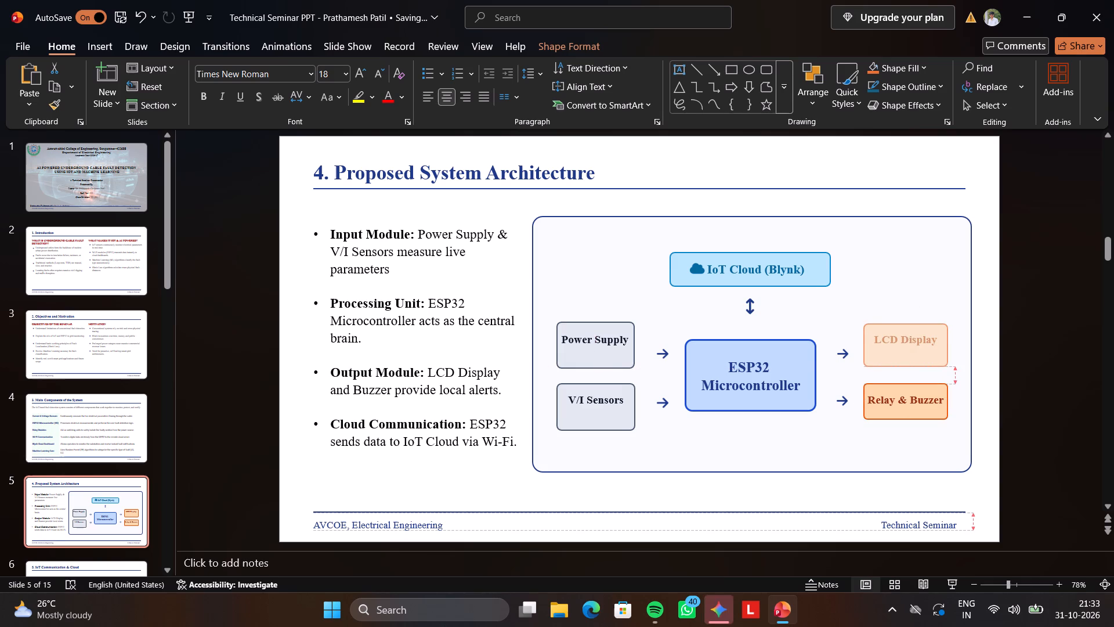
pyautogui.moveTo(909, 365); pyautogui.dragTo(908, 356)
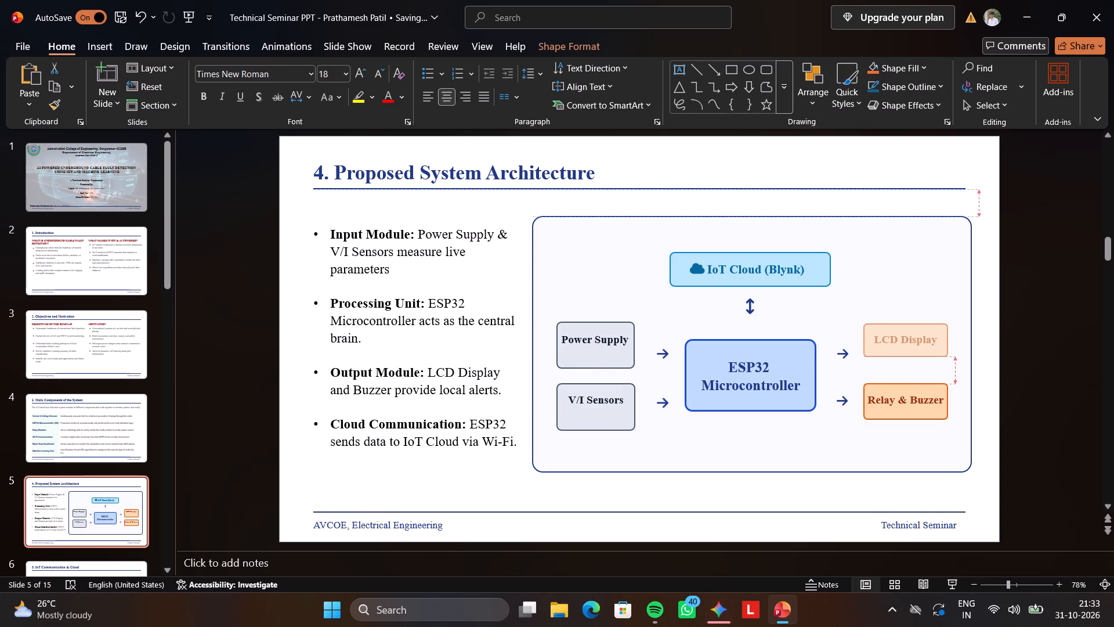
pyautogui.moveTo(908, 356); pyautogui.dragTo(908, 359)
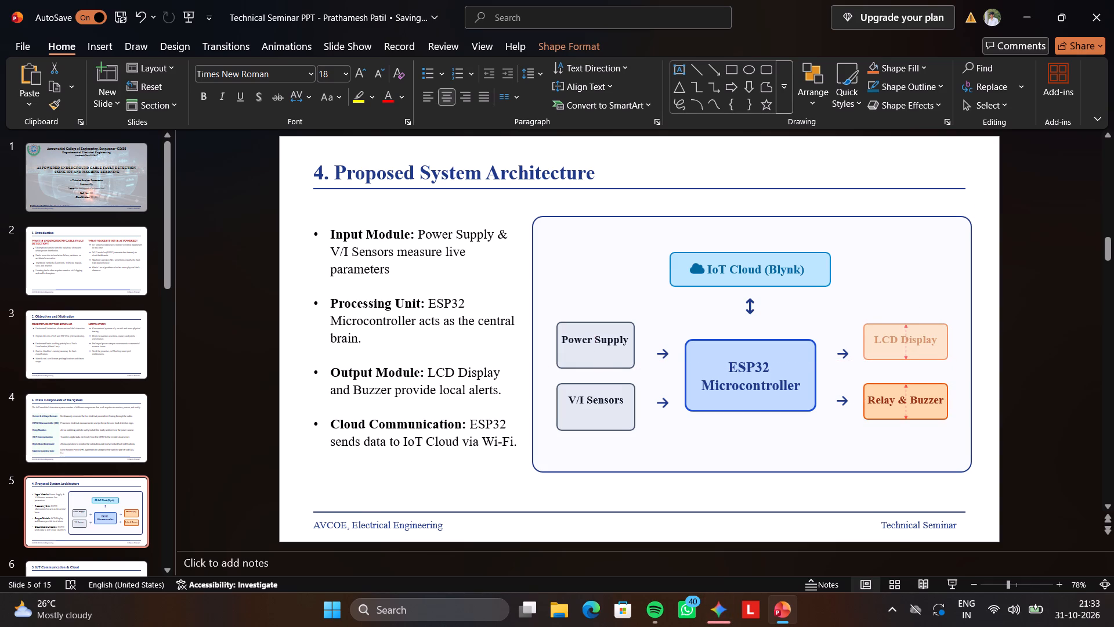
pyautogui.moveTo(908, 359); pyautogui.dragTo(909, 360)
# Reduce the Power Supply box's height at its bottom and top edges to match the LCD Display box.
pyautogui.click(605, 366)
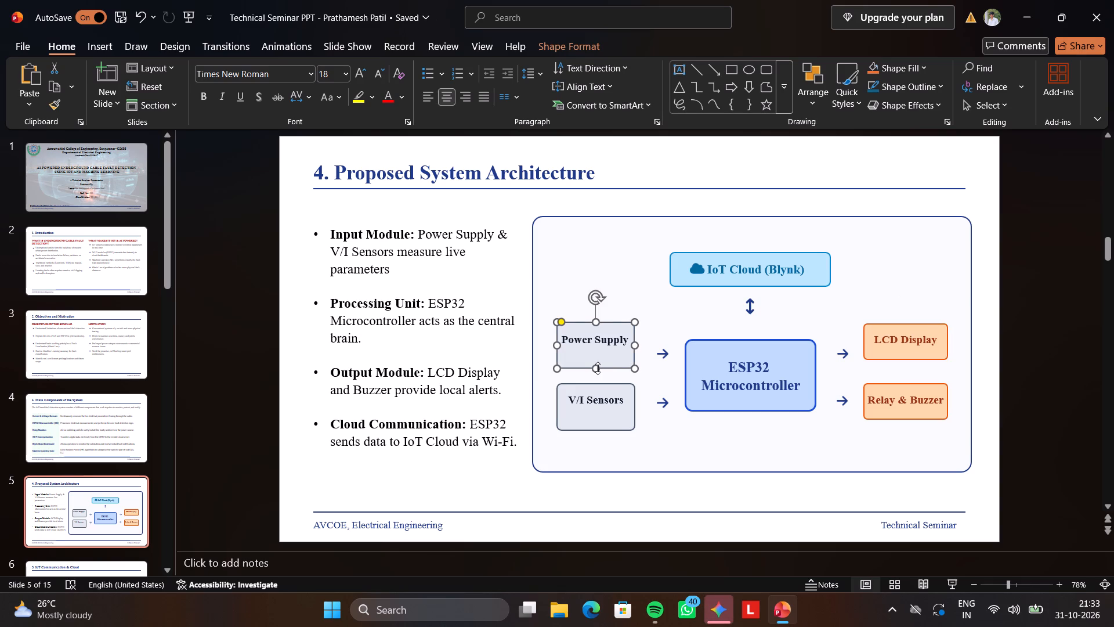
pyautogui.moveTo(597, 369); pyautogui.dragTo(600, 361)
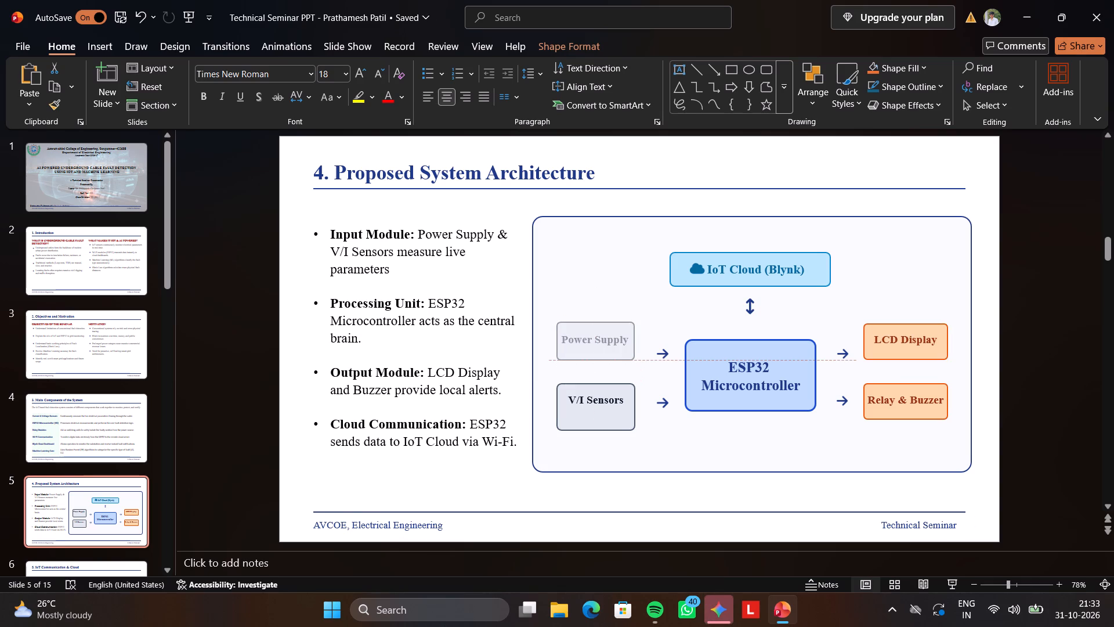
pyautogui.moveTo(600, 361); pyautogui.dragTo(599, 359)
pyautogui.moveTo(599, 359); pyautogui.dragTo(601, 359)
pyautogui.moveTo(601, 359); pyautogui.dragTo(600, 359)
pyautogui.moveTo(600, 359); pyautogui.dragTo(599, 362)
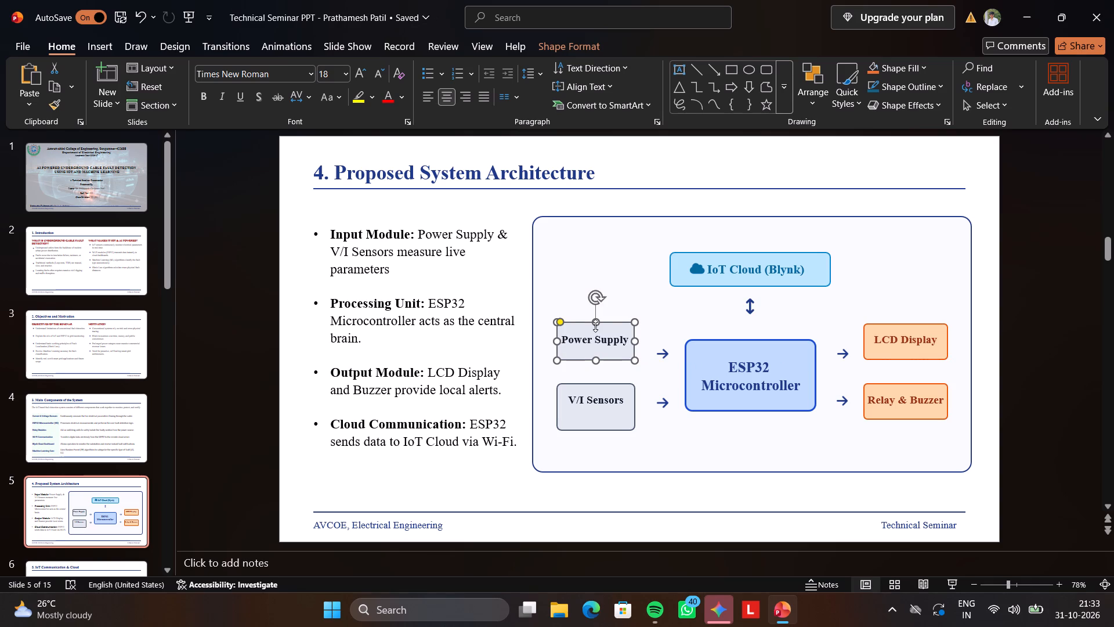
pyautogui.click(595, 326)
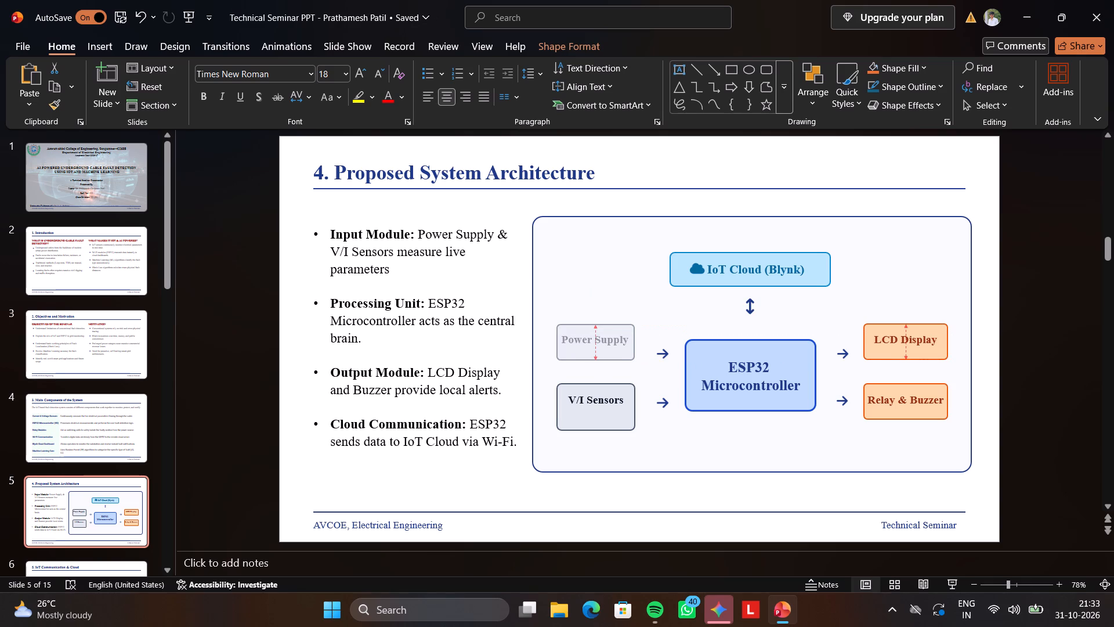
# Shorten the V/I Sensors box from its bottom edge to line up with the Relay & Buzzer box's bottom.
pyautogui.click(602, 411)
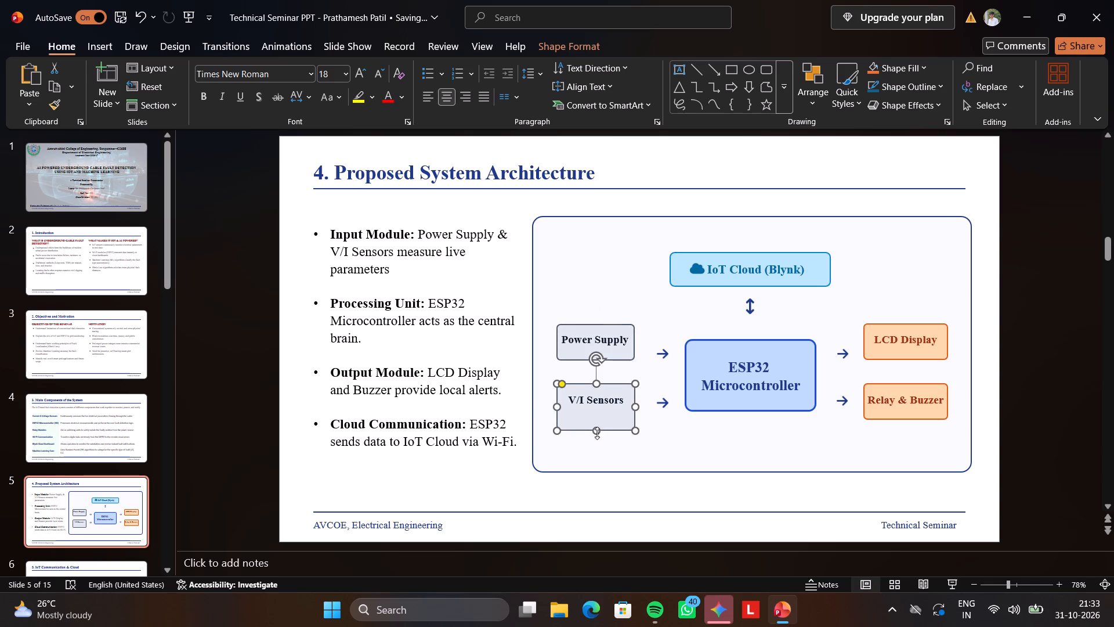
pyautogui.doubleClick(599, 430)
pyautogui.click(599, 430)
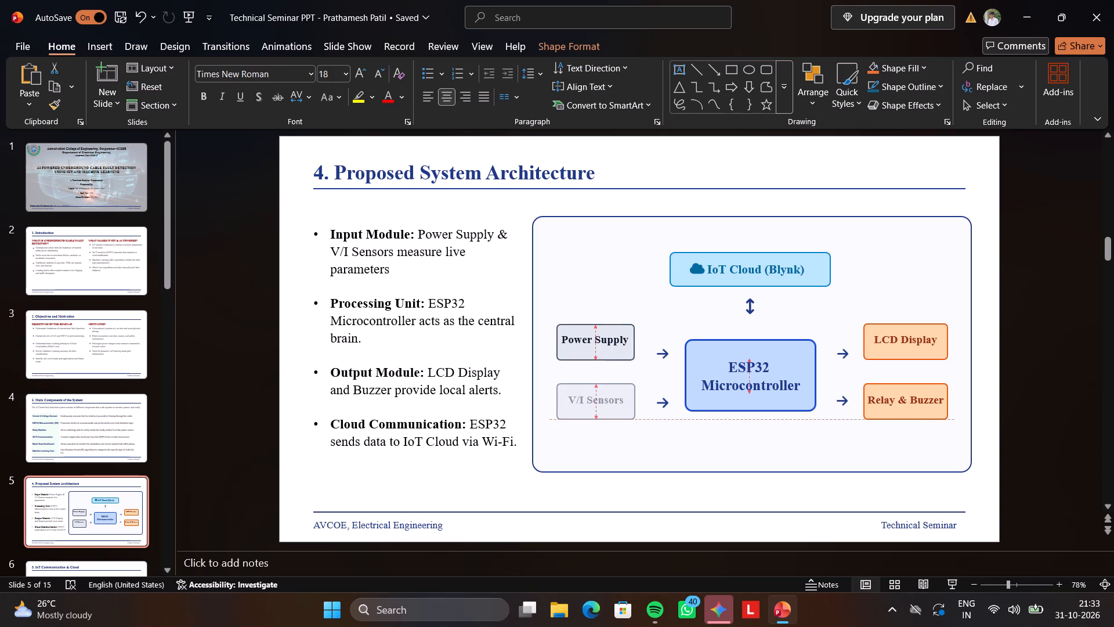
pyautogui.click(598, 427)
pyautogui.moveTo(598, 427); pyautogui.dragTo(598, 419)
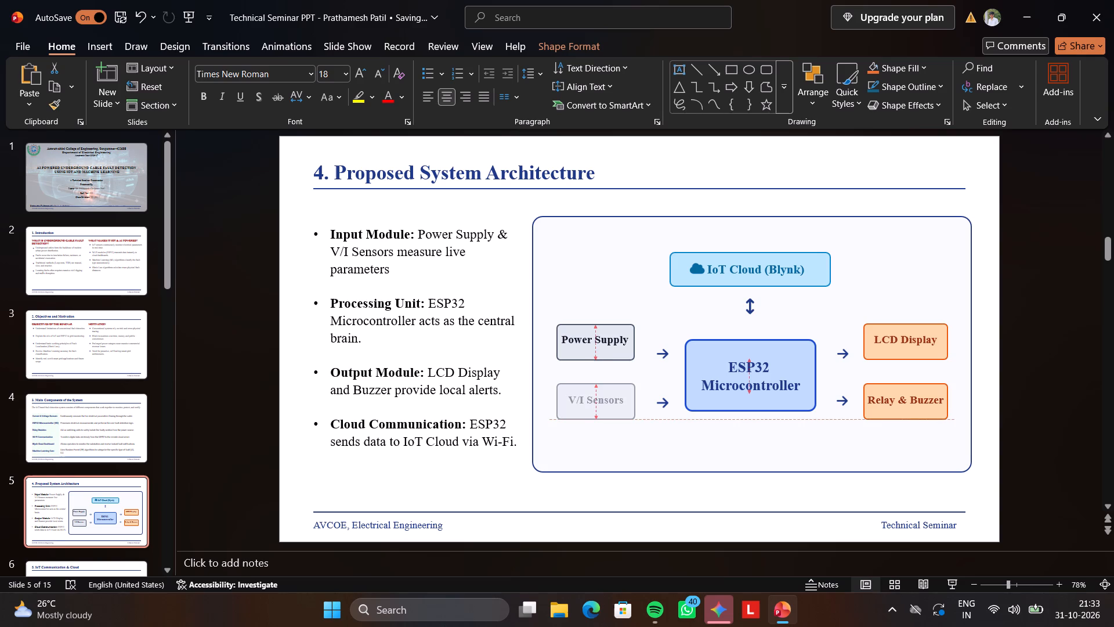
pyautogui.moveTo(598, 419); pyautogui.dragTo(599, 420)
pyautogui.click(818, 444)
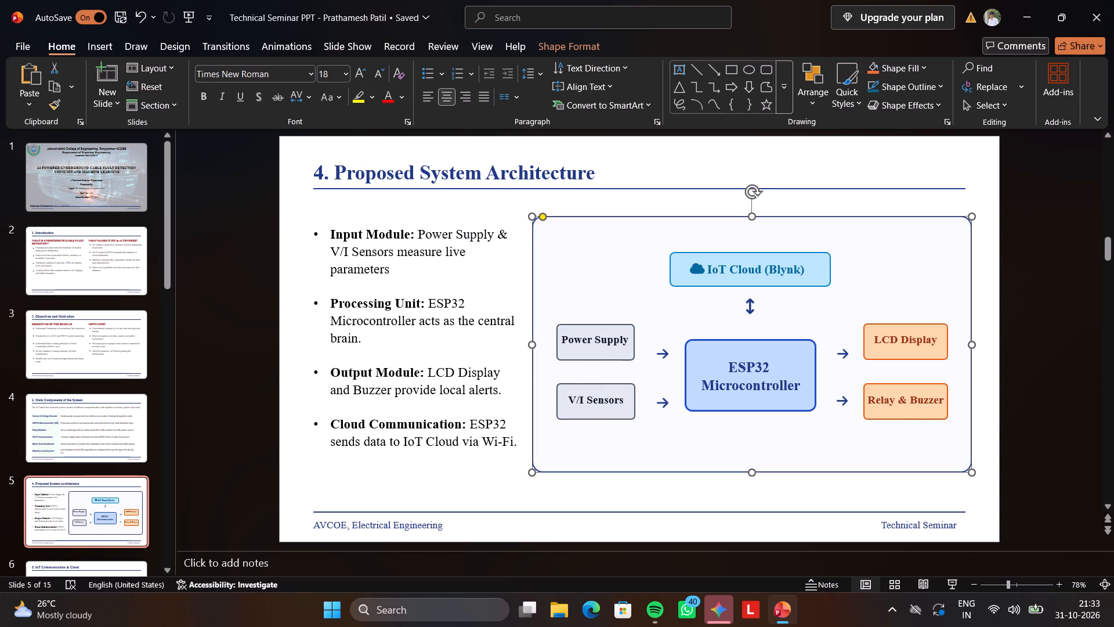
# Align the two input arrows with the Power Supply and V/I Sensors boxes, raising the Power Supply arrow.
pyautogui.moveTo(661, 354); pyautogui.dragTo(658, 341)
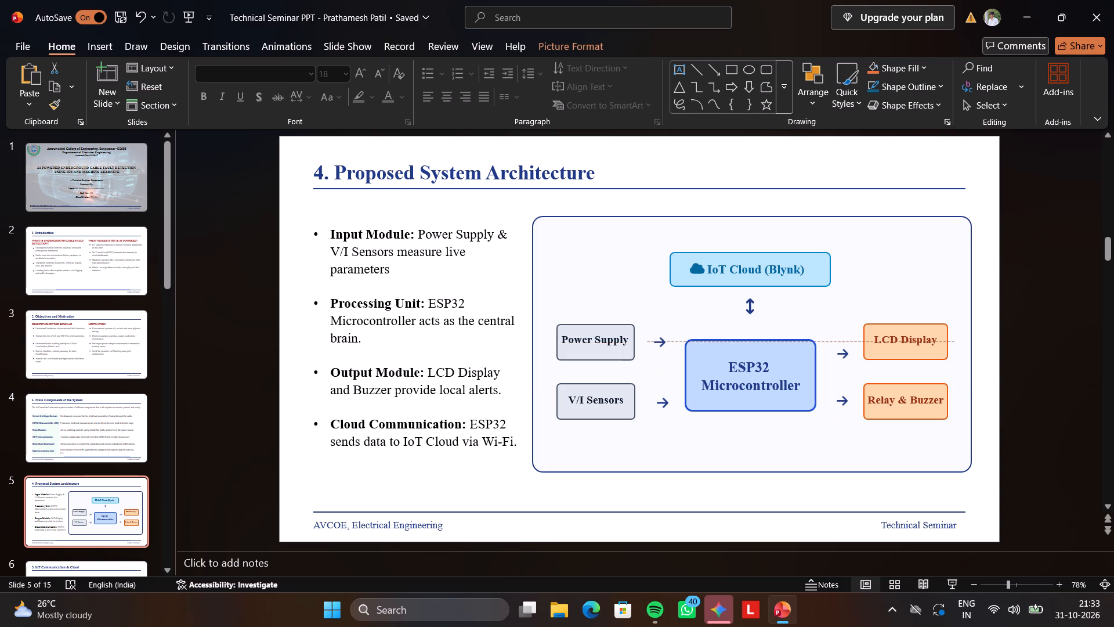
pyautogui.moveTo(658, 341); pyautogui.dragTo(659, 345)
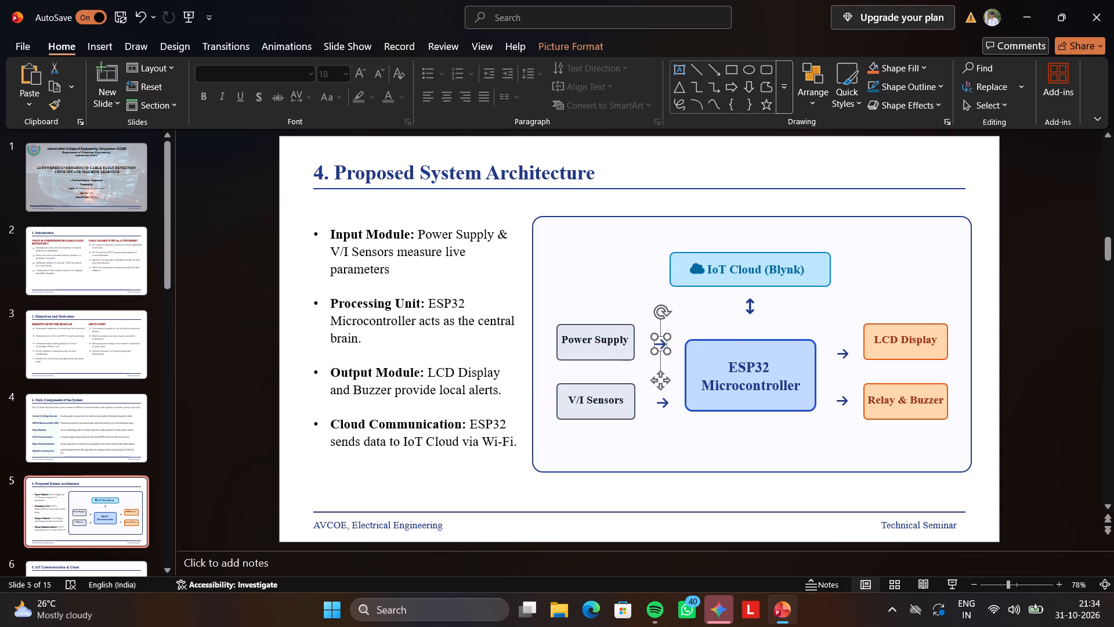
pyautogui.doubleClick(664, 405)
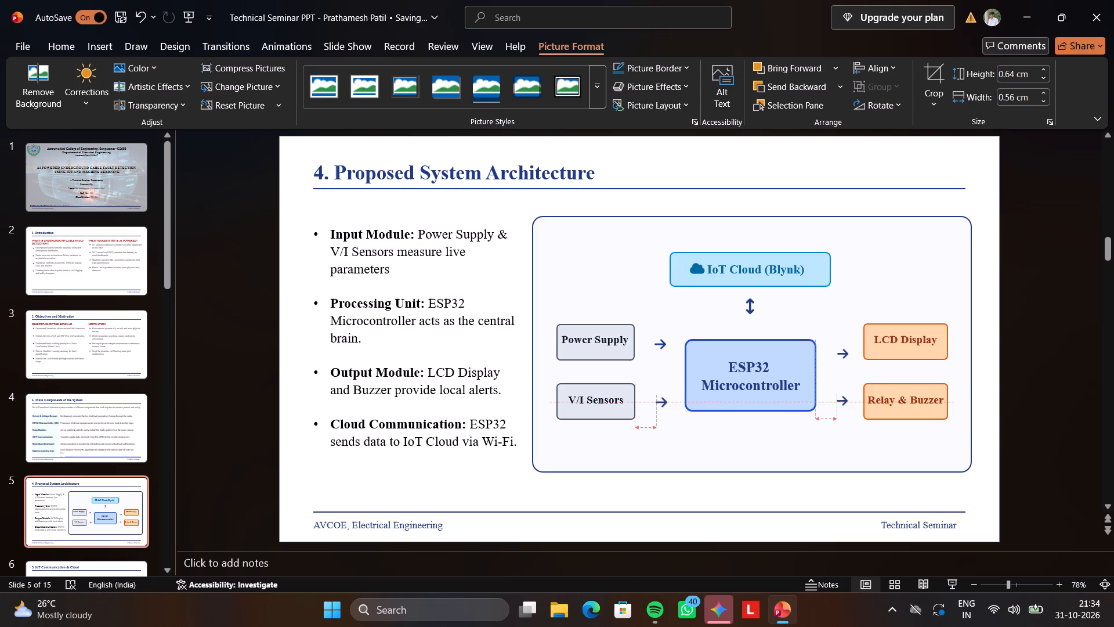
pyautogui.click(716, 433)
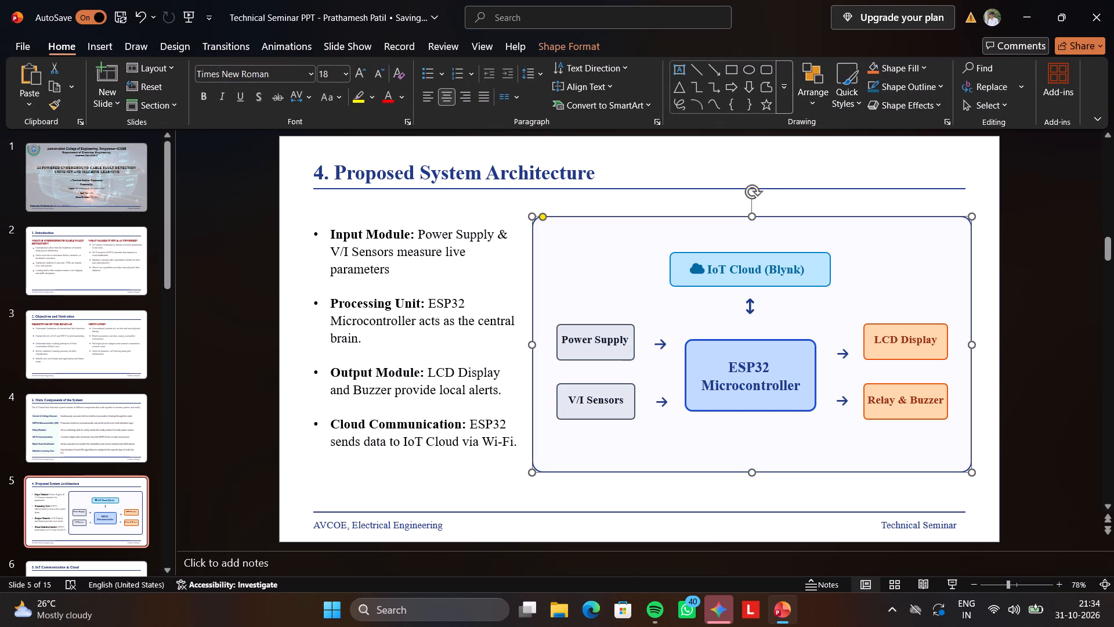
# Raise the arrow toward the LCD Display box to its mid-height and align the Relay & Buzzer arrow with its box.
pyautogui.moveTo(841, 355); pyautogui.dragTo(841, 354)
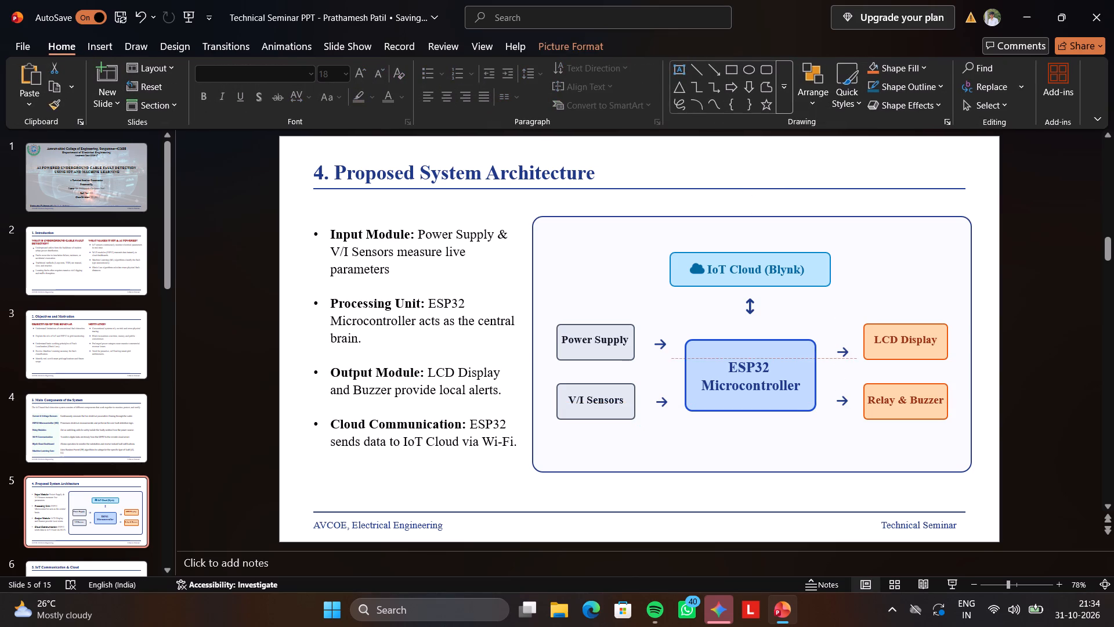
pyautogui.moveTo(841, 354); pyautogui.dragTo(840, 349)
pyautogui.moveTo(840, 349); pyautogui.dragTo(840, 351)
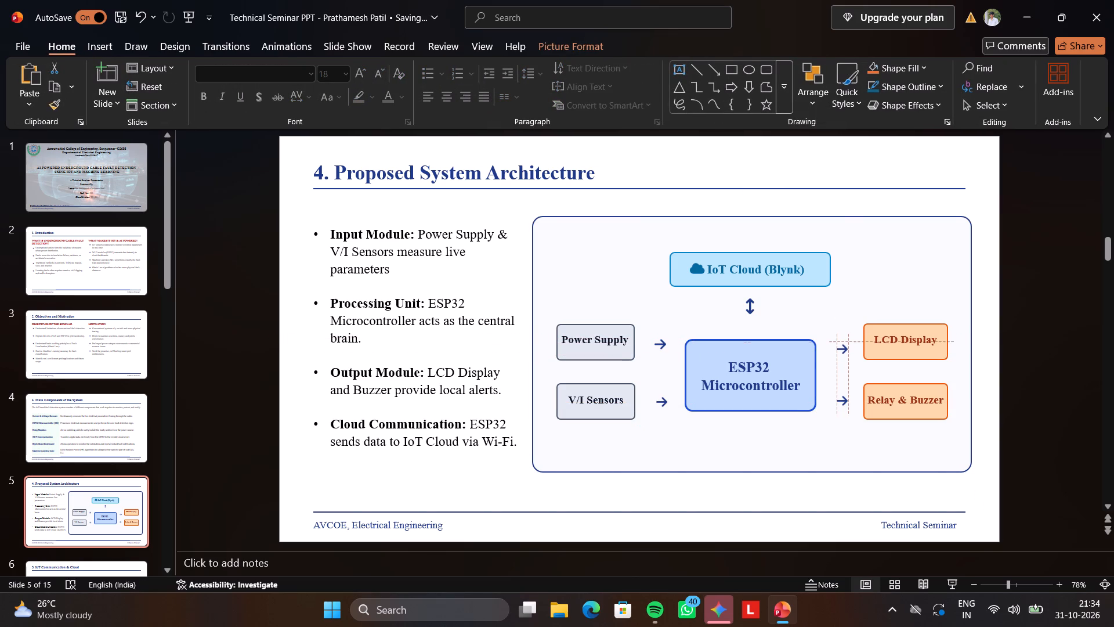
pyautogui.moveTo(840, 351); pyautogui.dragTo(840, 347)
pyautogui.moveTo(840, 347); pyautogui.dragTo(840, 349)
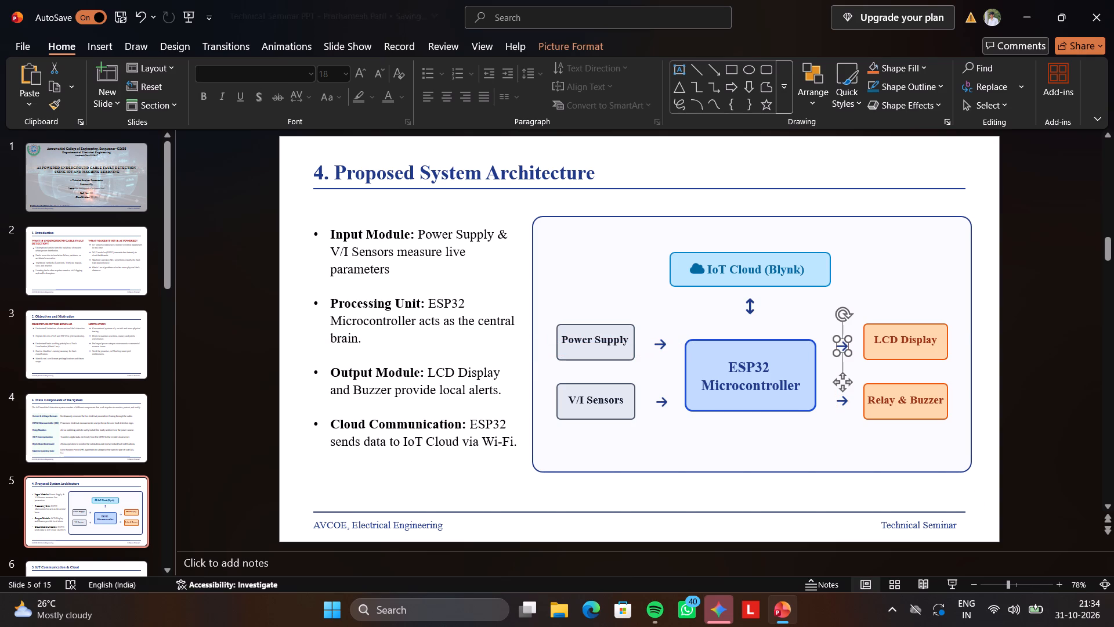
pyautogui.click(845, 400)
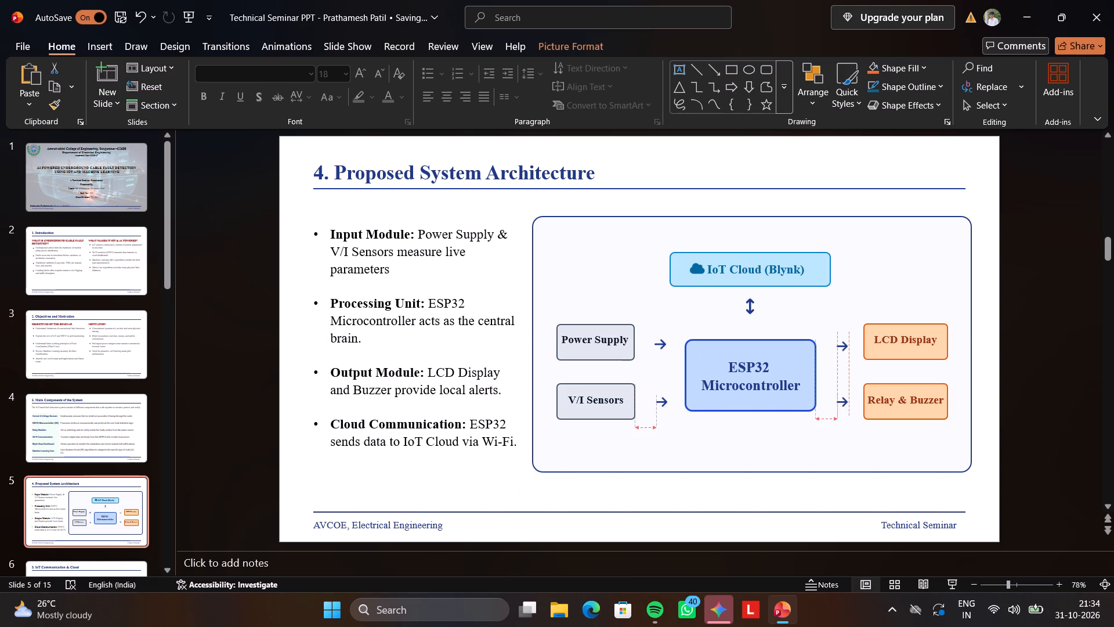
pyautogui.click(873, 435)
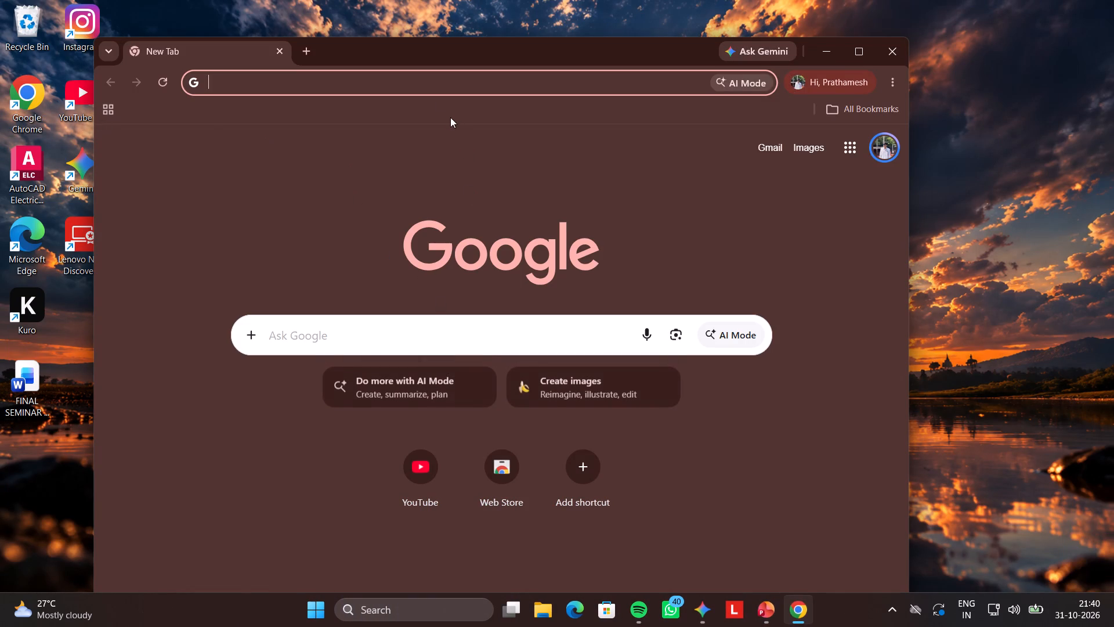
pyautogui.click(424, 79)
pyautogui.write('es')
pyautogui.write('p32')
pyautogui.press('space')
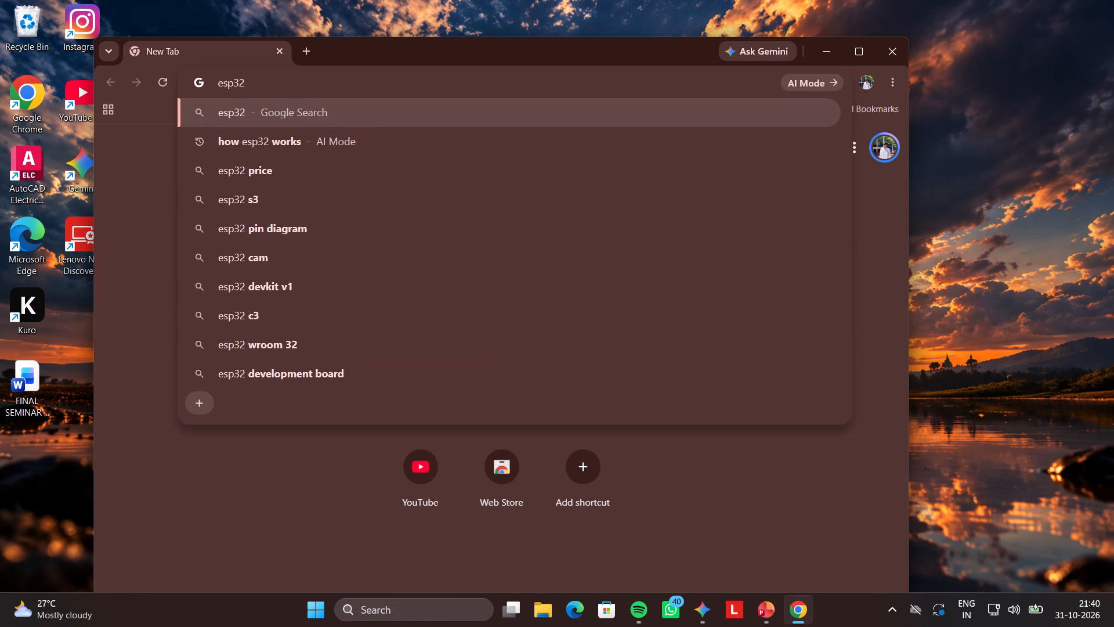
pyautogui.write('image for ppt')
pyautogui.press('Return')
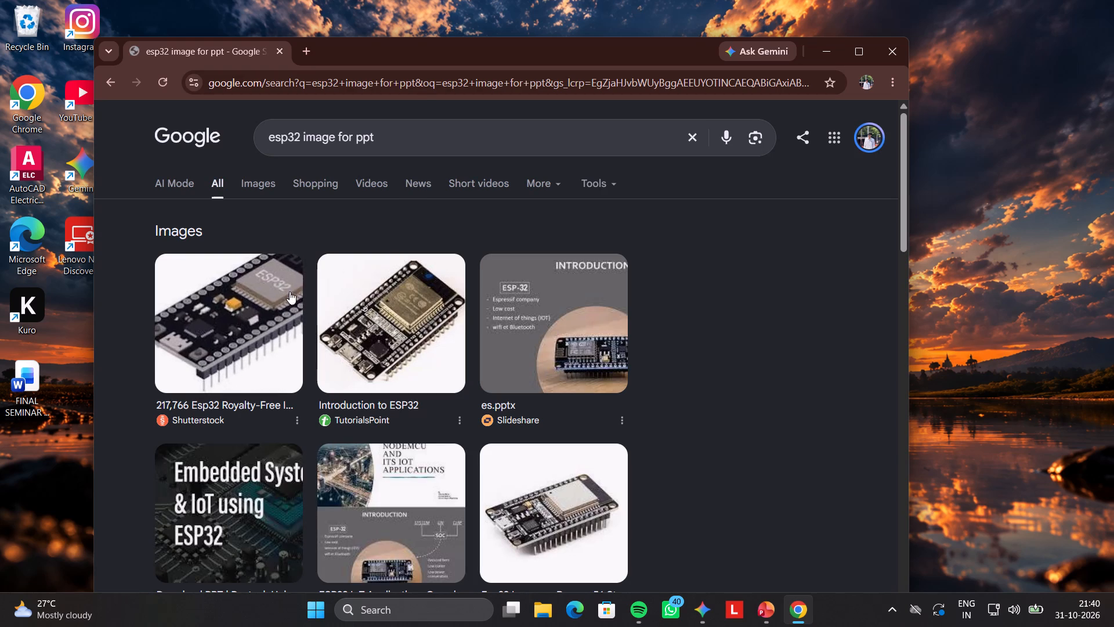
pyautogui.doubleClick(266, 183)
# Find the blue isometric circuit-board picture from Magnific in the image results and copy the image.
pyautogui.scroll(-1, 373, 297)
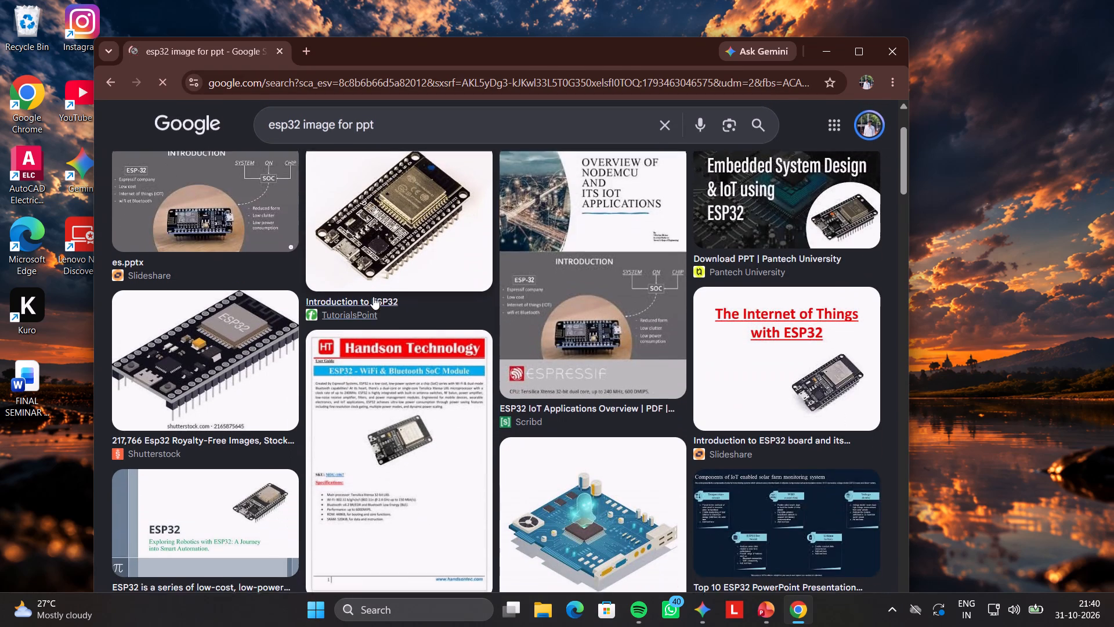
pyautogui.scroll(-1, 373, 297)
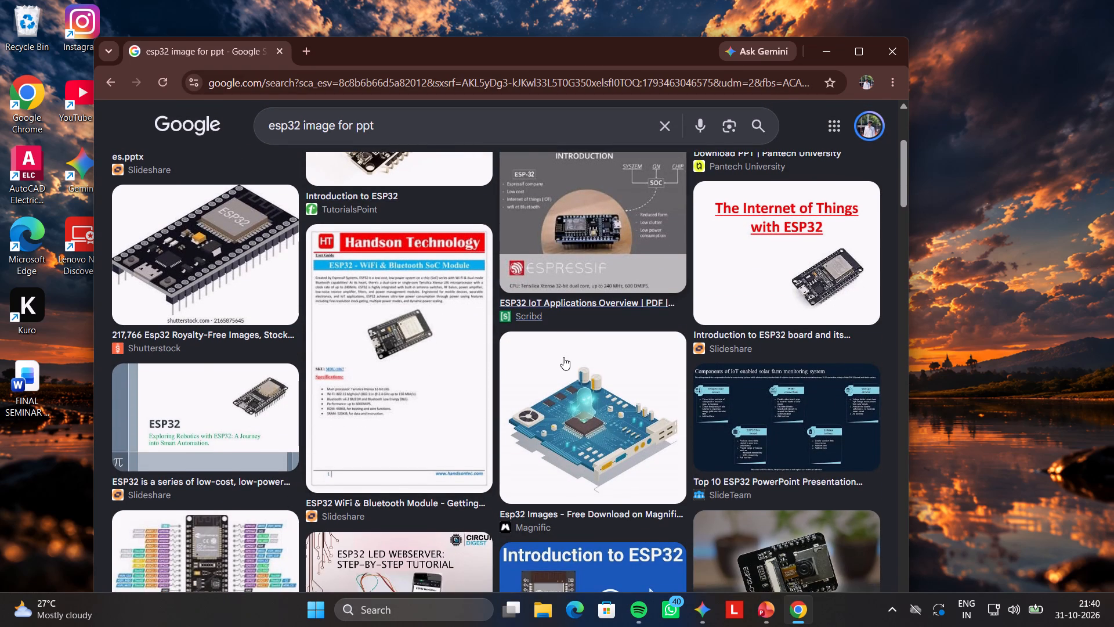
pyautogui.click(563, 357)
pyautogui.rightClick(563, 357)
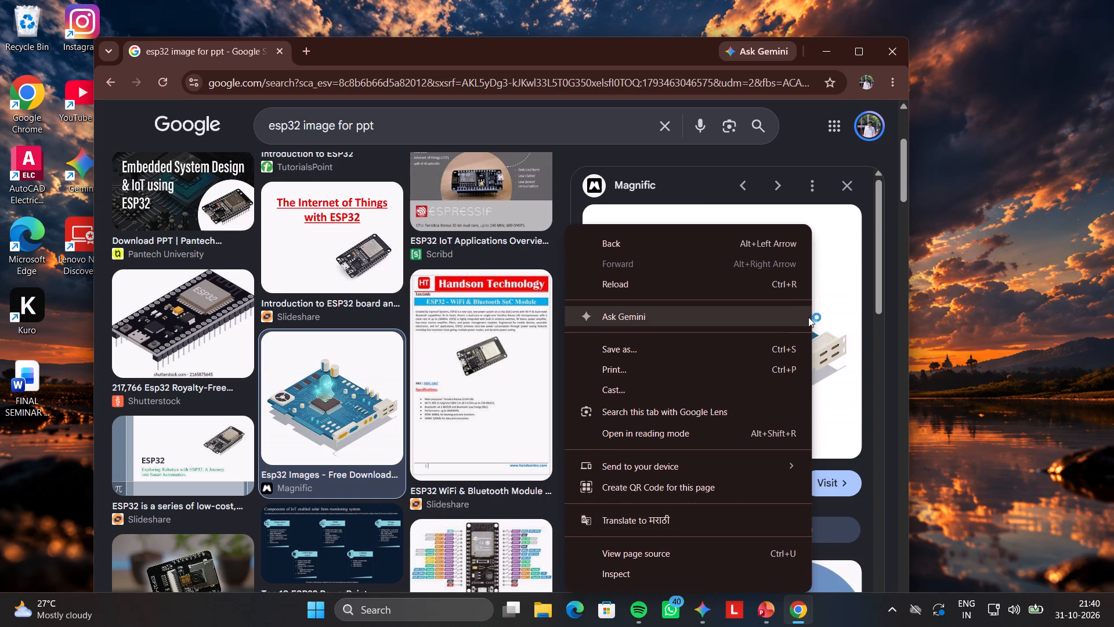
pyautogui.click(808, 317)
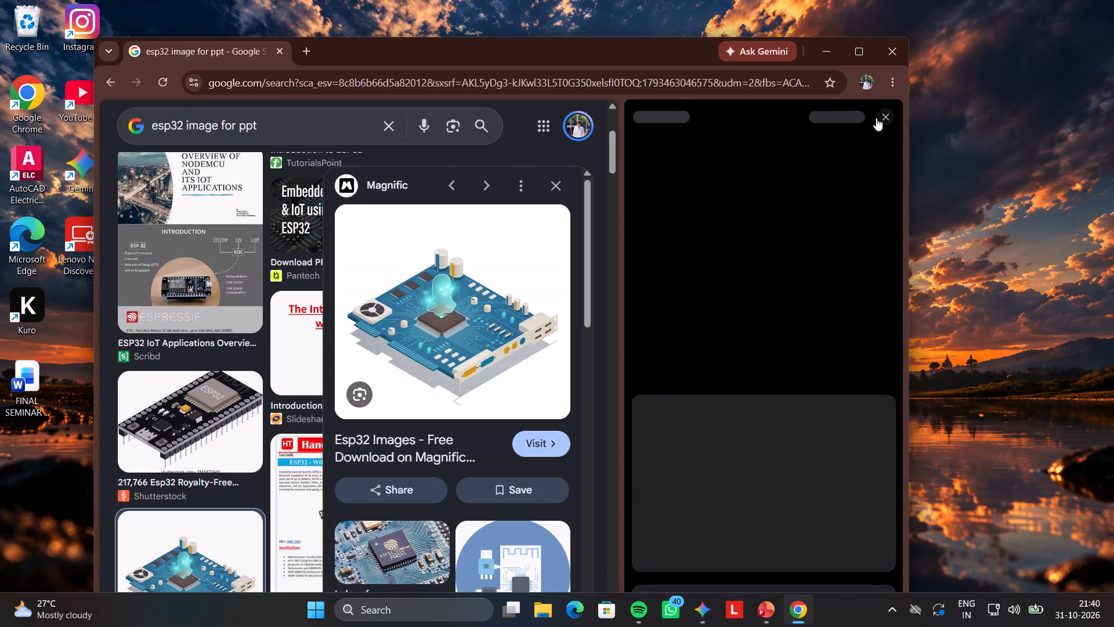
pyautogui.click(876, 118)
pyautogui.rightClick(711, 304)
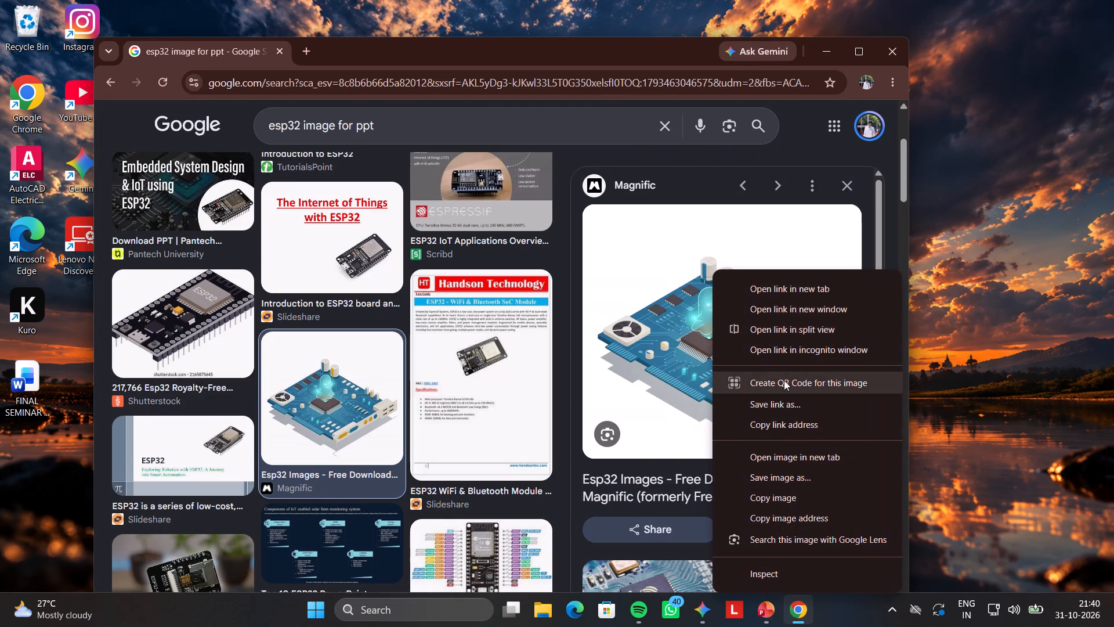
pyautogui.click(784, 495)
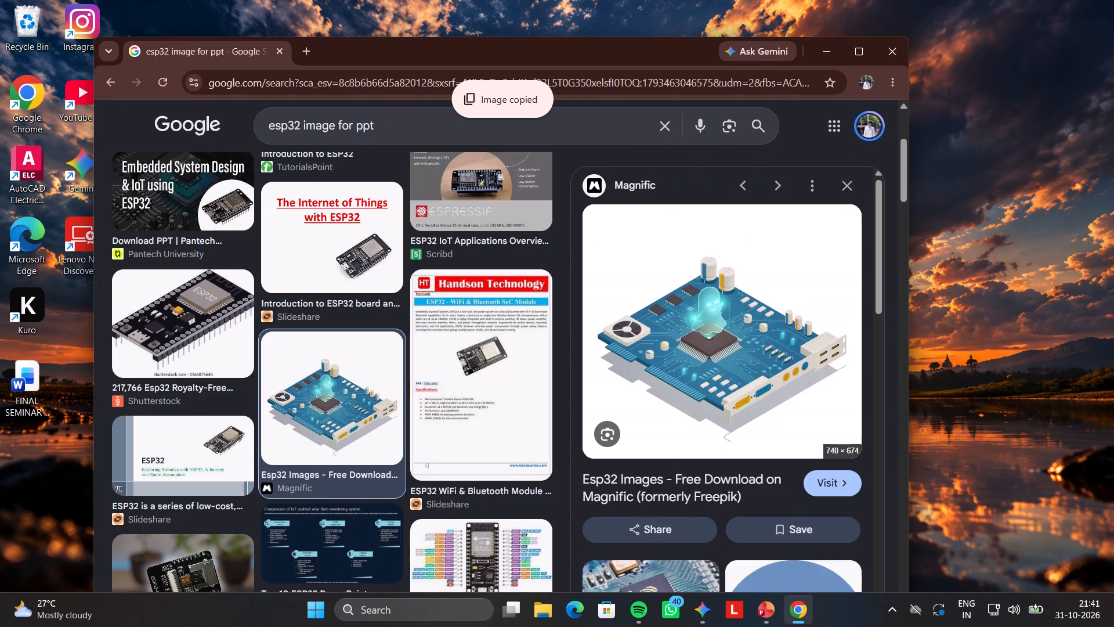
# Paste the copied board image onto slide 5 in PowerPoint, shrink it to about 9.56 × 10.5 cm and position it over the architecture diagram.
pyautogui.click(760, 618)
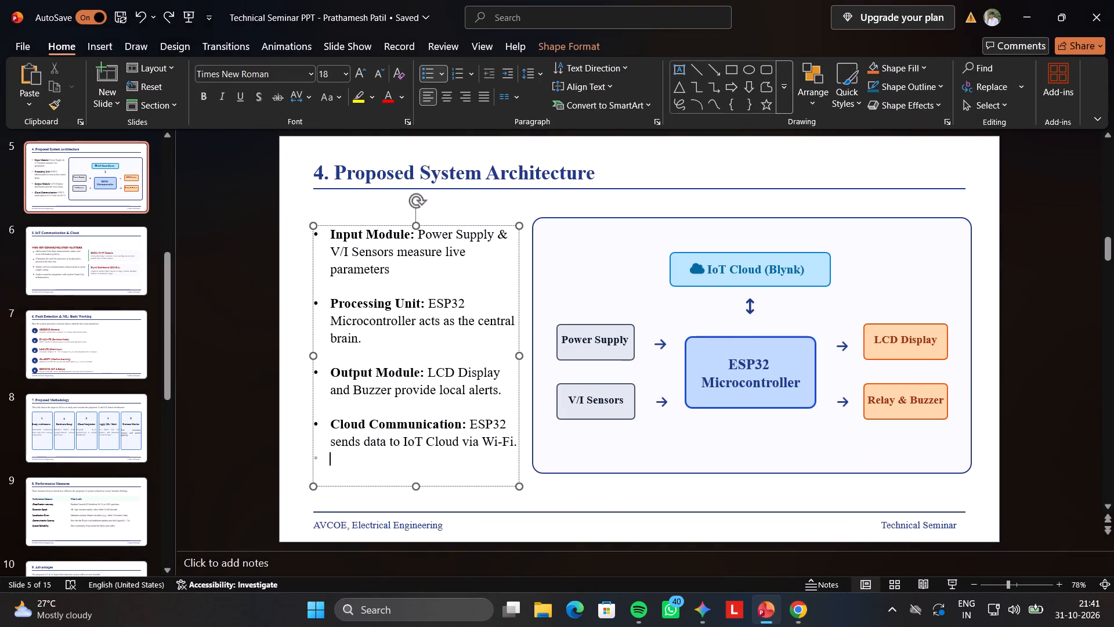
pyautogui.click(774, 398)
pyautogui.hotkey('ctrl', 'v')
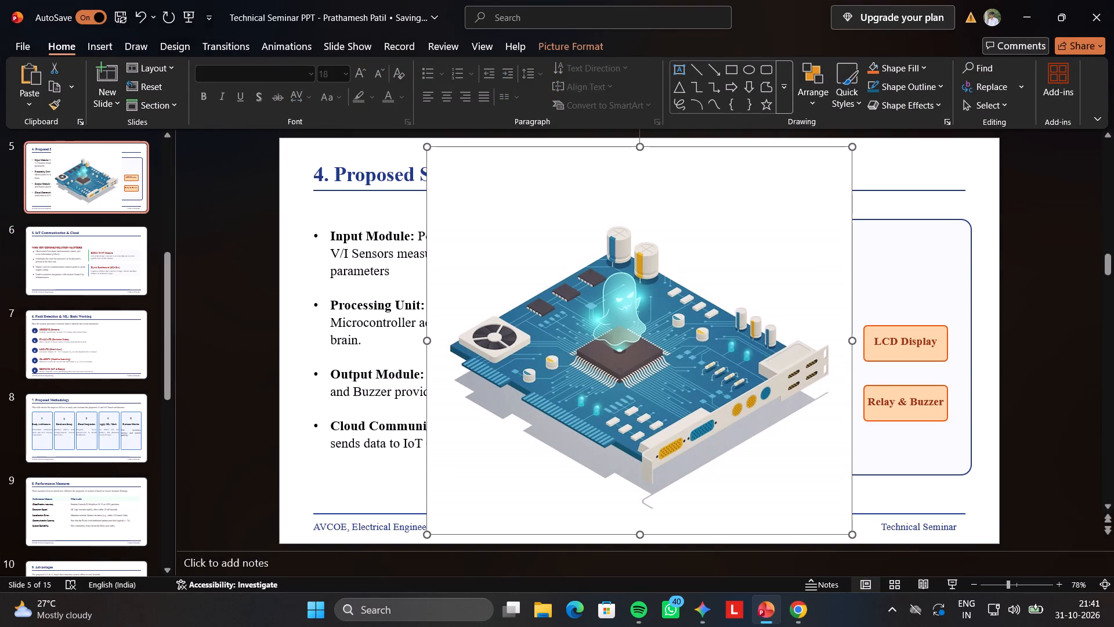
pyautogui.moveTo(682, 329); pyautogui.dragTo(820, 348)
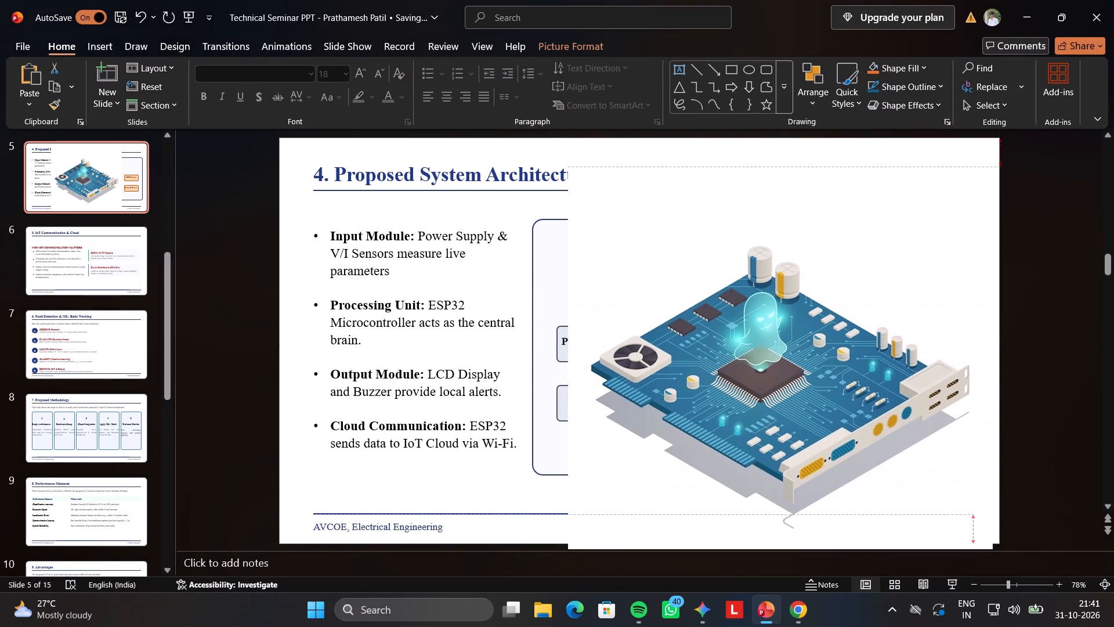
pyautogui.moveTo(820, 348); pyautogui.dragTo(820, 348)
pyautogui.moveTo(820, 348); pyautogui.dragTo(486, 291)
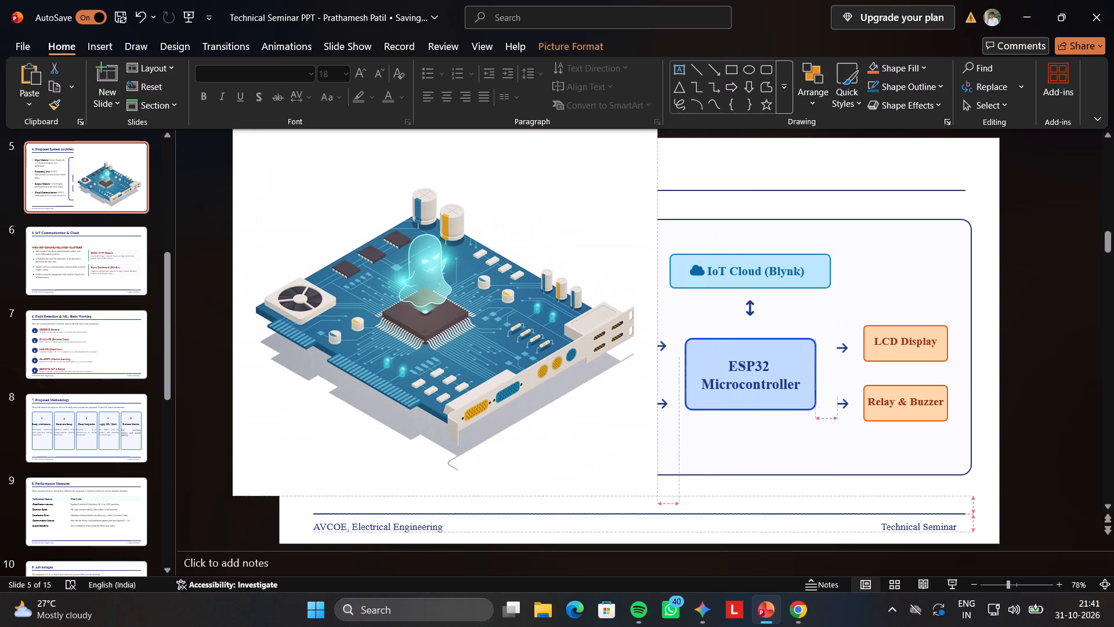
pyautogui.moveTo(486, 291); pyautogui.dragTo(464, 284)
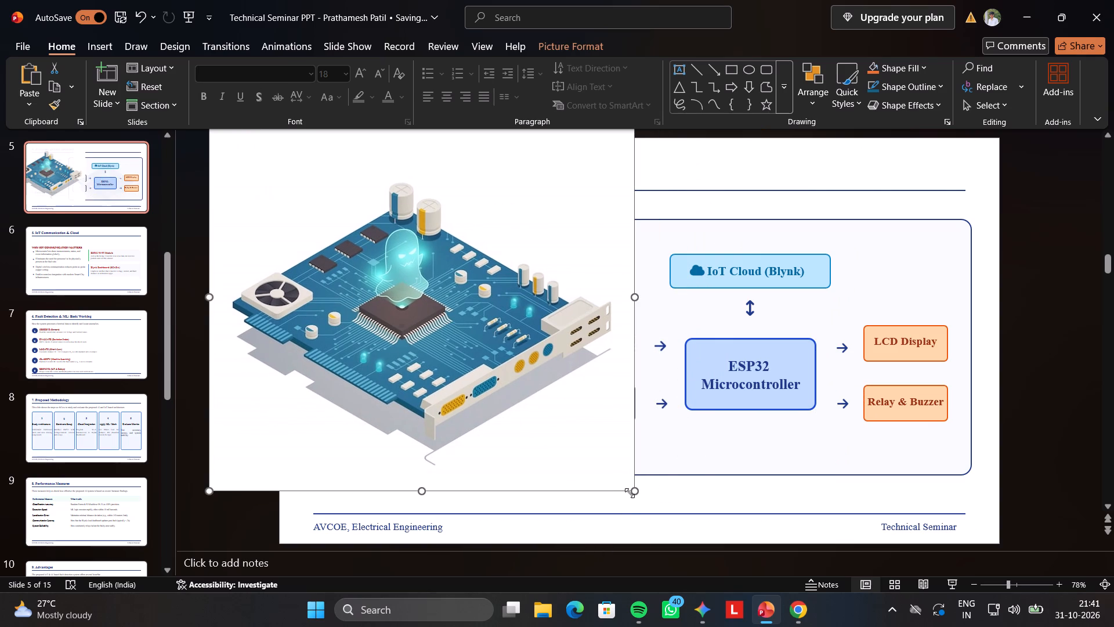
pyautogui.moveTo(632, 493); pyautogui.dragTo(393, 305)
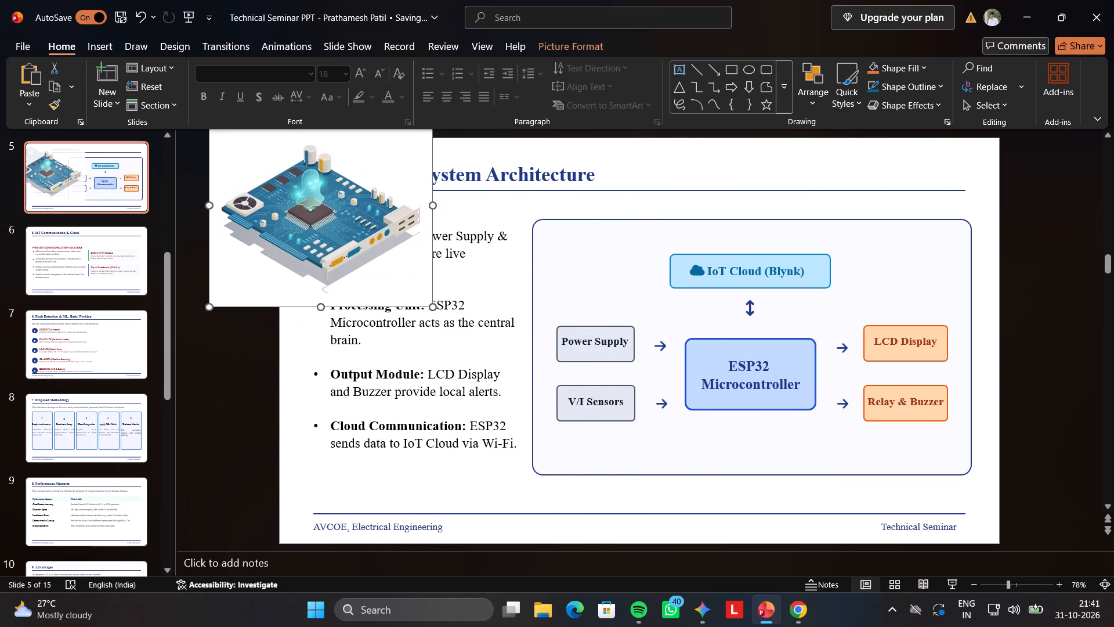
pyautogui.moveTo(360, 246); pyautogui.dragTo(782, 391)
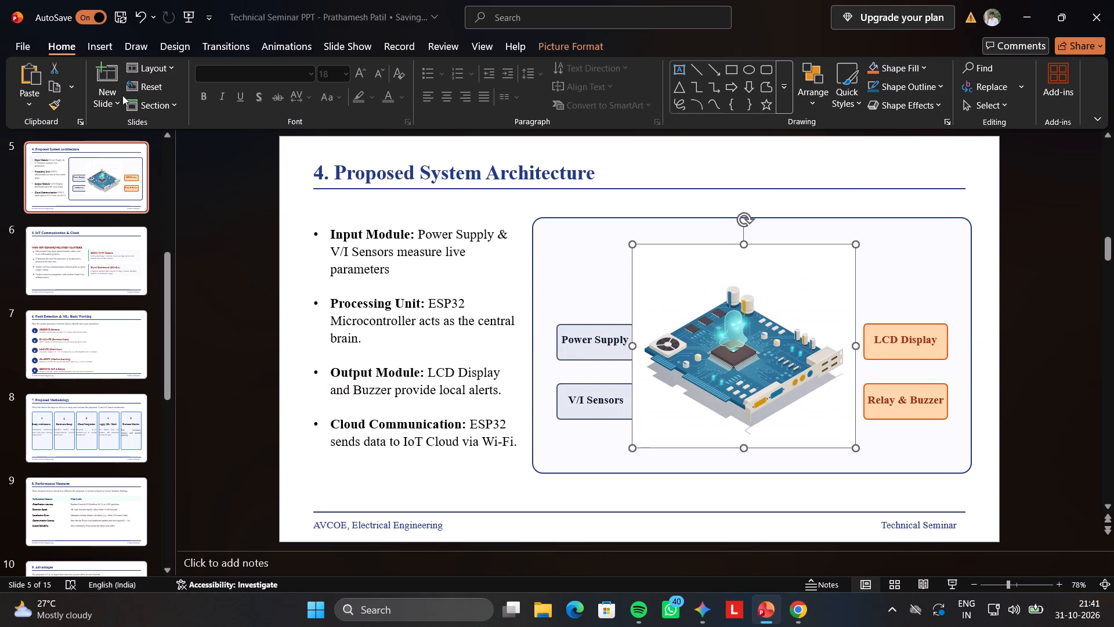
# Remove the white background from the circuit-board picture and keep the changes.
pyautogui.click(565, 50)
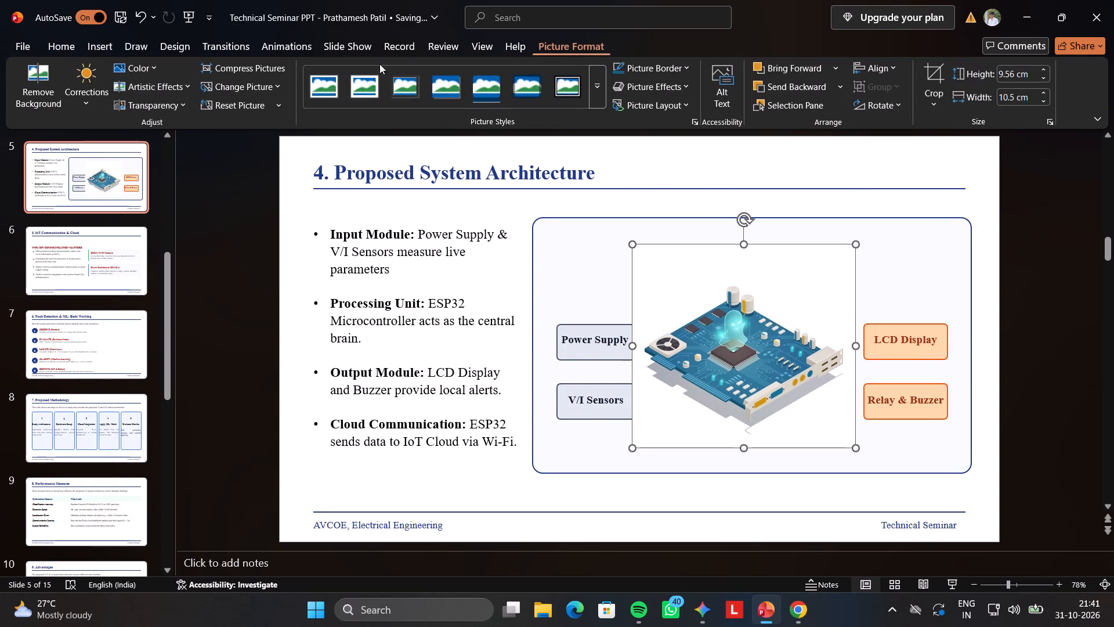
pyautogui.click(57, 114)
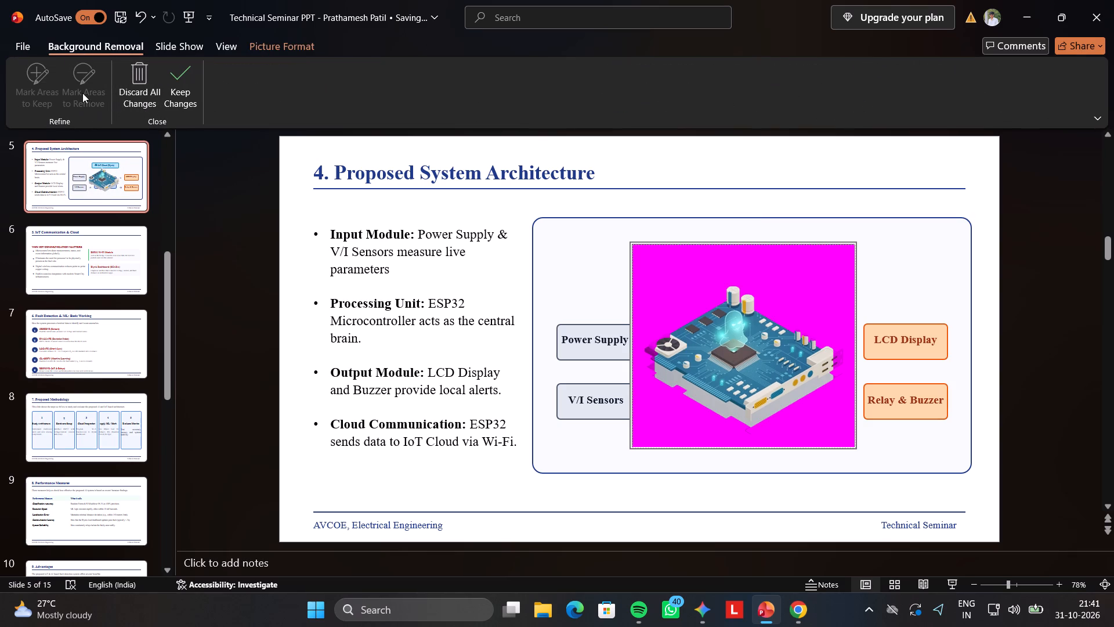
pyautogui.moveTo(82, 93); pyautogui.dragTo(180, 91)
pyautogui.click(180, 91)
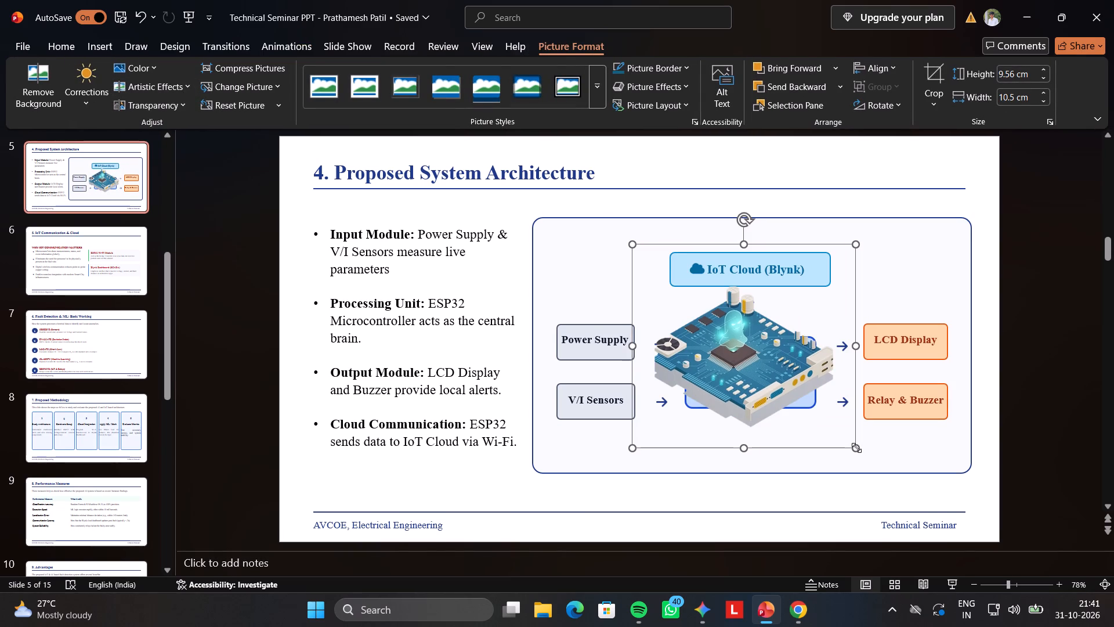
# Shrink the circuit-board picture to about 4.25 × 4.67 cm and place it over the ESP32 Microcontroller block.
pyautogui.moveTo(855, 448); pyautogui.dragTo(731, 329)
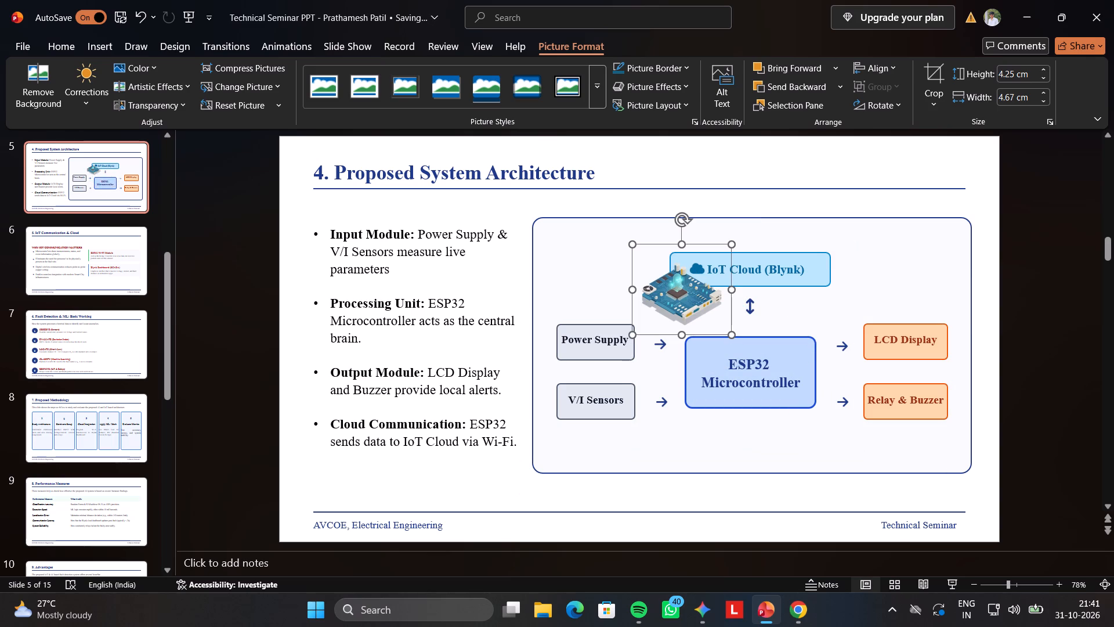
pyautogui.moveTo(696, 306); pyautogui.dragTo(765, 385)
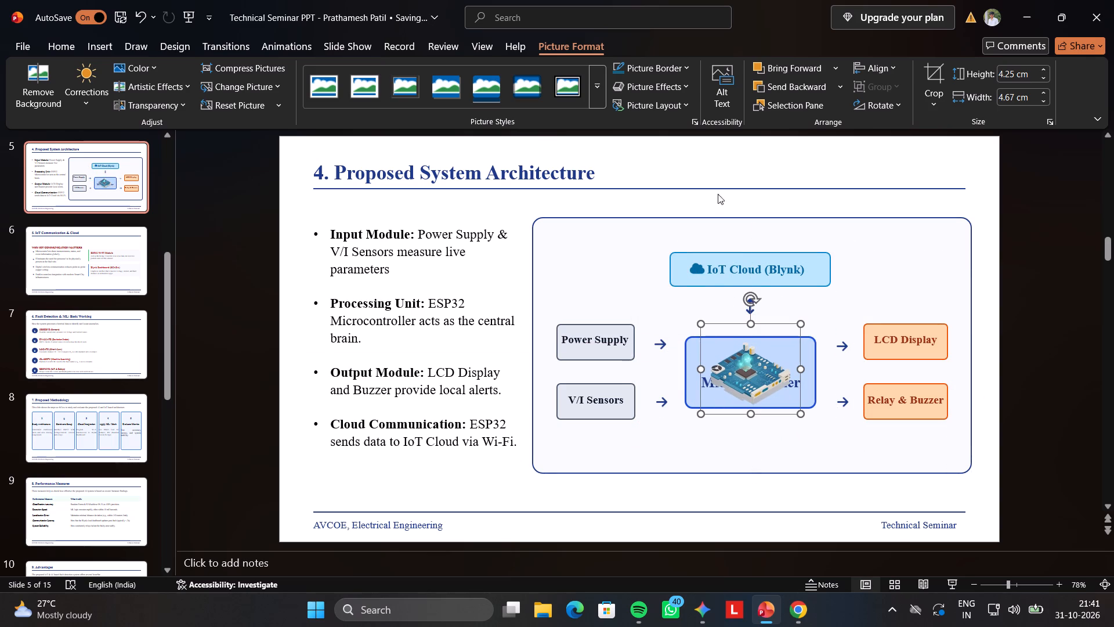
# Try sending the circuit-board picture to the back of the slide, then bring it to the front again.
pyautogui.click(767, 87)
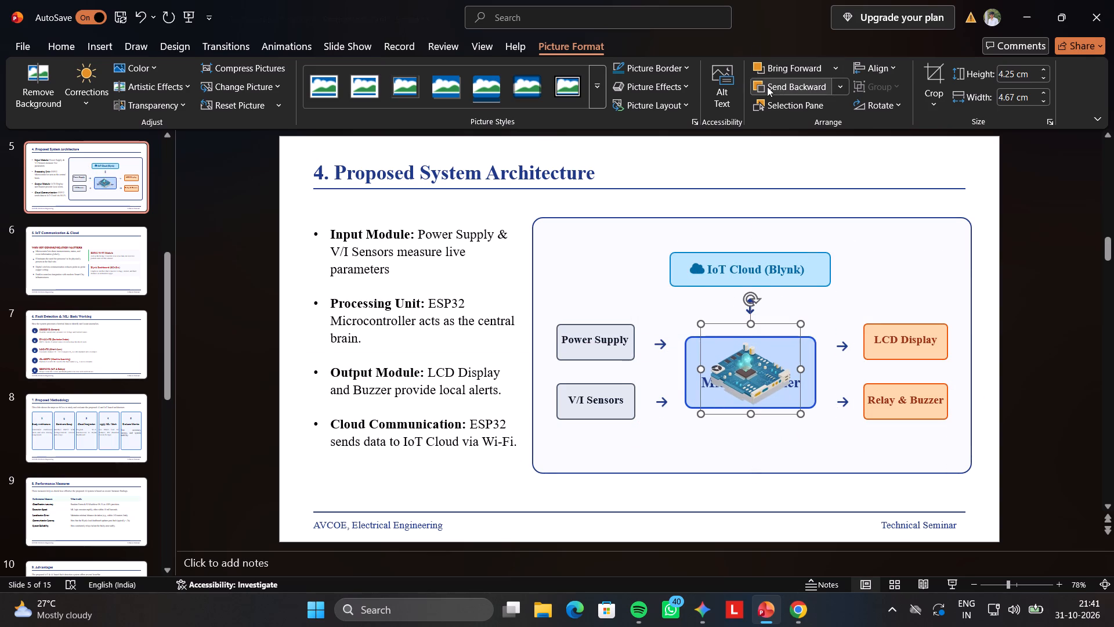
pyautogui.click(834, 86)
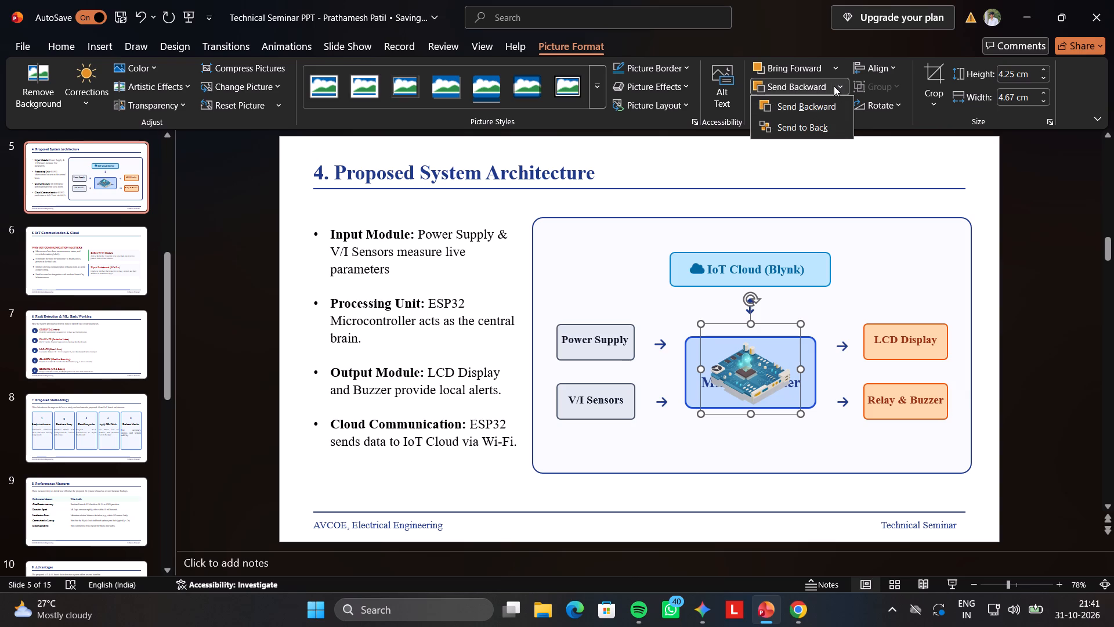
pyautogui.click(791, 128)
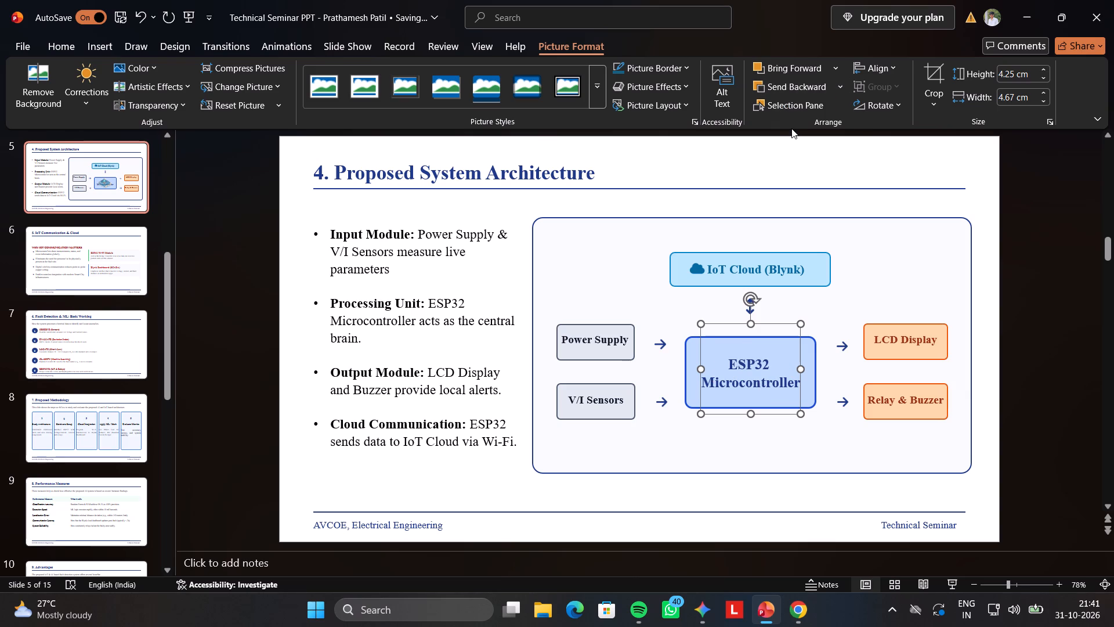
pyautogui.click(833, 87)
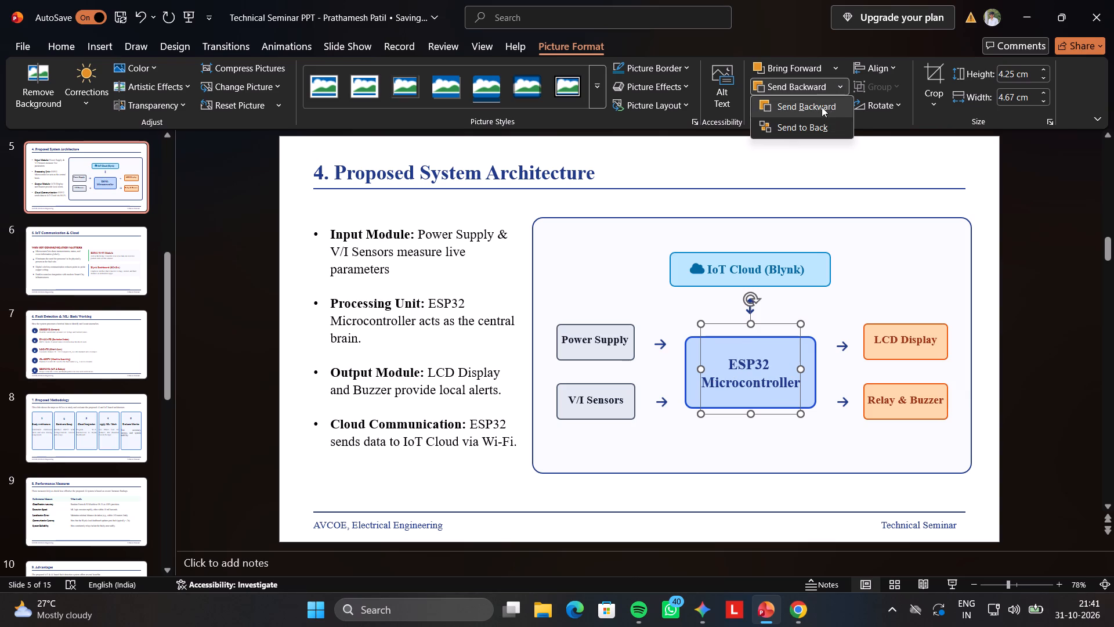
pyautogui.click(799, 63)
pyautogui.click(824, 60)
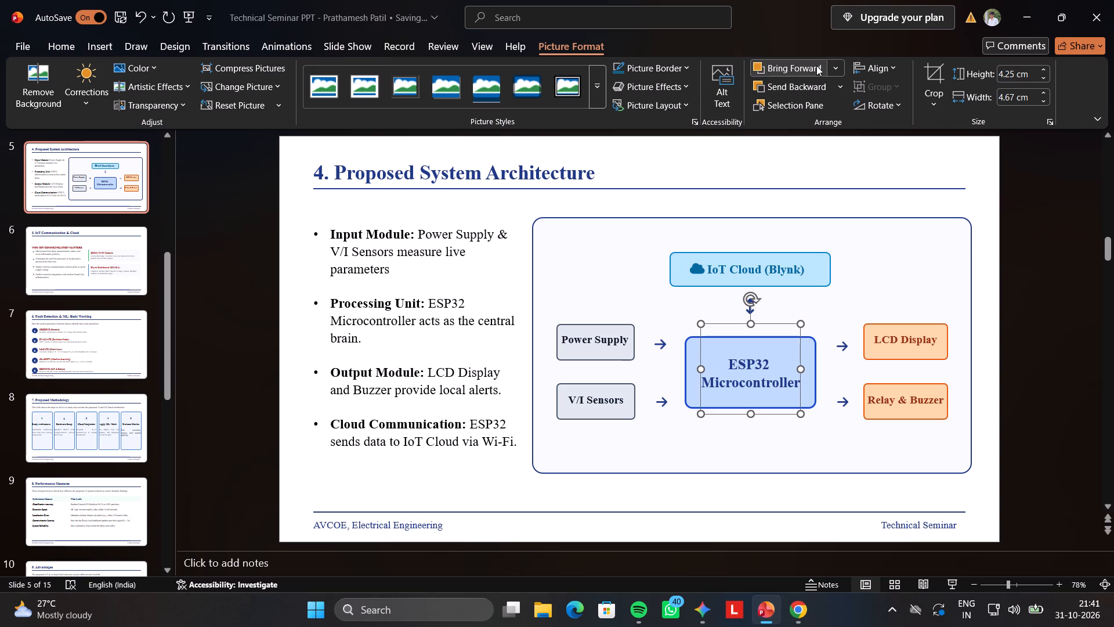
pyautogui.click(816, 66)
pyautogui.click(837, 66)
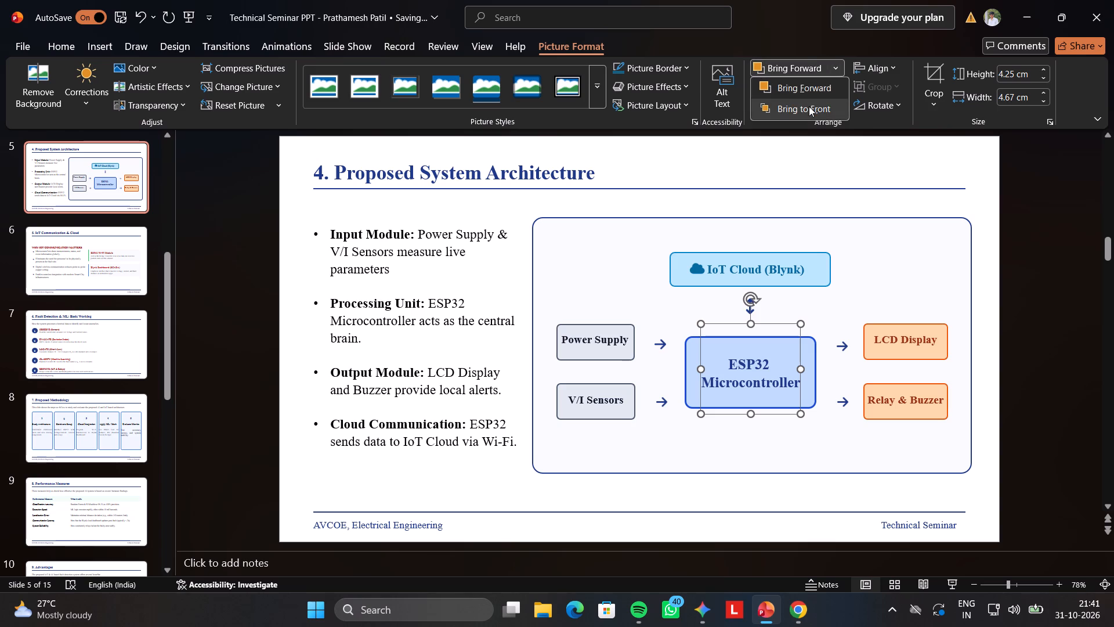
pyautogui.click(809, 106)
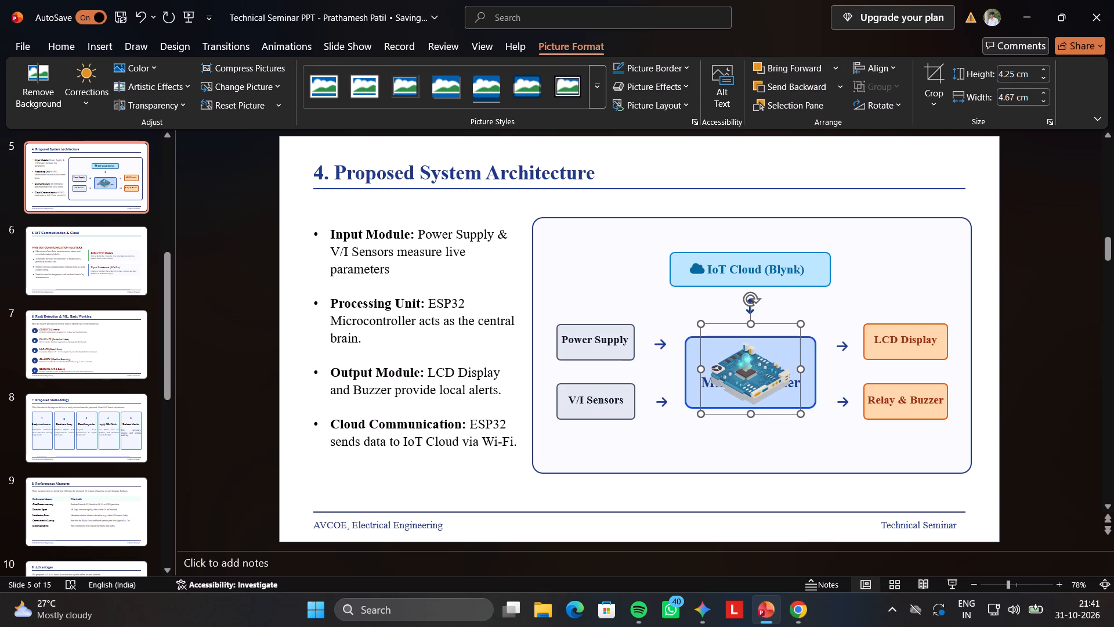
# Bring the ESP32 Microcontroller text box to the front so its label sits above the circuit-board picture.
pyautogui.click(806, 381)
pyautogui.click(798, 391)
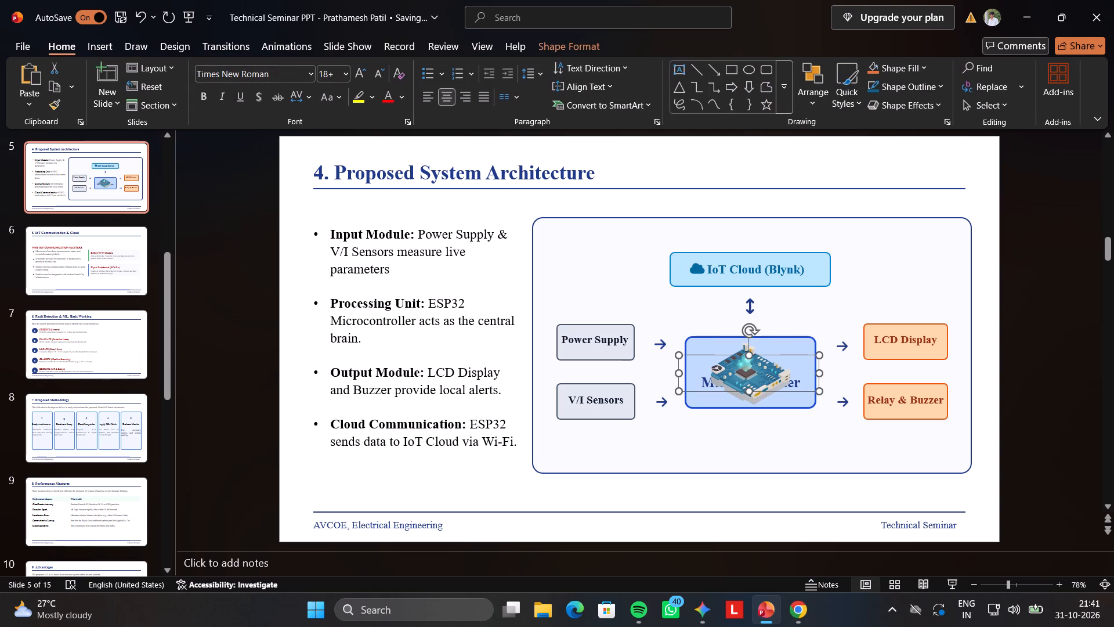
pyautogui.click(572, 43)
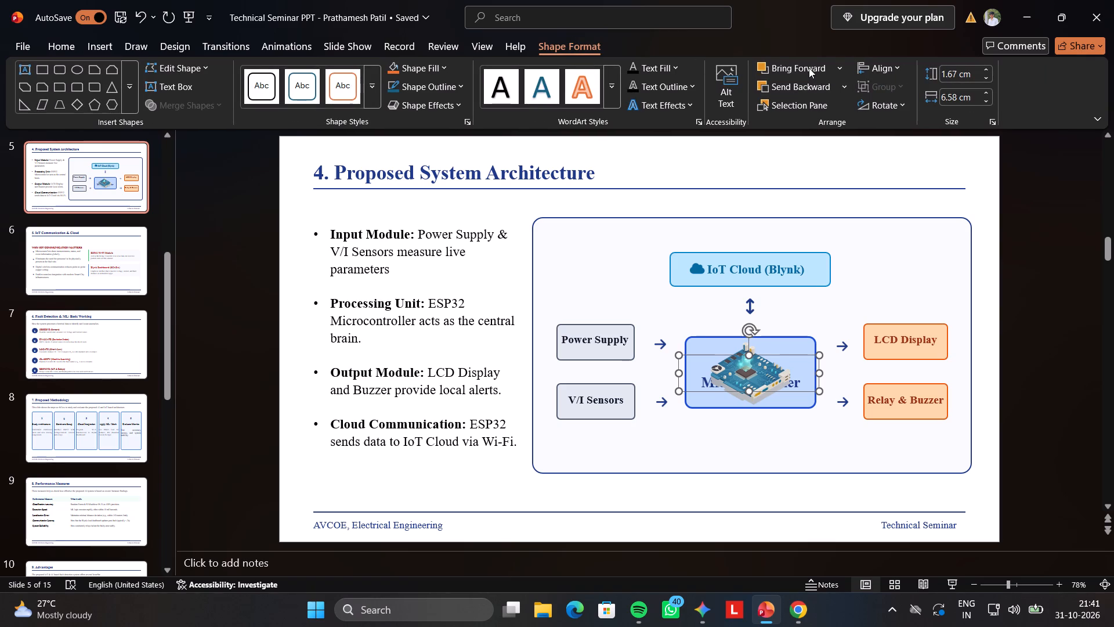
pyautogui.click(802, 67)
pyautogui.click(831, 62)
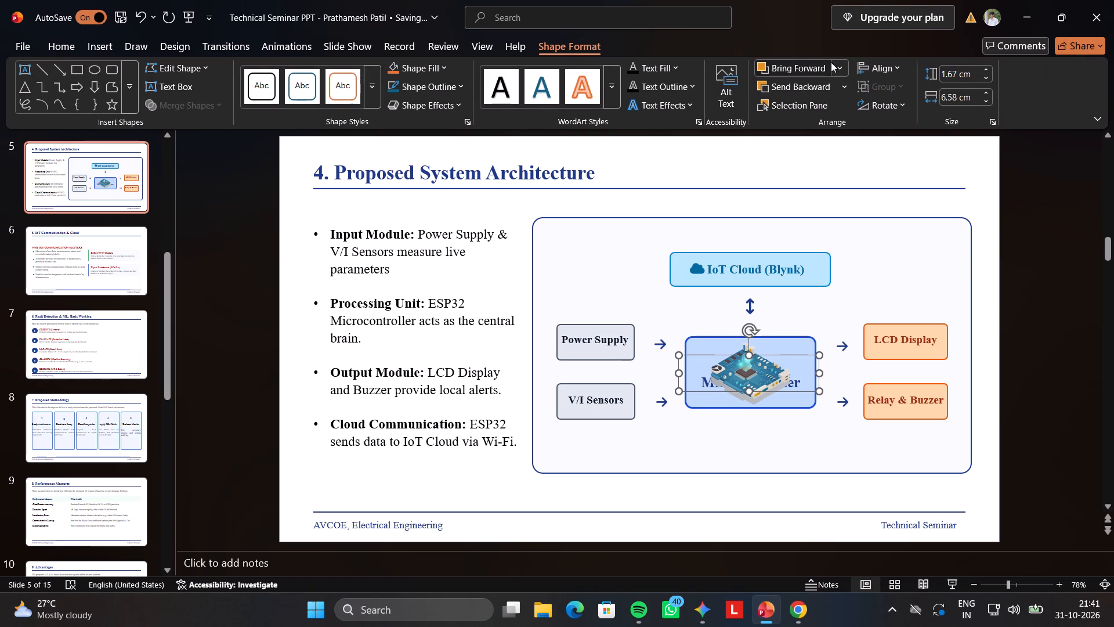
pyautogui.moveTo(837, 64); pyautogui.dragTo(810, 95)
pyautogui.click(810, 95)
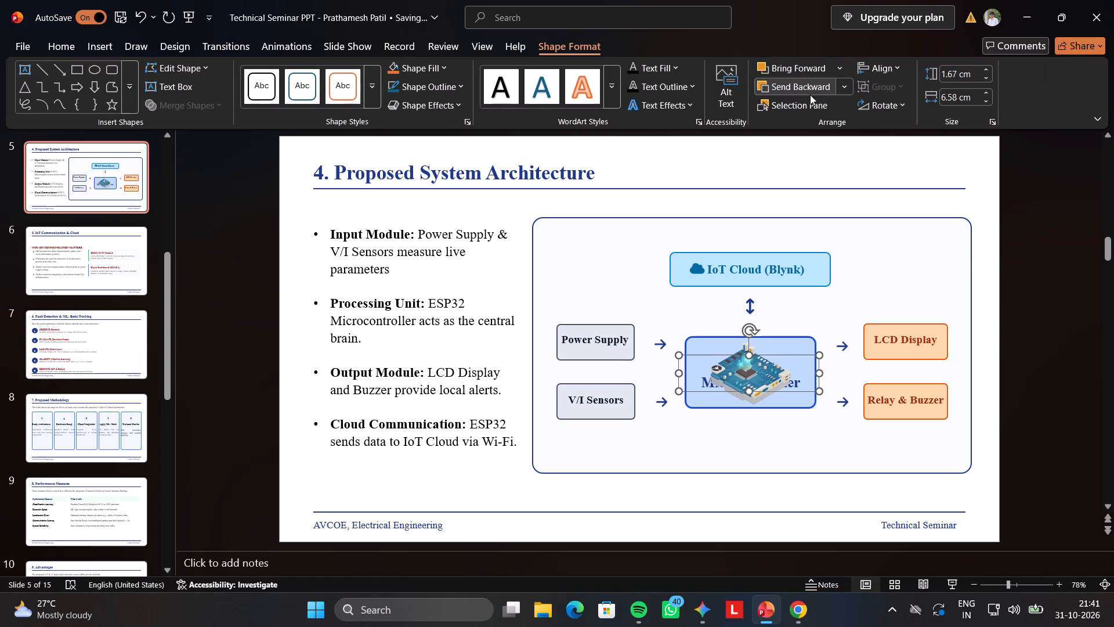
pyautogui.click(845, 62)
pyautogui.click(813, 84)
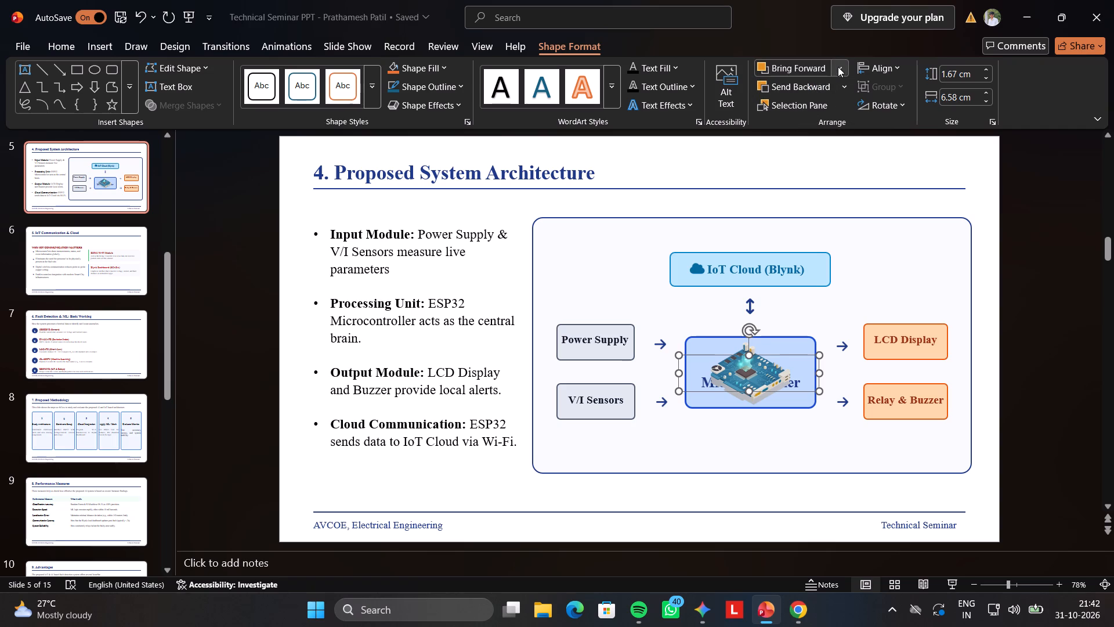
pyautogui.click(838, 67)
pyautogui.click(813, 111)
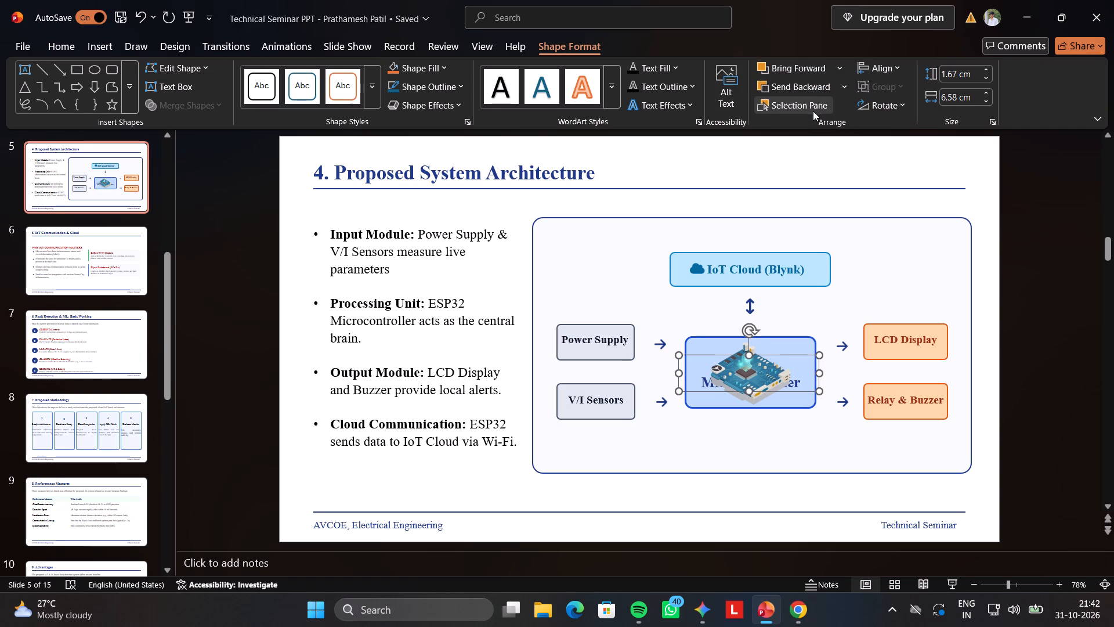
pyautogui.click(858, 253)
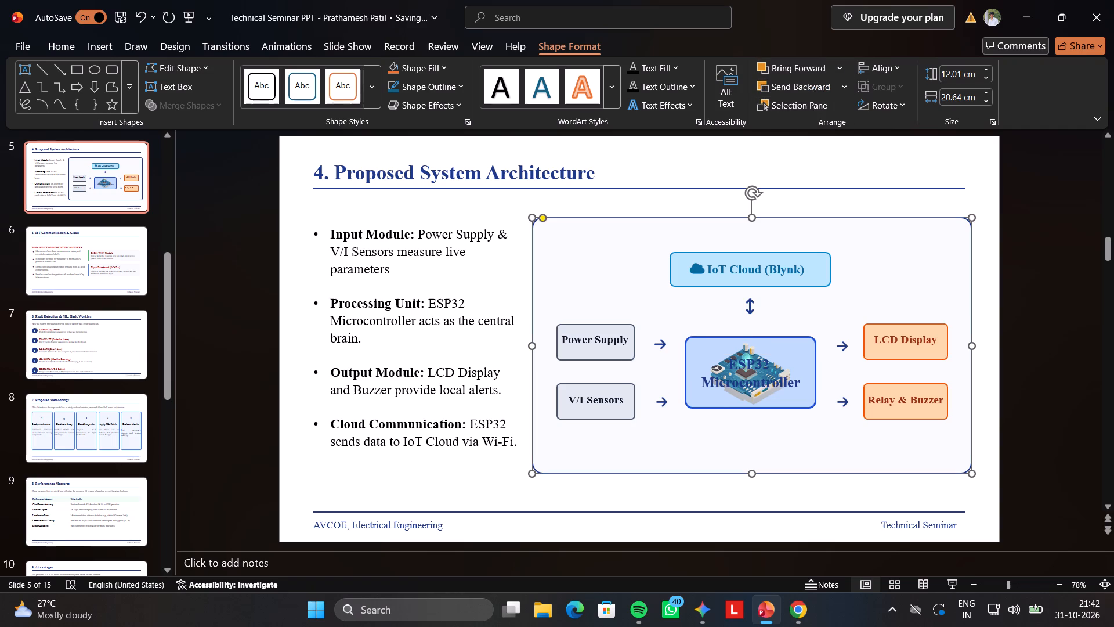
# Apply the fifth preset transparency level to the circuit-board picture so it fades behind the ESP32 Microcontroller label.
pyautogui.click(753, 356)
pyautogui.click(761, 351)
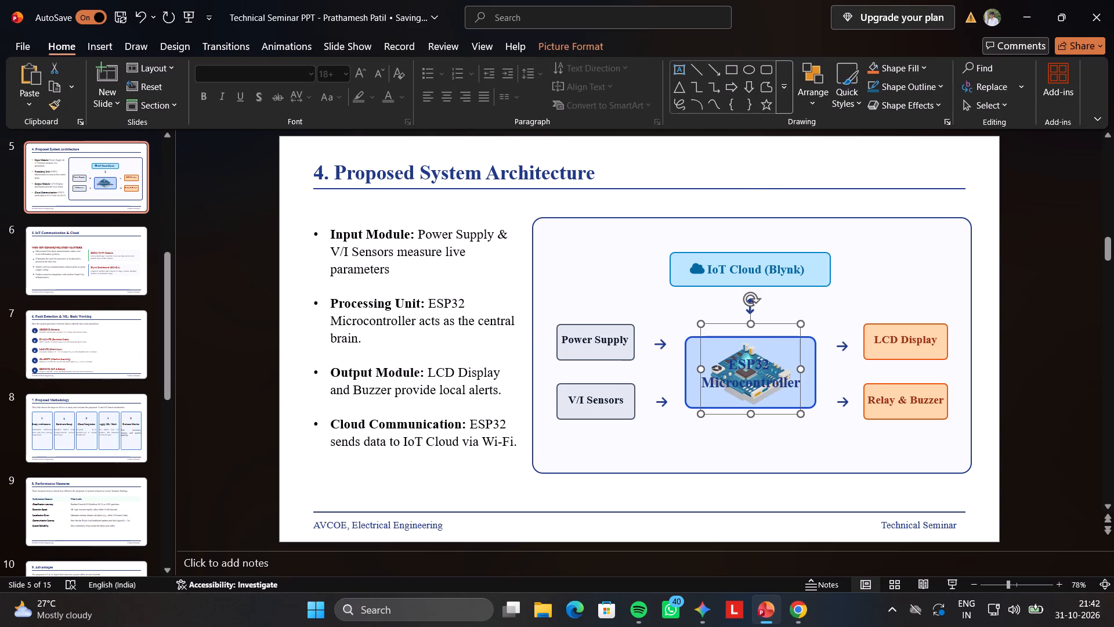
pyautogui.click(570, 48)
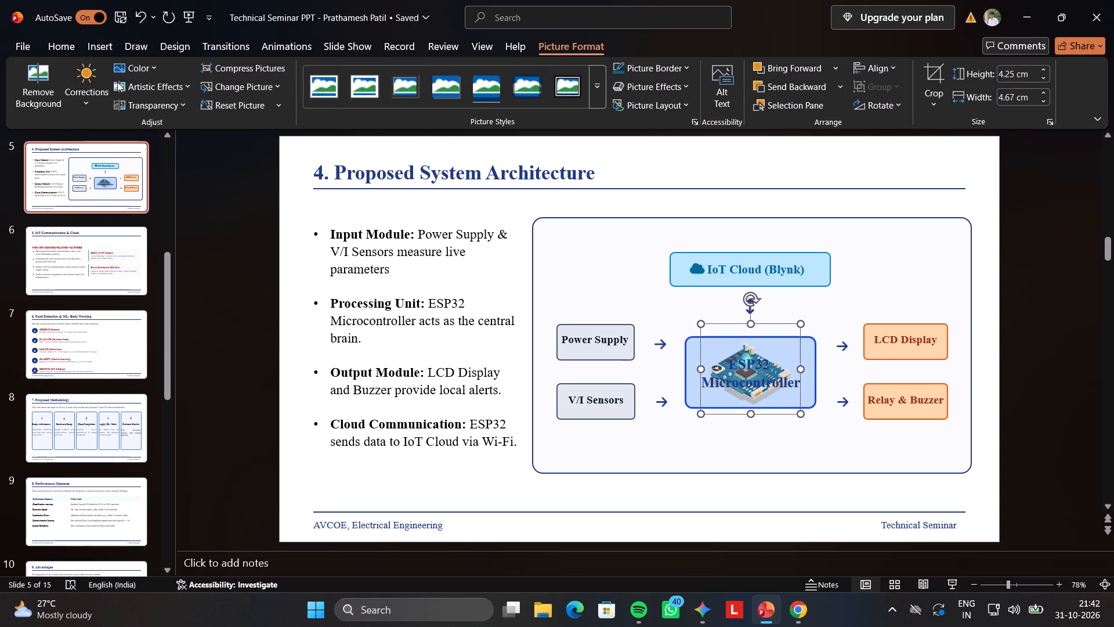
pyautogui.click(171, 109)
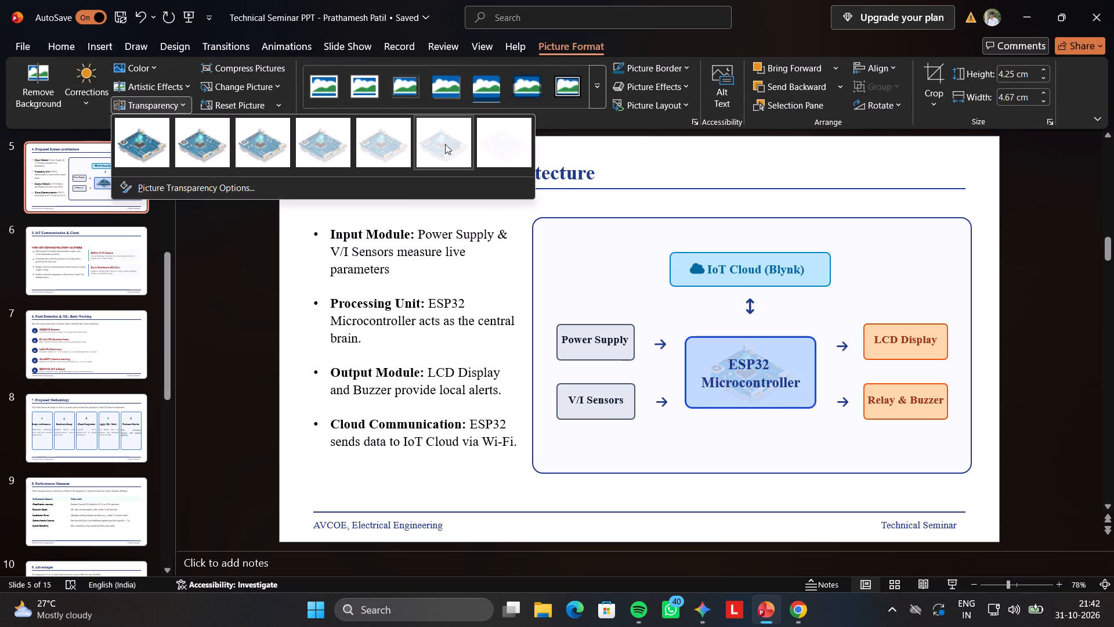
pyautogui.click(397, 143)
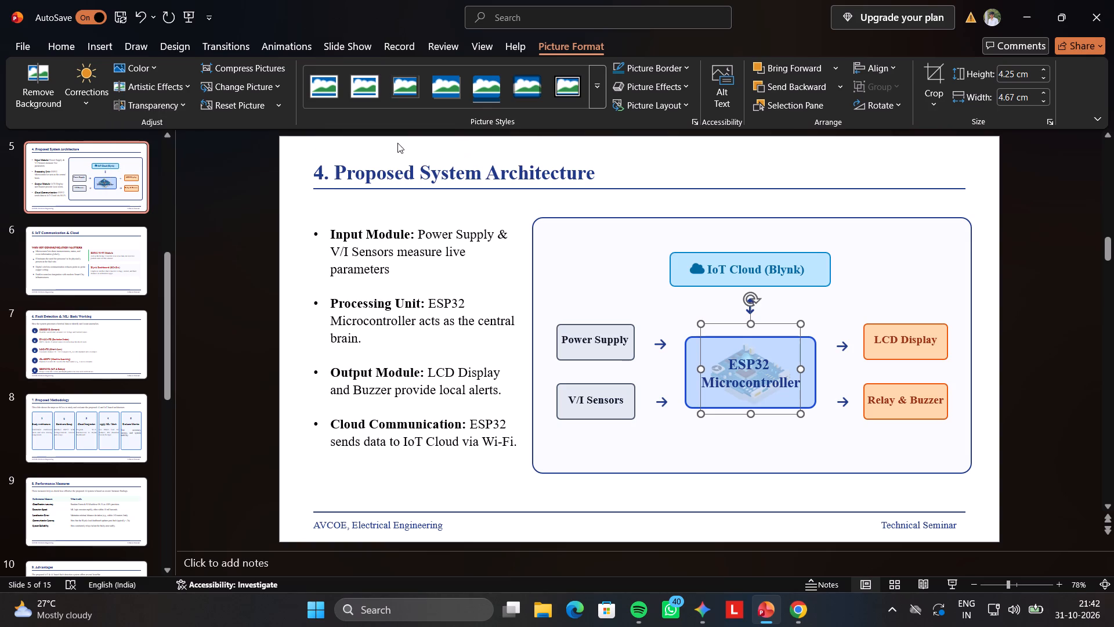
pyautogui.click(624, 449)
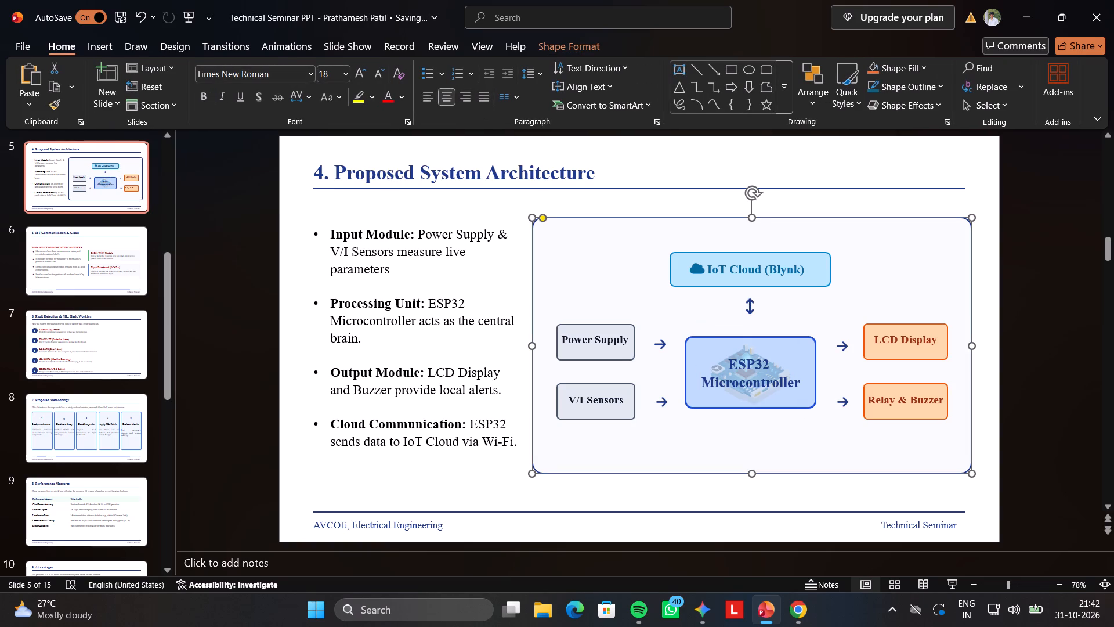
# Switch to Chrome and change the Google Images search to "lcd display for ppt".
pyautogui.click(793, 610)
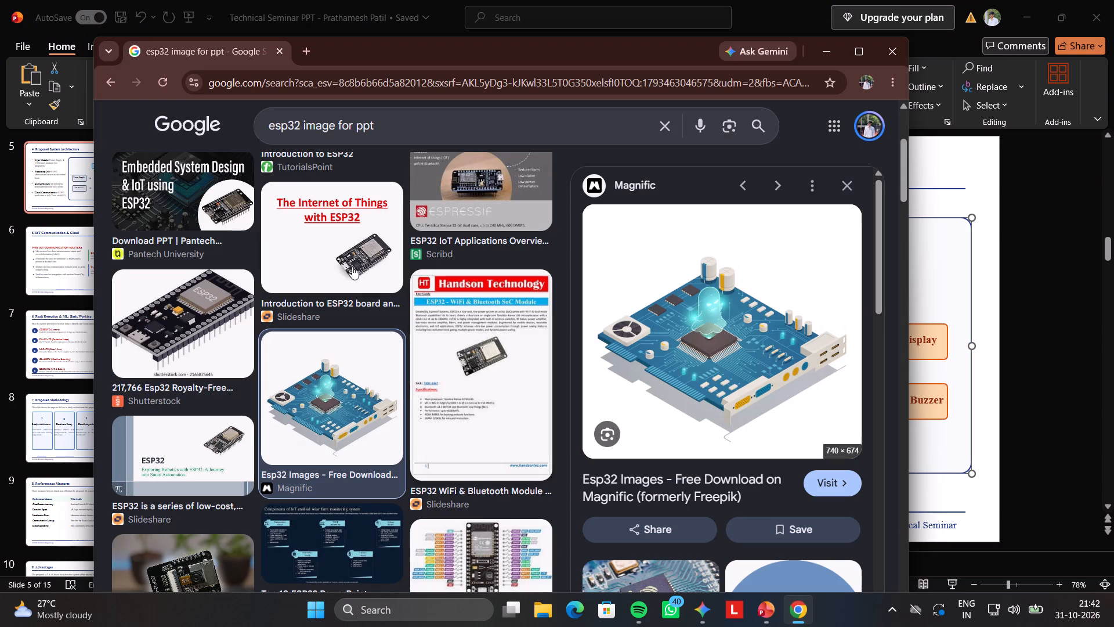
pyautogui.click(334, 126)
pyautogui.press('BackSpace')
pyautogui.press('BackSpace')
pyautogui.press('BackSpace')
pyautogui.press('BackSpace')
pyautogui.press('BackSpace')
pyautogui.press('BackSpace')
pyautogui.press('BackSpace')
pyautogui.press('BackSpace')
pyautogui.press('BackSpace')
pyautogui.press('BackSpace')
pyautogui.press('BackSpace')
pyautogui.press('BackSpace')
pyautogui.press('BackSpace')
pyautogui.press('BackSpace')
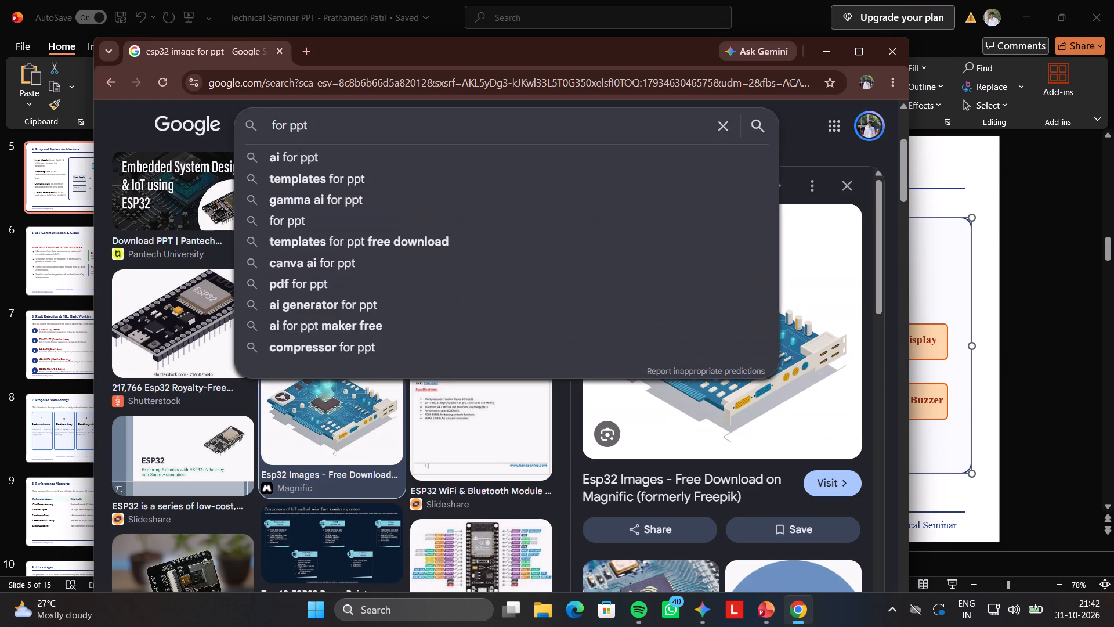
pyautogui.press('l')
pyautogui.press('c')
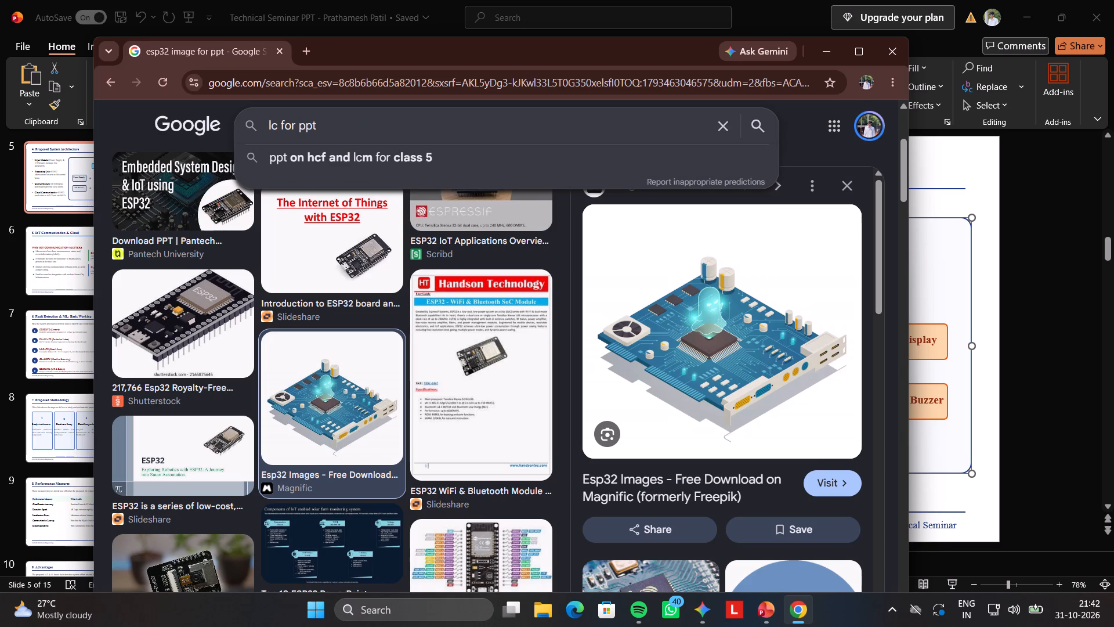
pyautogui.write('d d')
pyautogui.press('i')
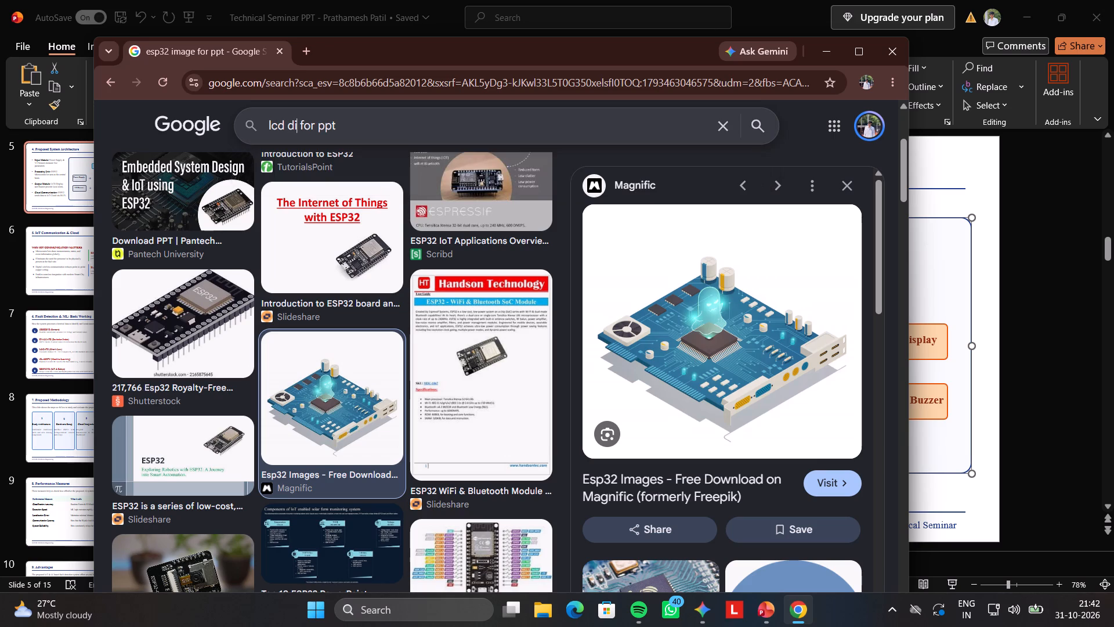
pyautogui.write('splay')
pyautogui.press('Return')
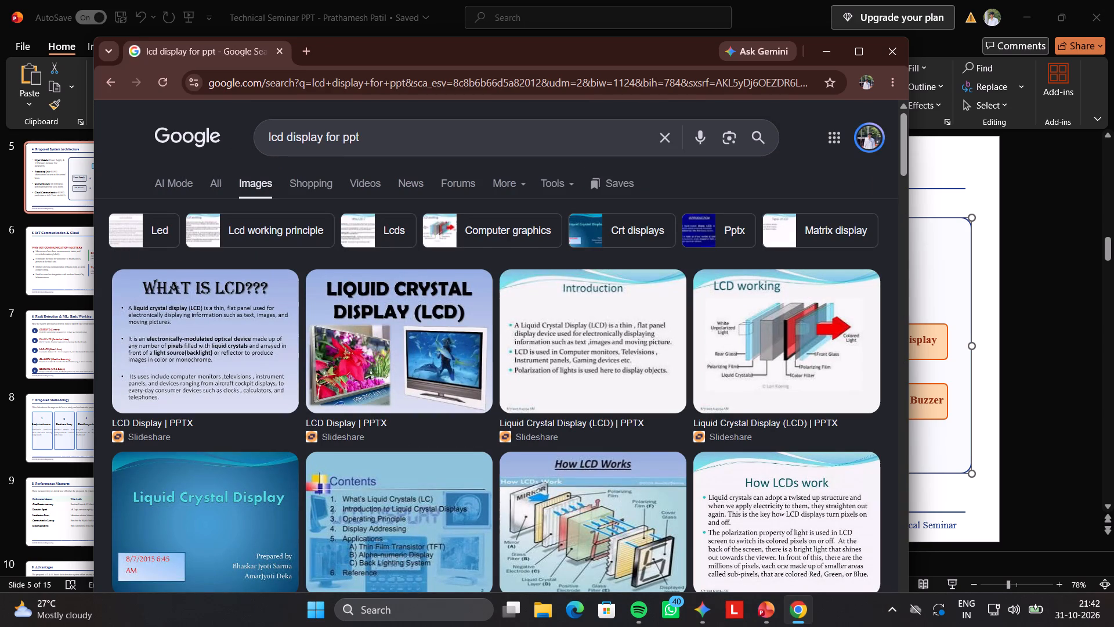
# Refine the image search to "lcd display image for ppt" and look through the results for a usable LCD picture.
pyautogui.press('space')
pyautogui.click(323, 131)
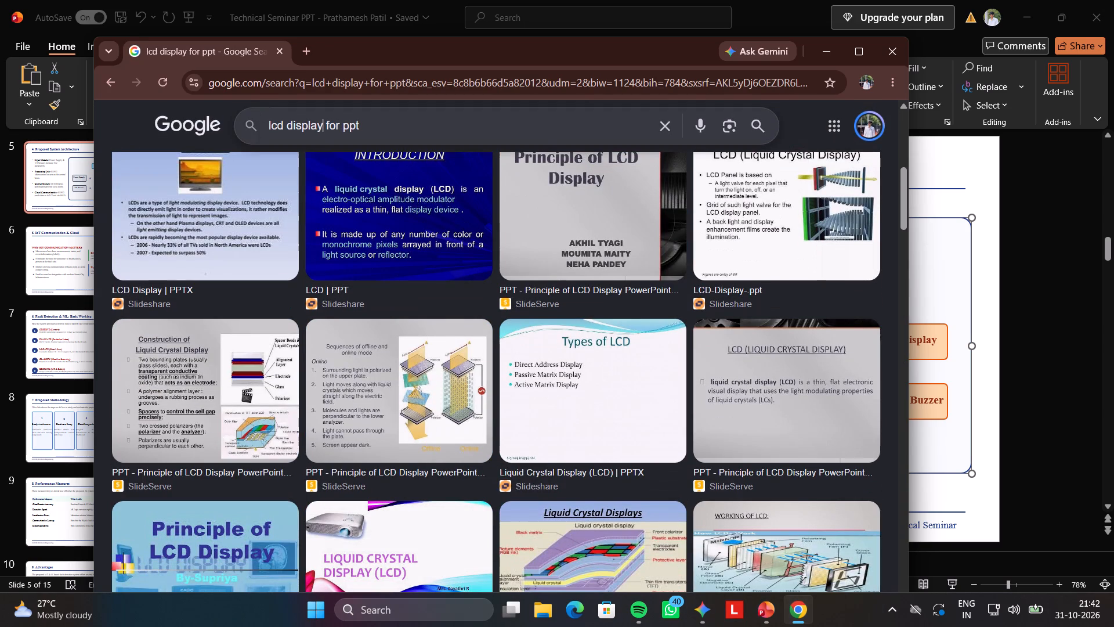
pyautogui.press('space')
pyautogui.write('image')
pyautogui.press('Return')
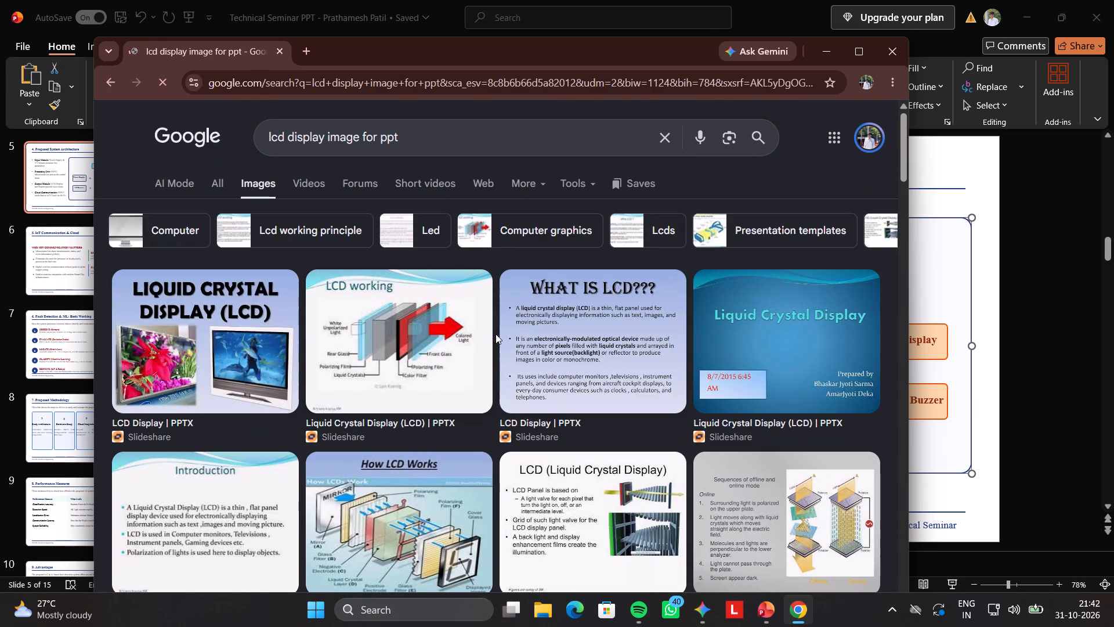
pyautogui.scroll(-3, 501, 340)
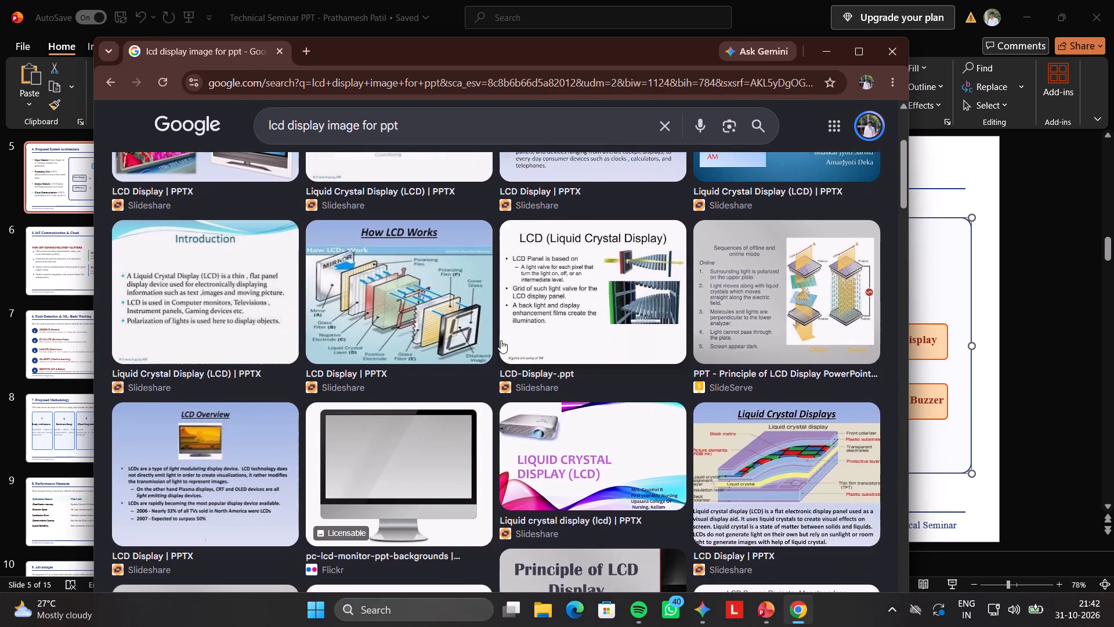
pyautogui.scroll(-5, 501, 340)
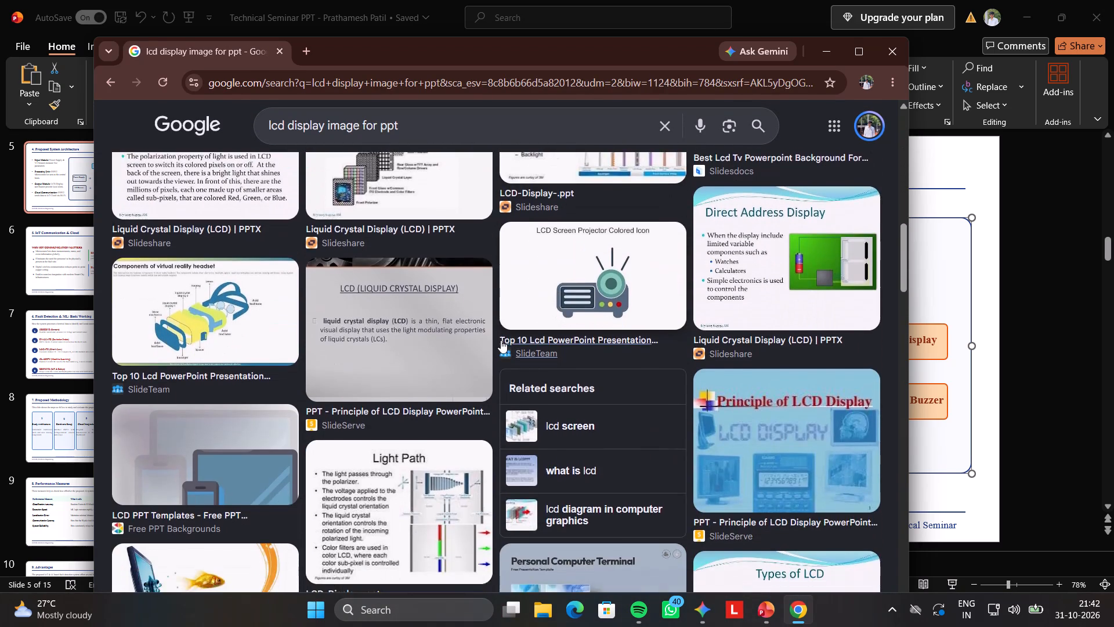
pyautogui.scroll(-3, 501, 340)
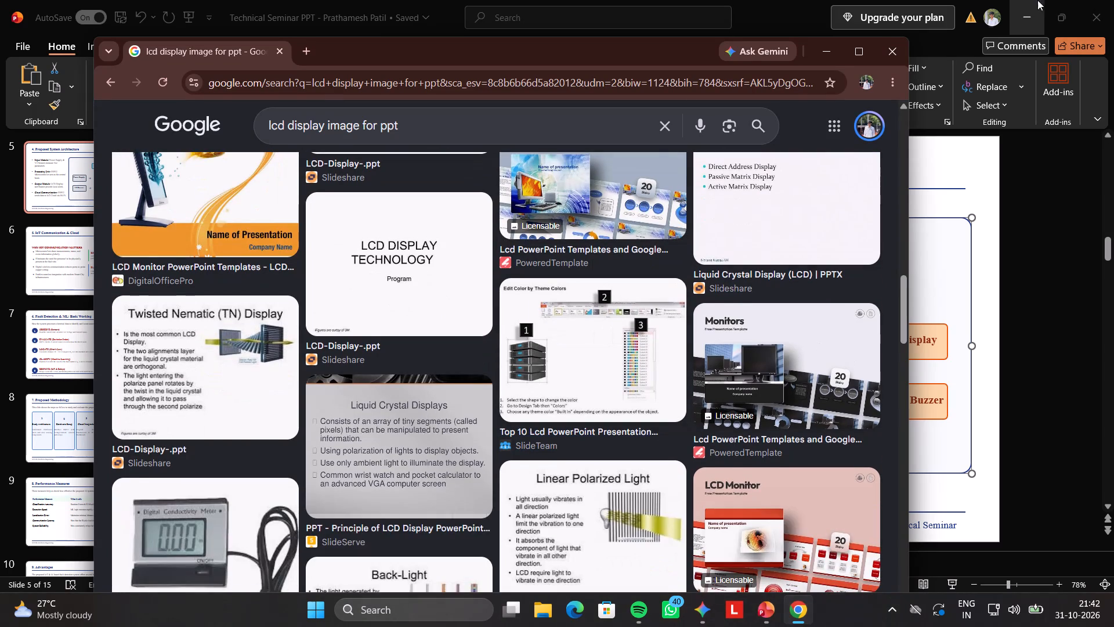
# Minimise the Chrome and PowerPoint windows to show the desktop.
pyautogui.click(827, 54)
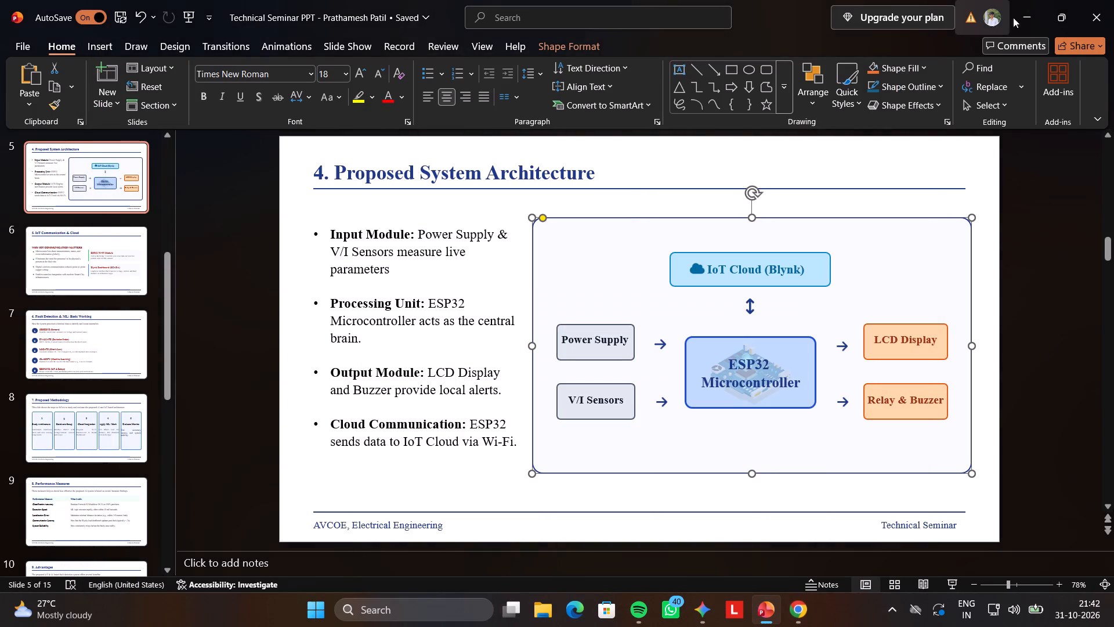
pyautogui.click(1020, 17)
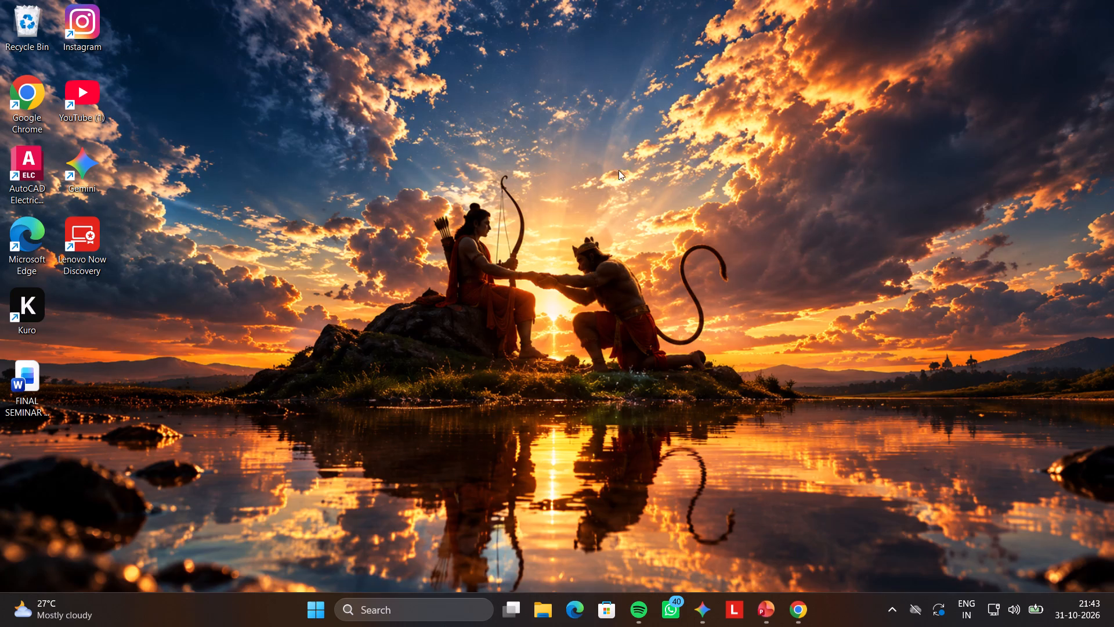
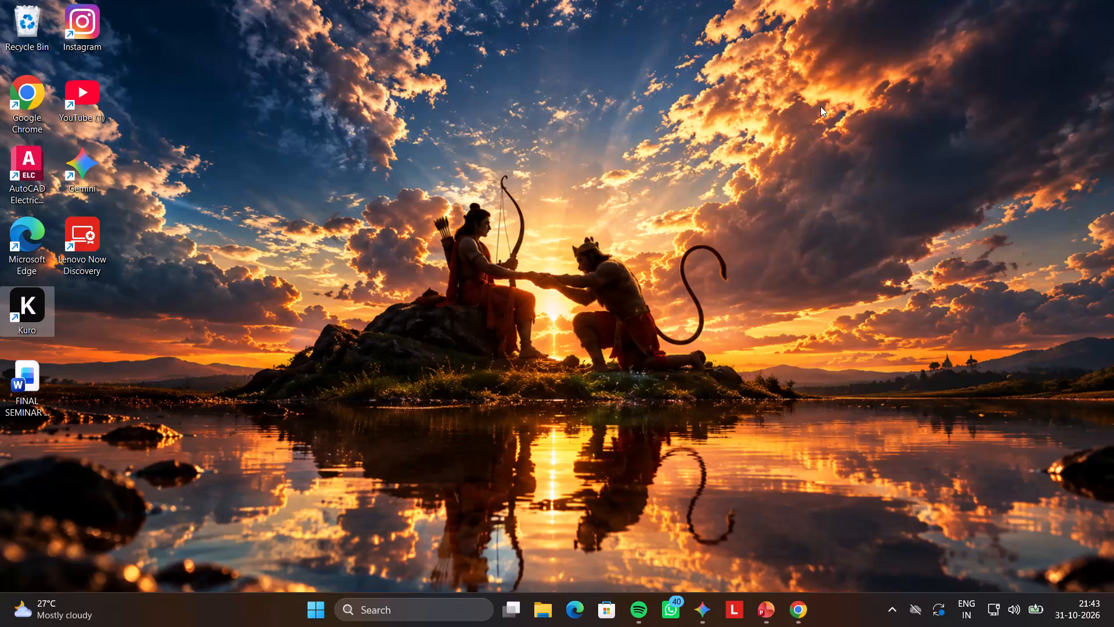
# Return to the "lcd display image for ppt" results in Chrome and look further through them for a usable LCD picture.
pyautogui.click(789, 615)
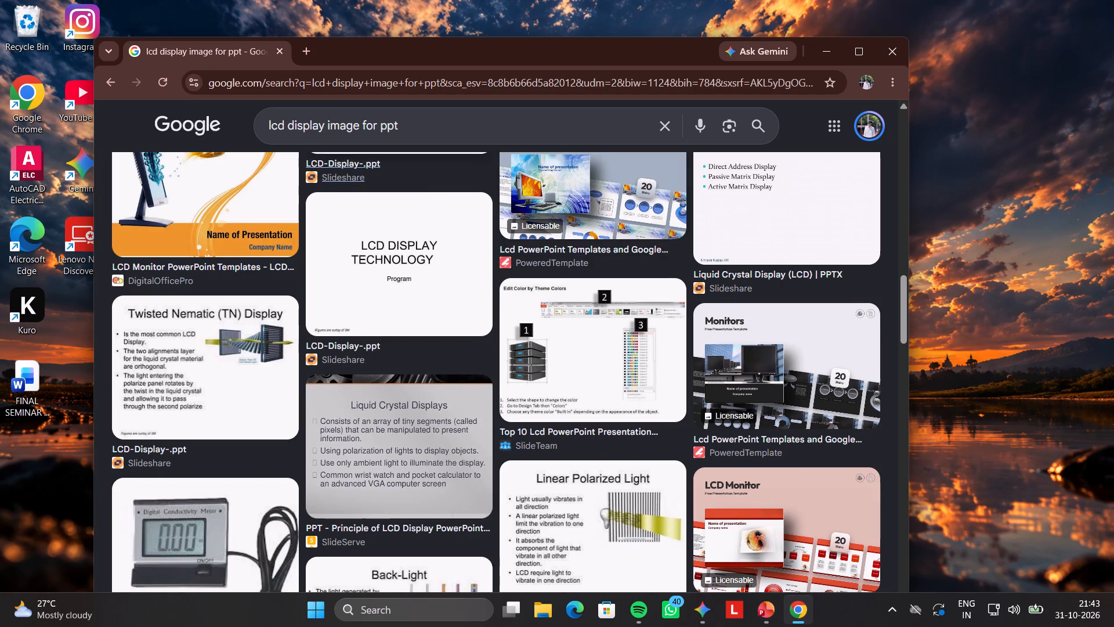
pyautogui.scroll(-3, 411, 265)
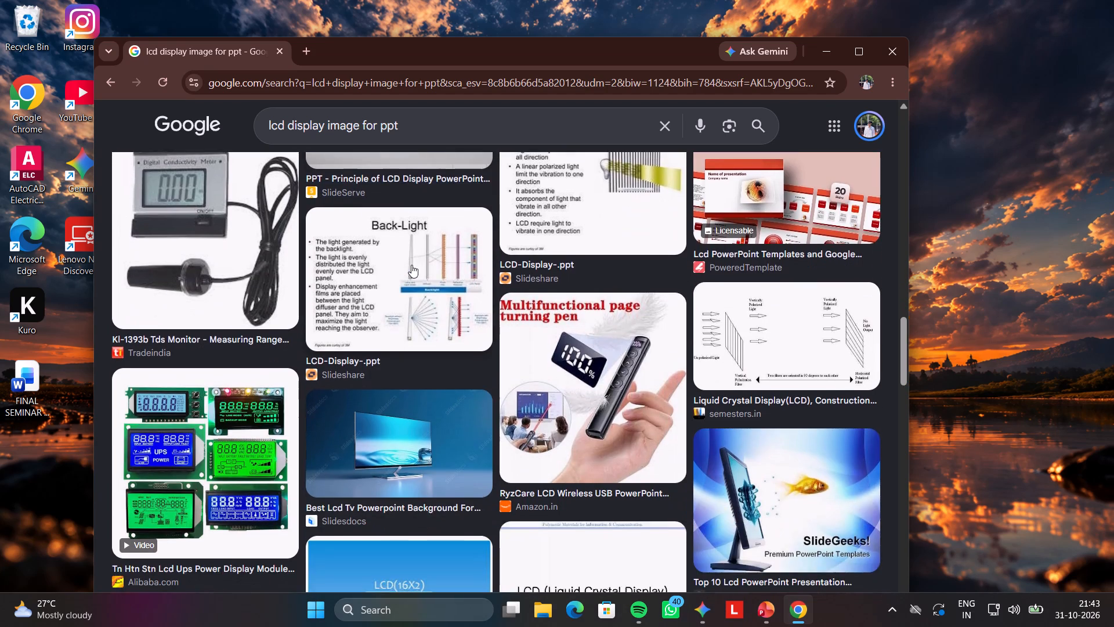
pyautogui.scroll(-4, 411, 265)
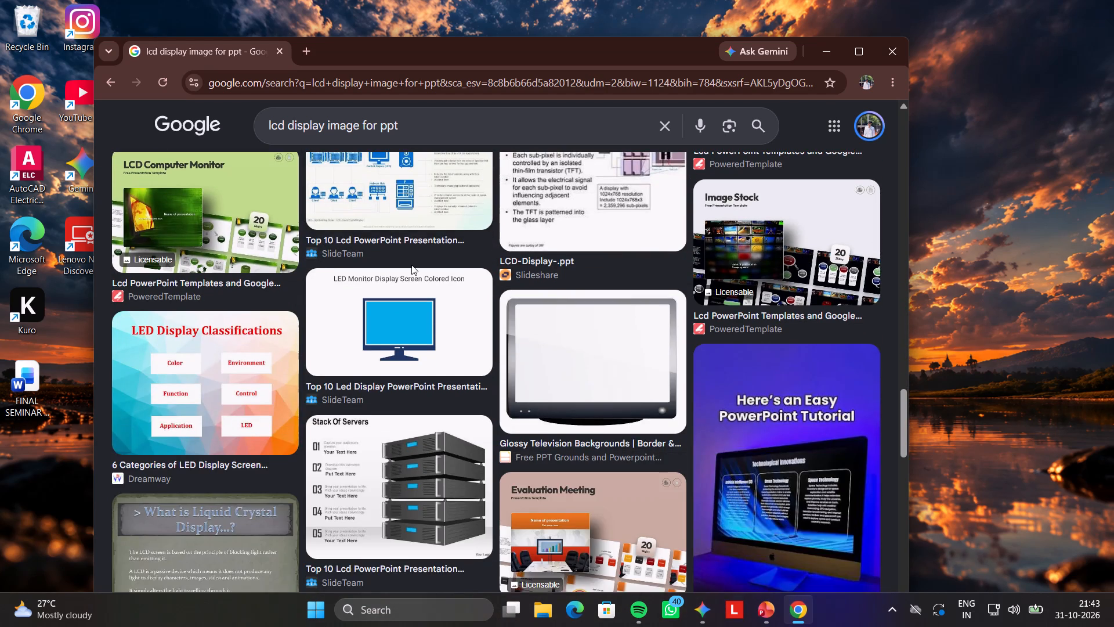
pyautogui.scroll(-5, 411, 265)
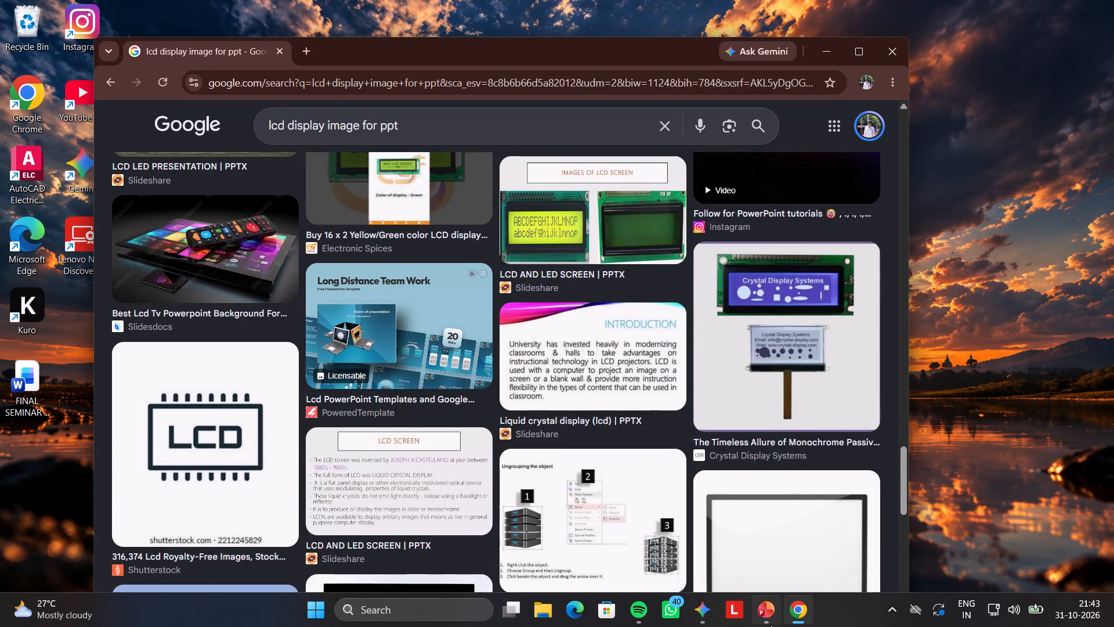
# Switch back to the technical seminar presentation in PowerPoint and open slide 6 on IoT Communication & Cloud.
pyautogui.click(774, 620)
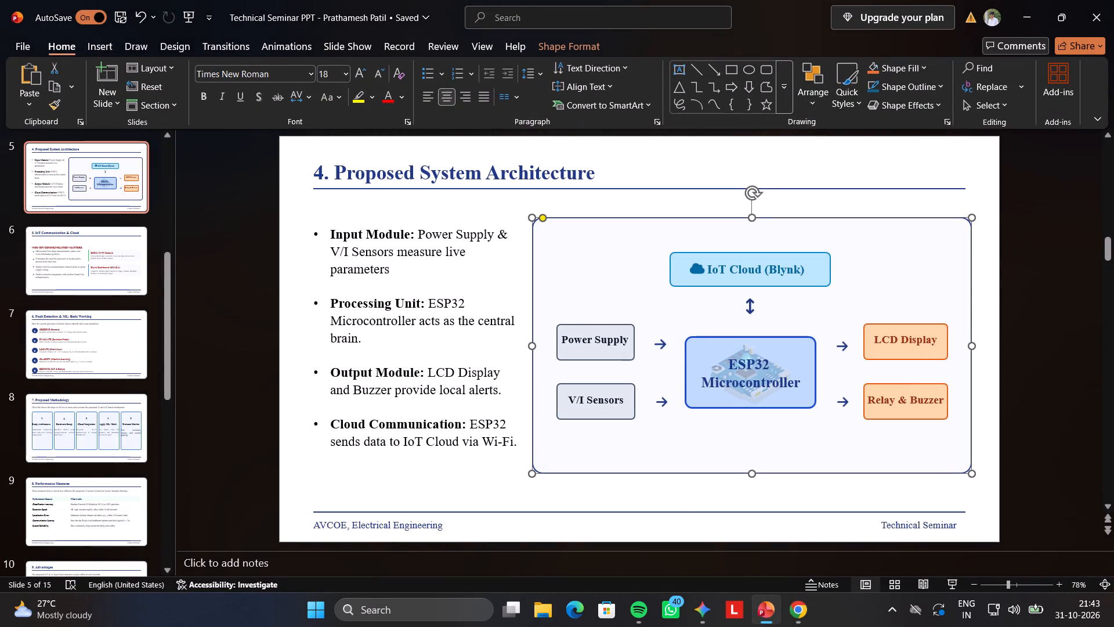
pyautogui.click(58, 258)
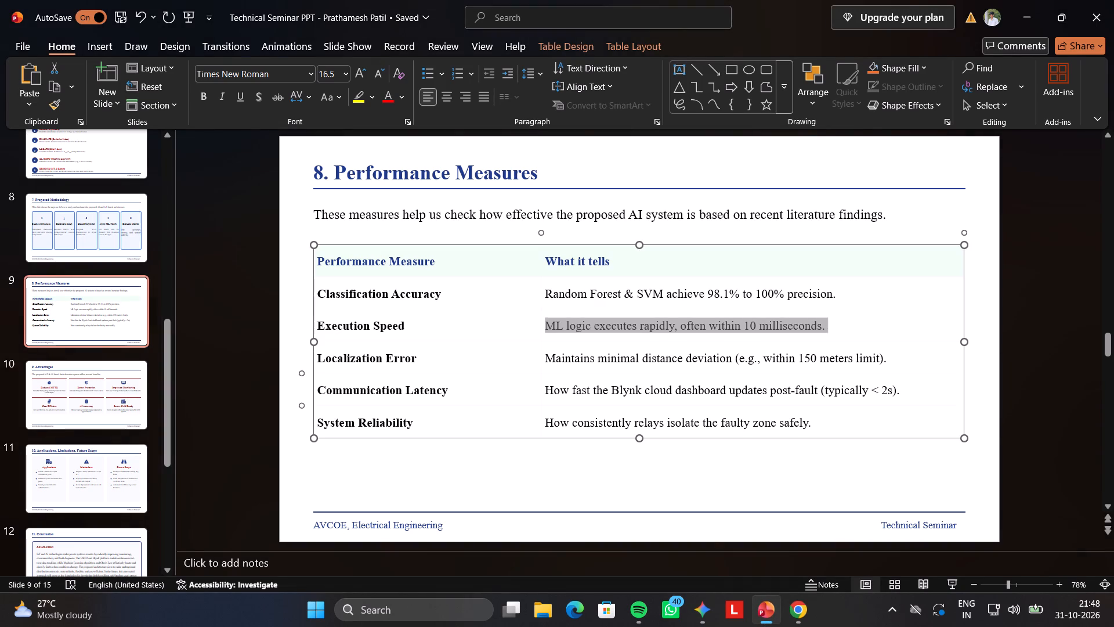
pyautogui.hotkey('ctrl', 'v')
# Set the font of the whole Execution Speed description on slide 9 to Times New Roman.
pyautogui.tripleClick(699, 318)
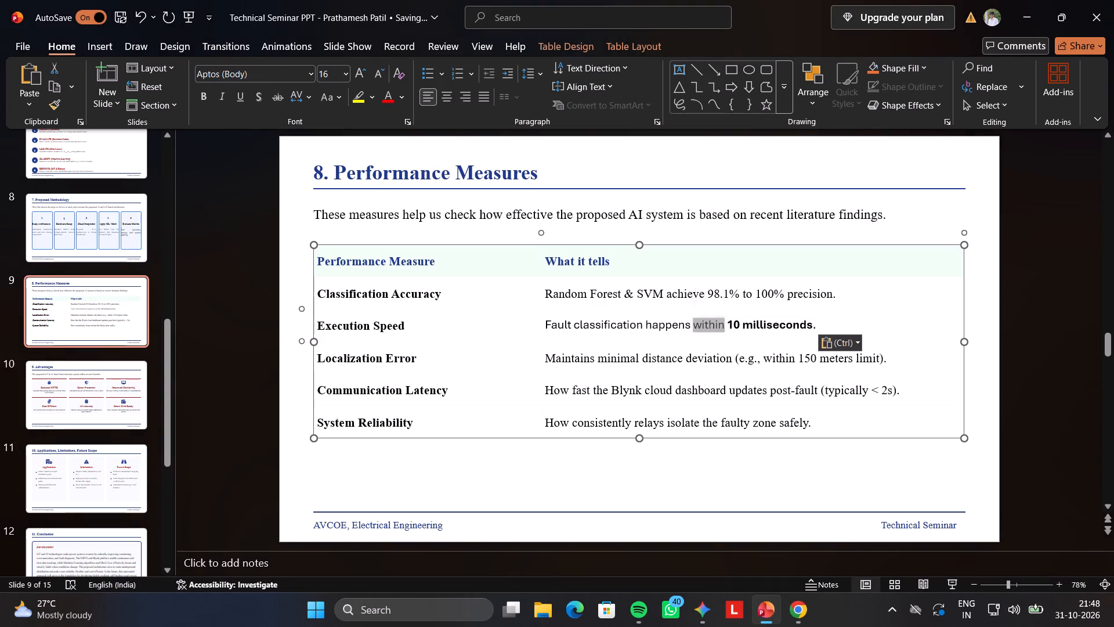
pyautogui.click(764, 272)
pyautogui.press('t')
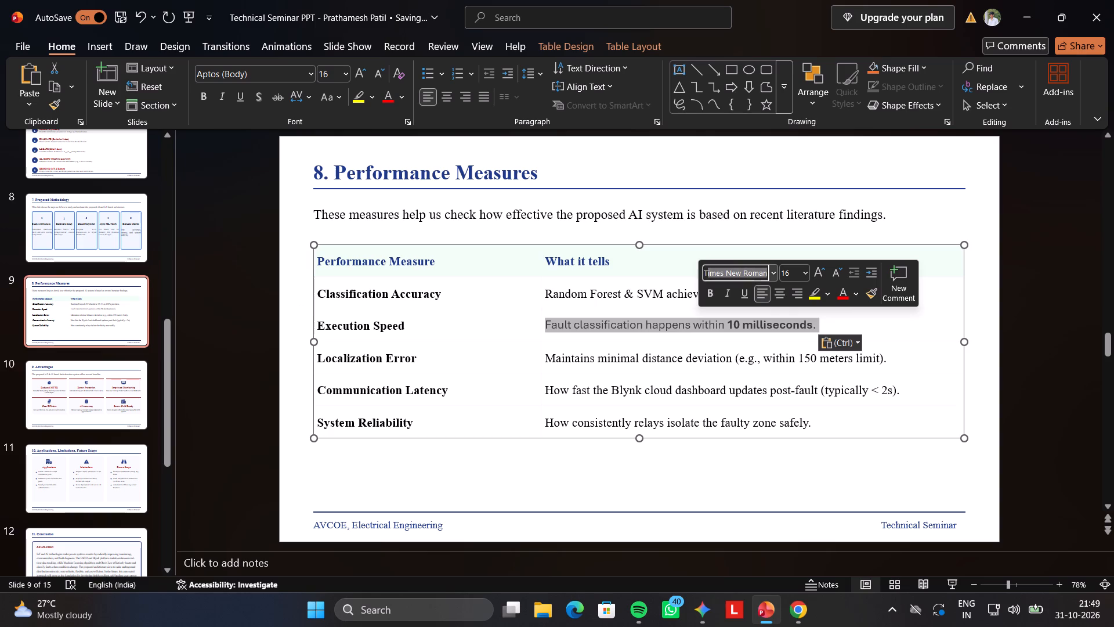
pyautogui.press('Return')
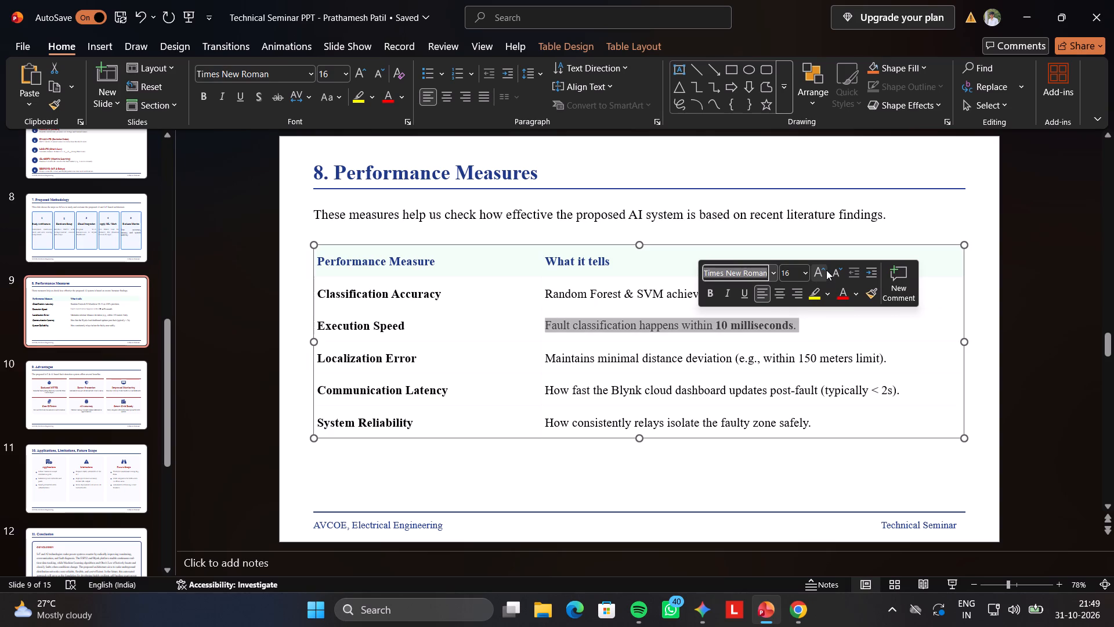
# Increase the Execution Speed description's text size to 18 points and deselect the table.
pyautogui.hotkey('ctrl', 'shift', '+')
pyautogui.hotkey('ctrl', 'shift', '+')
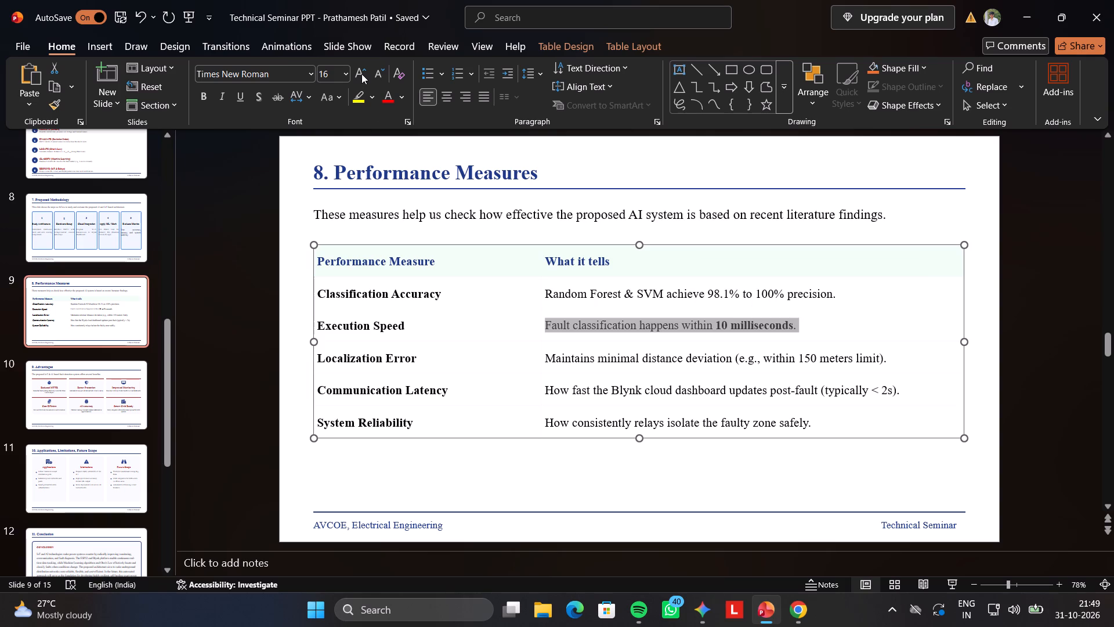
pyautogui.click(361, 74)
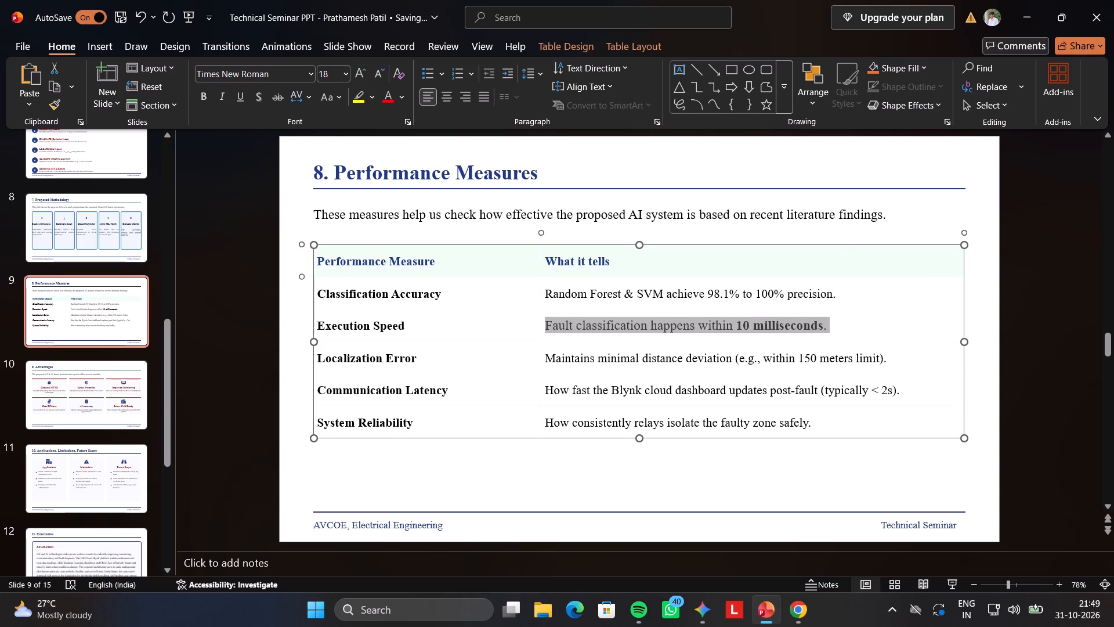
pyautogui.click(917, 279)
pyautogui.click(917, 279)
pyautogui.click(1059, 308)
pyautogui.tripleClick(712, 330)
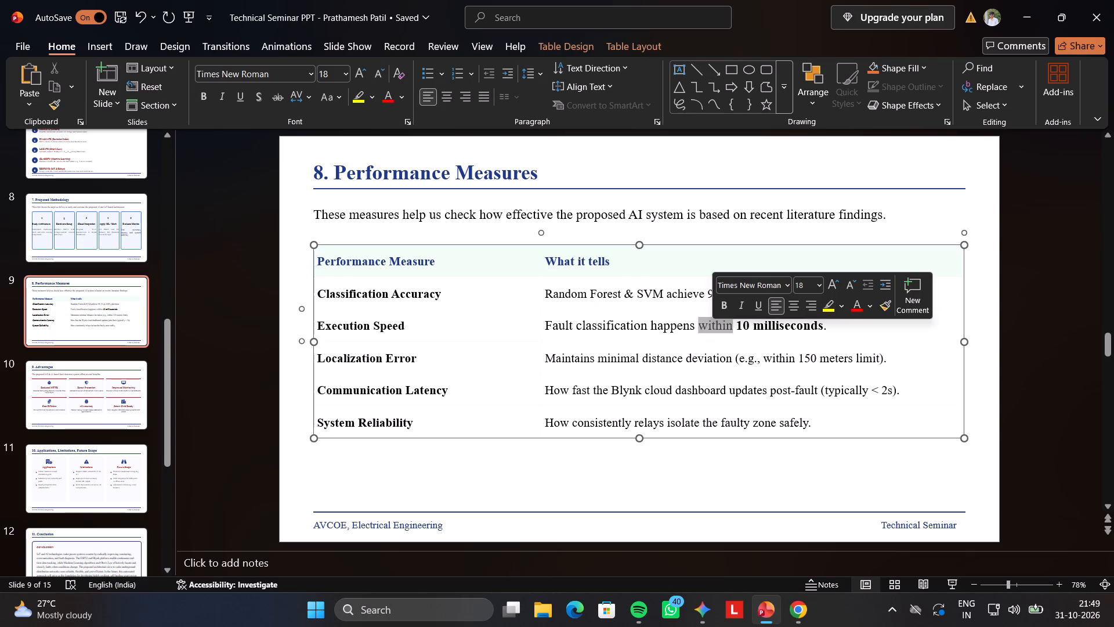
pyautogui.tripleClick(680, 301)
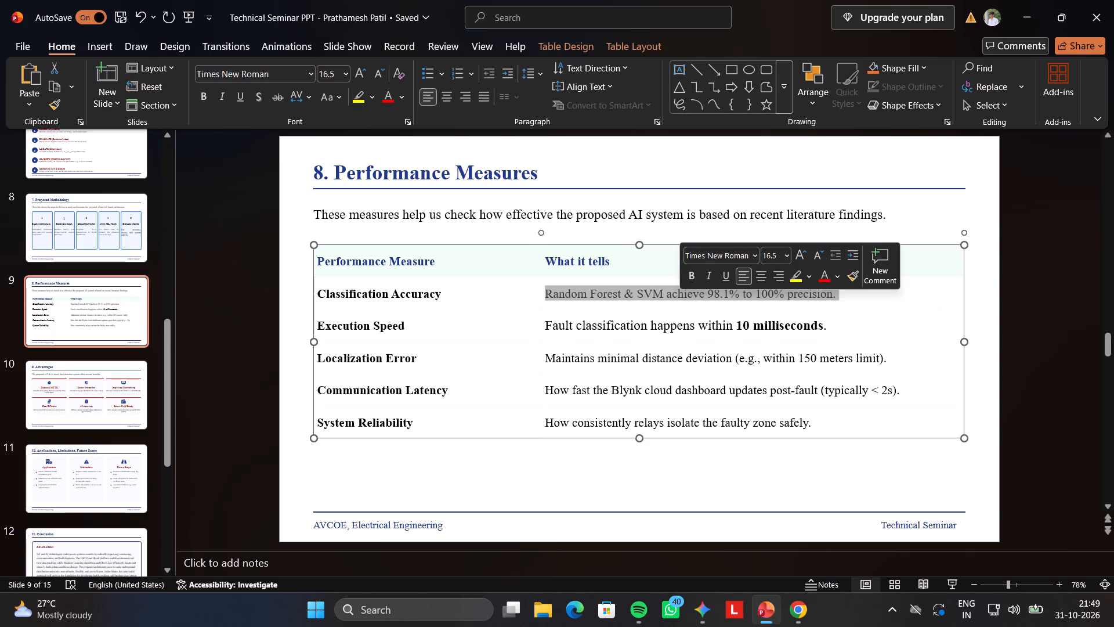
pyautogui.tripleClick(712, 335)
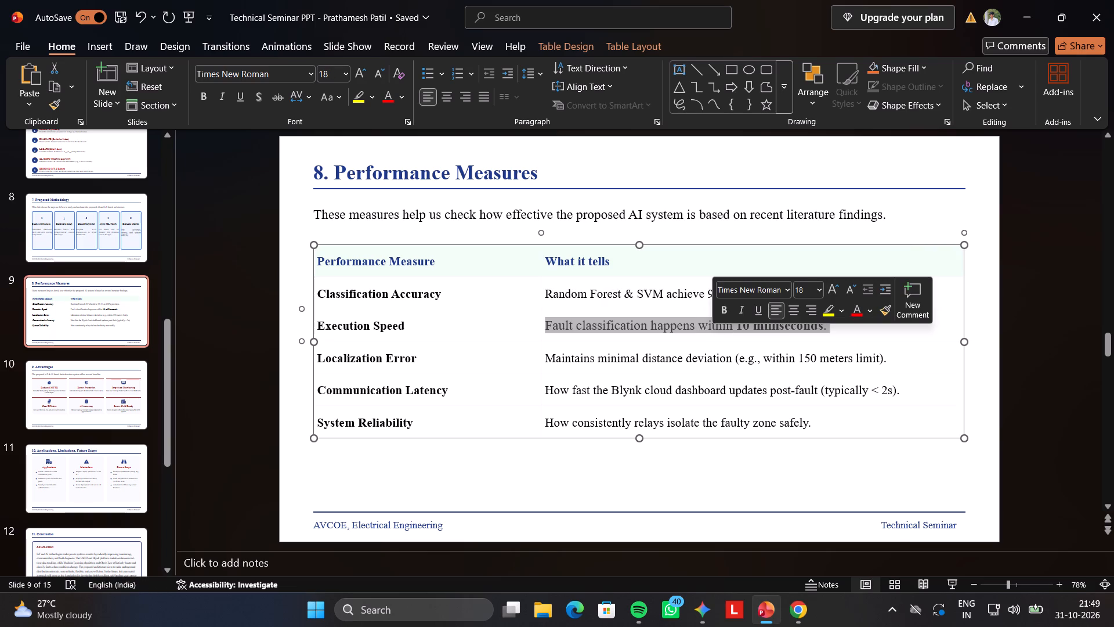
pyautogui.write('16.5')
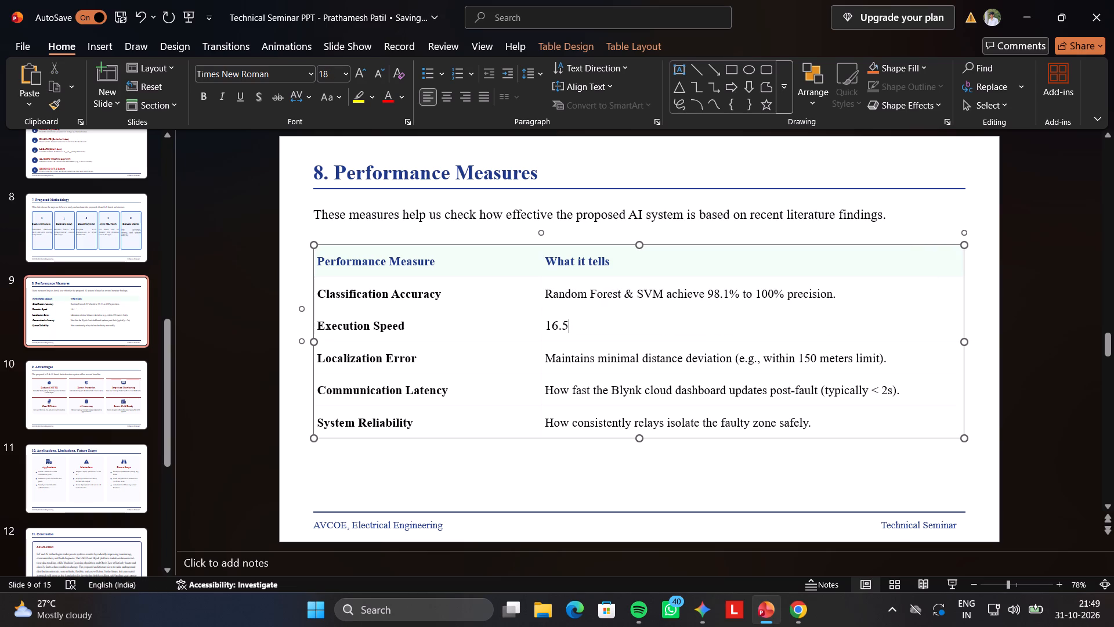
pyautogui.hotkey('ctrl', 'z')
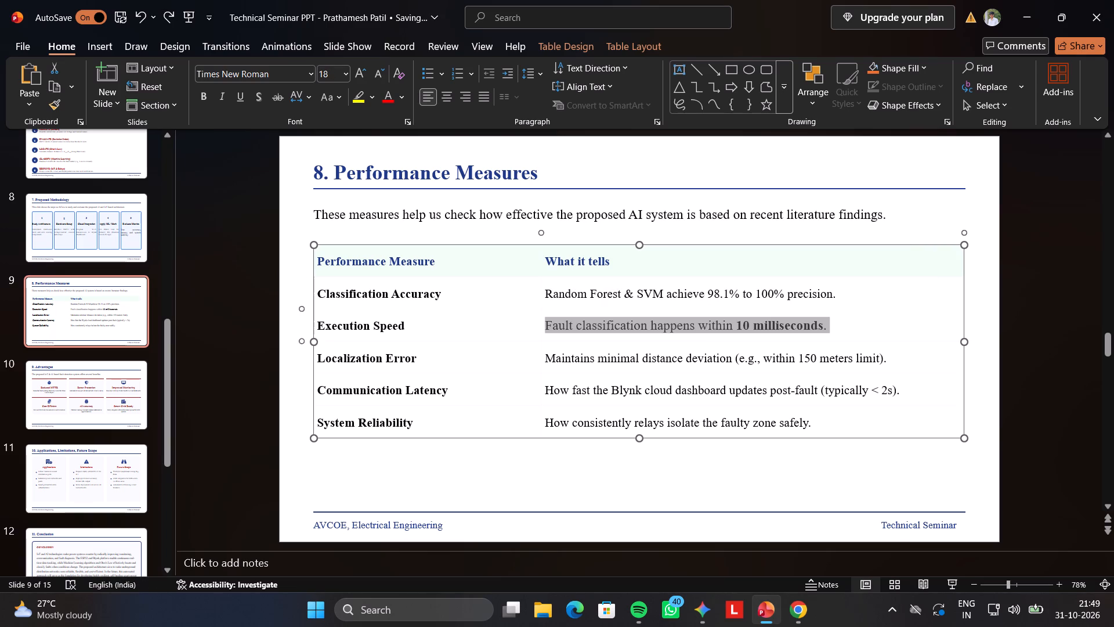
# Set the Execution Speed description's text size to 16.5 points, matching the other descriptions in the table.
pyautogui.tripleClick(789, 319)
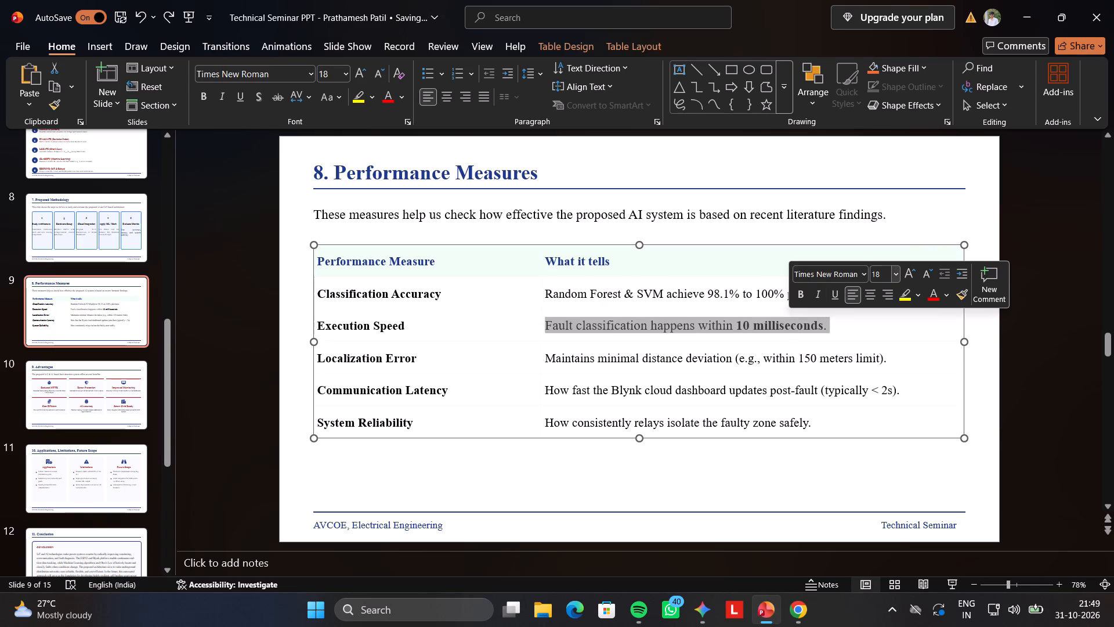
pyautogui.click(881, 275)
pyautogui.write('16.6')
pyautogui.press('BackSpace')
pyautogui.press('5')
pyautogui.press('Return')
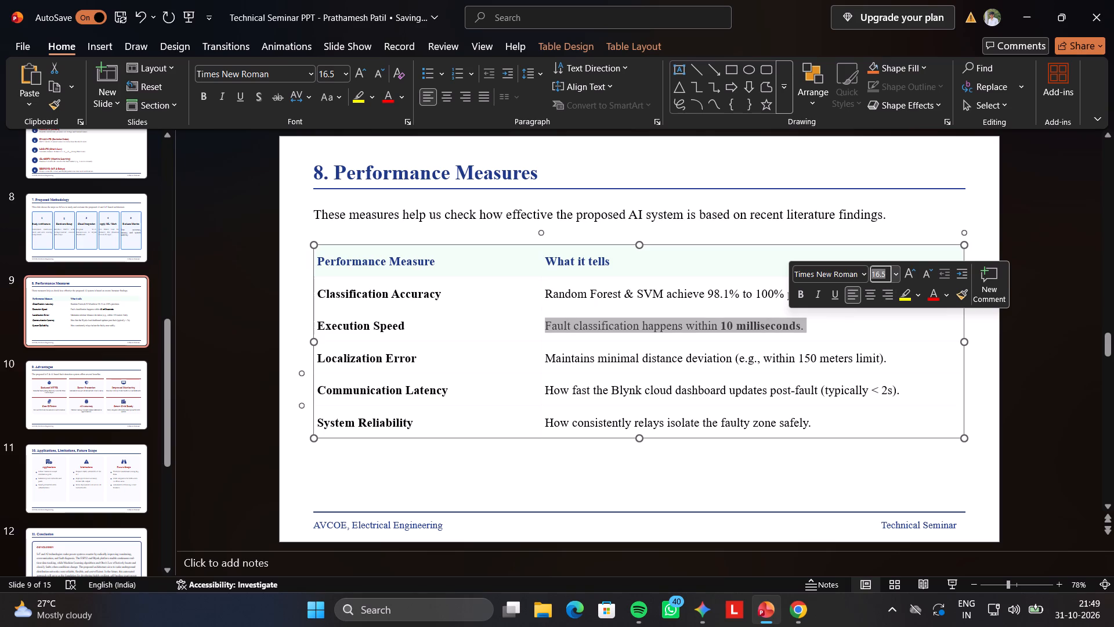
pyautogui.click(875, 463)
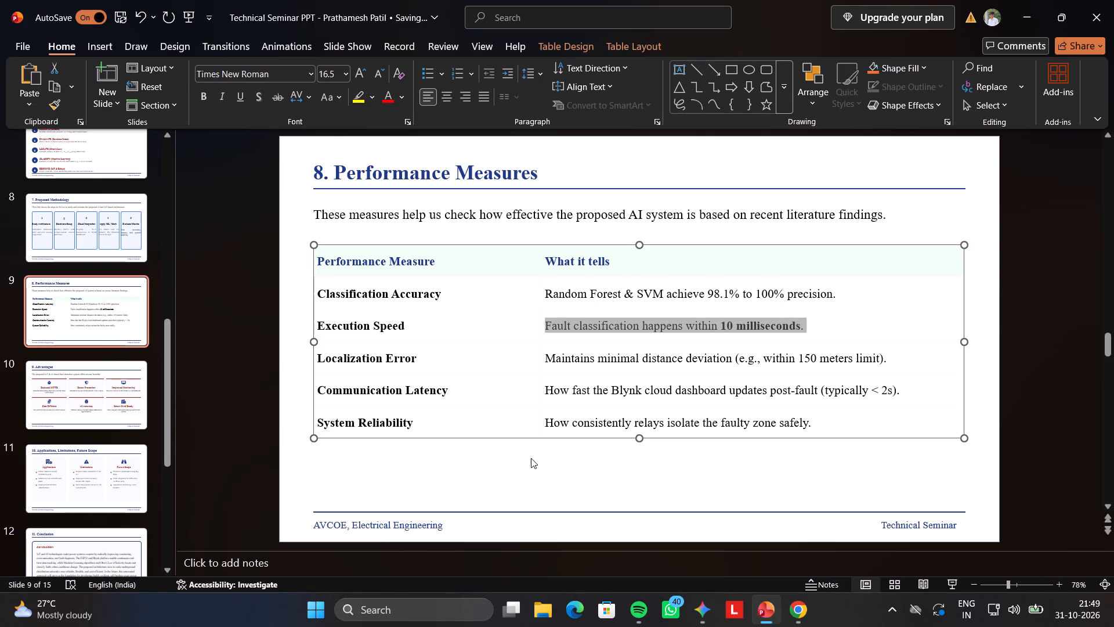
pyautogui.click(126, 383)
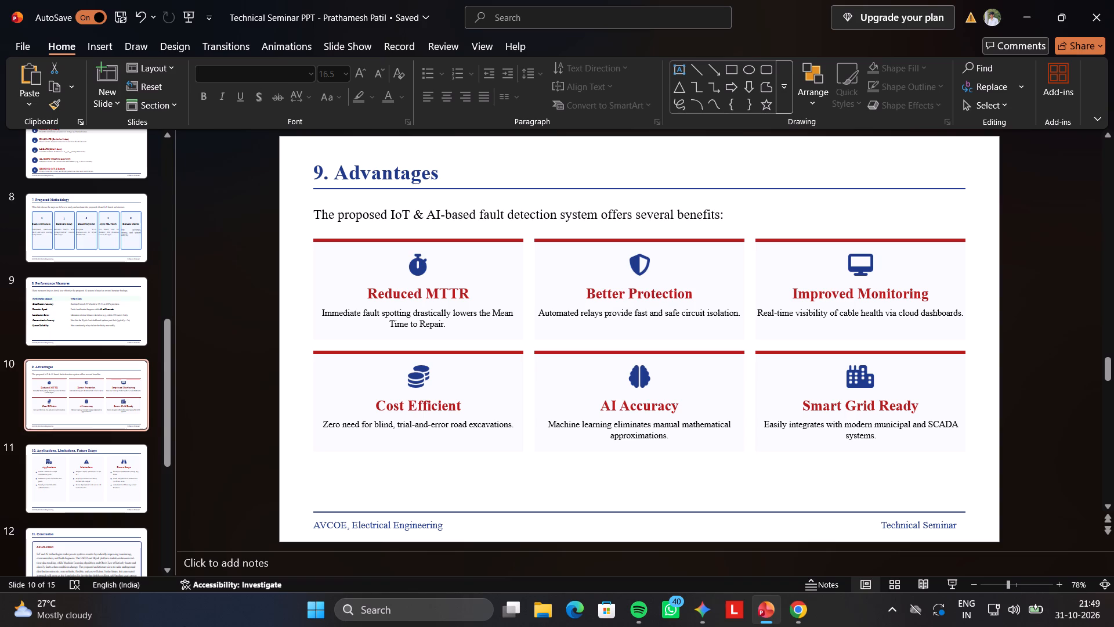
pyautogui.click(706, 610)
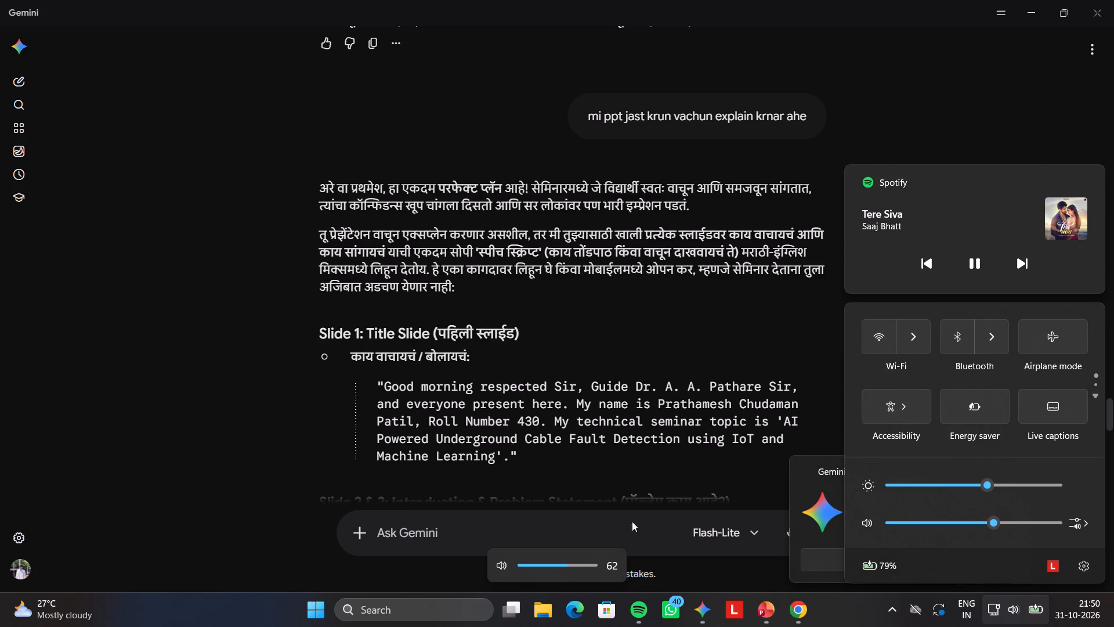
# Switch to Spotify and start playing the Shreya Ghoshal radio from the Popular radio section.
pyautogui.click(636, 615)
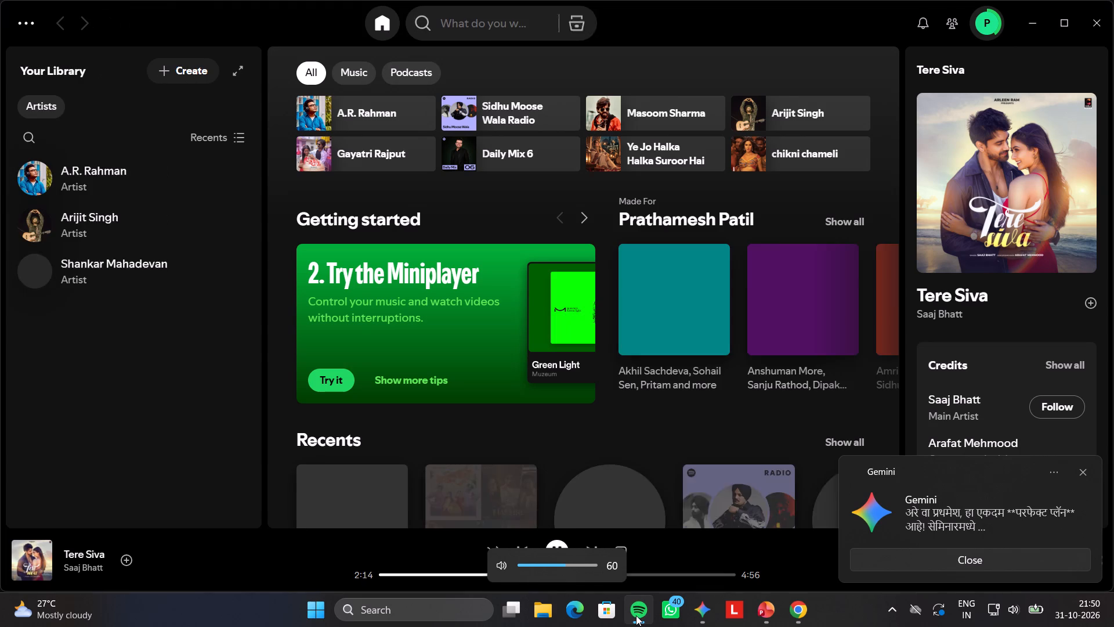
pyautogui.scroll(-2, 520, 414)
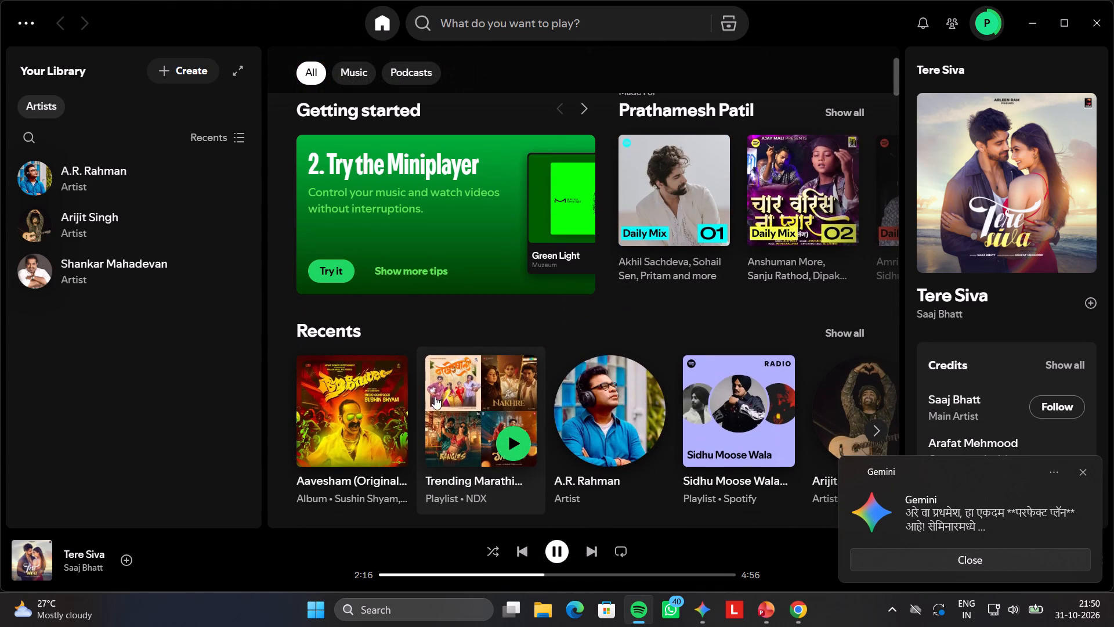
pyautogui.scroll(-2, 540, 408)
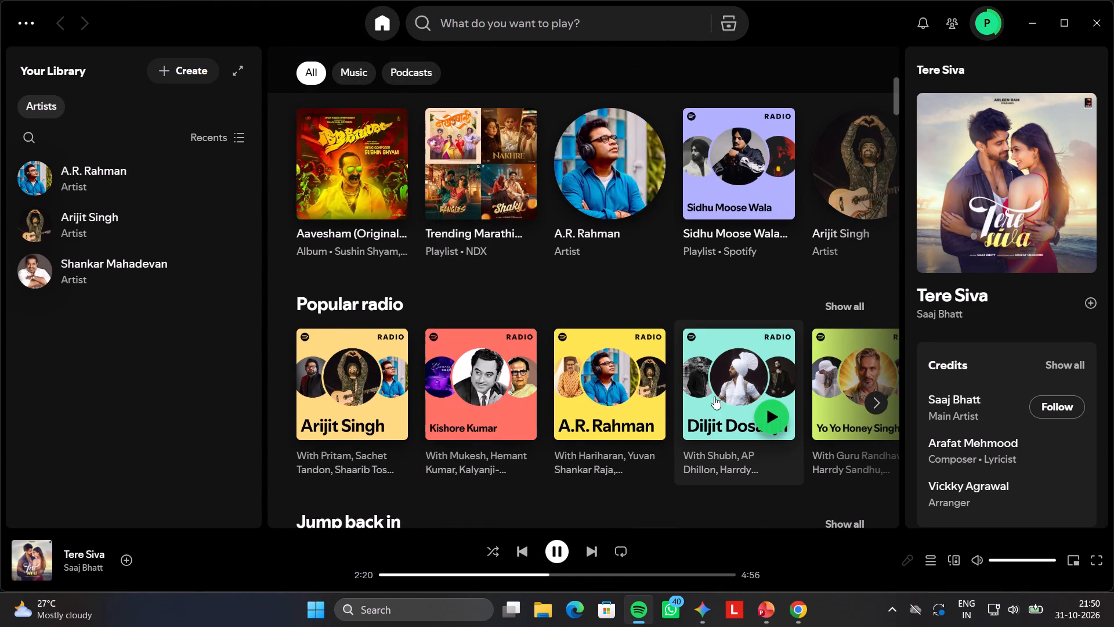
pyautogui.hscroll(-4, 740, 394)
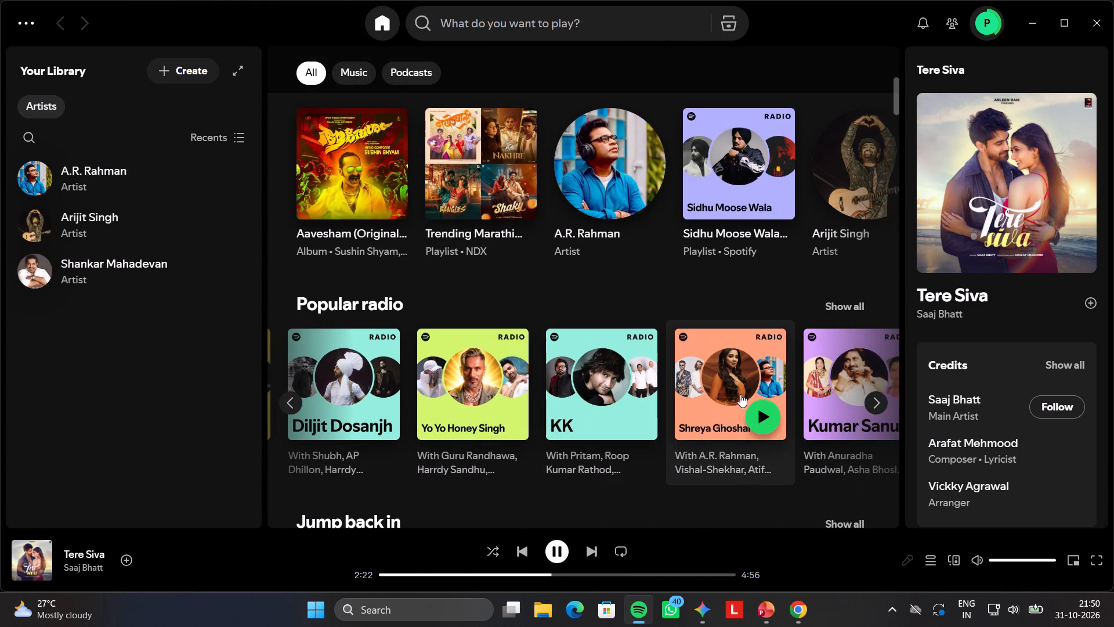
pyautogui.hscroll(-1, 740, 394)
pyautogui.click(697, 417)
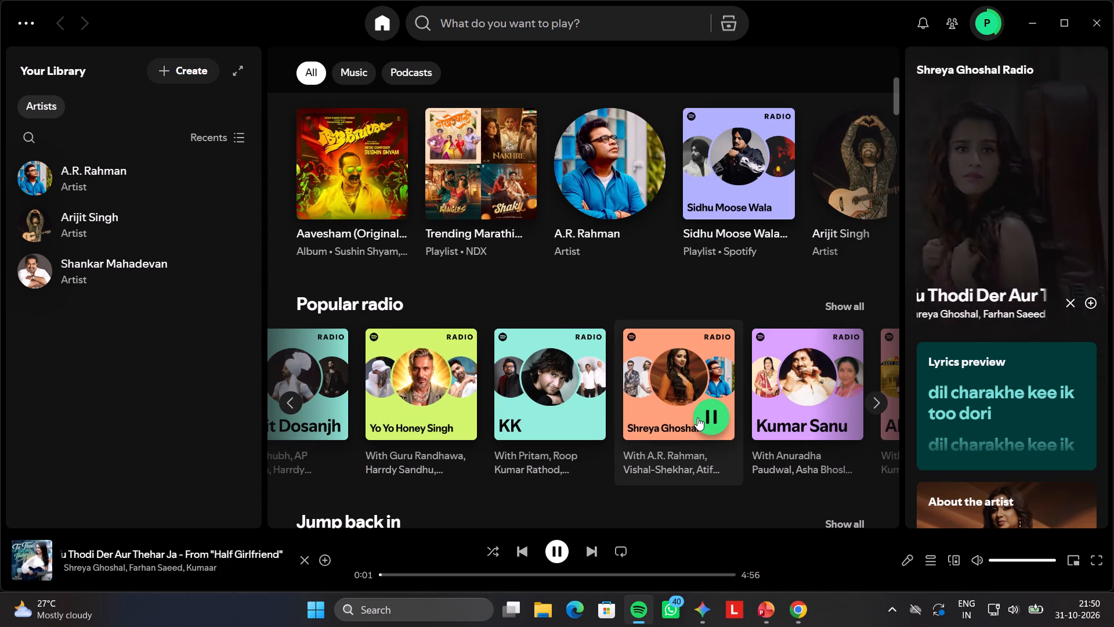
# Skip ahead in the Shreya Ghoshal radio to the track "KALYANI (with Shreya Ghoshal) - Remix".
pyautogui.hscroll(-2, 697, 417)
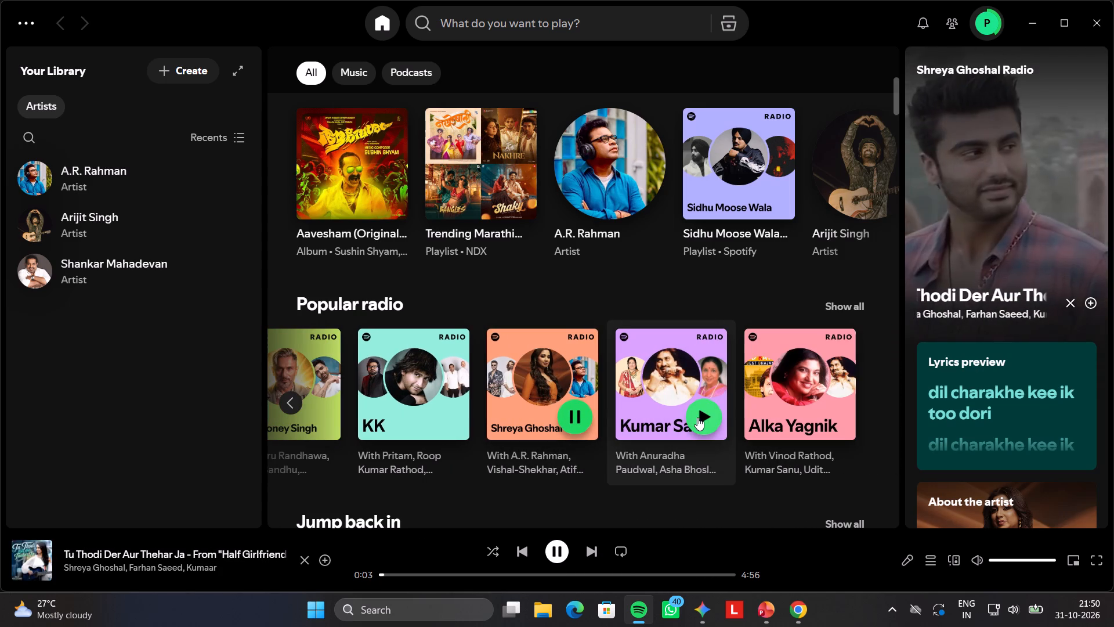
pyautogui.click(589, 556)
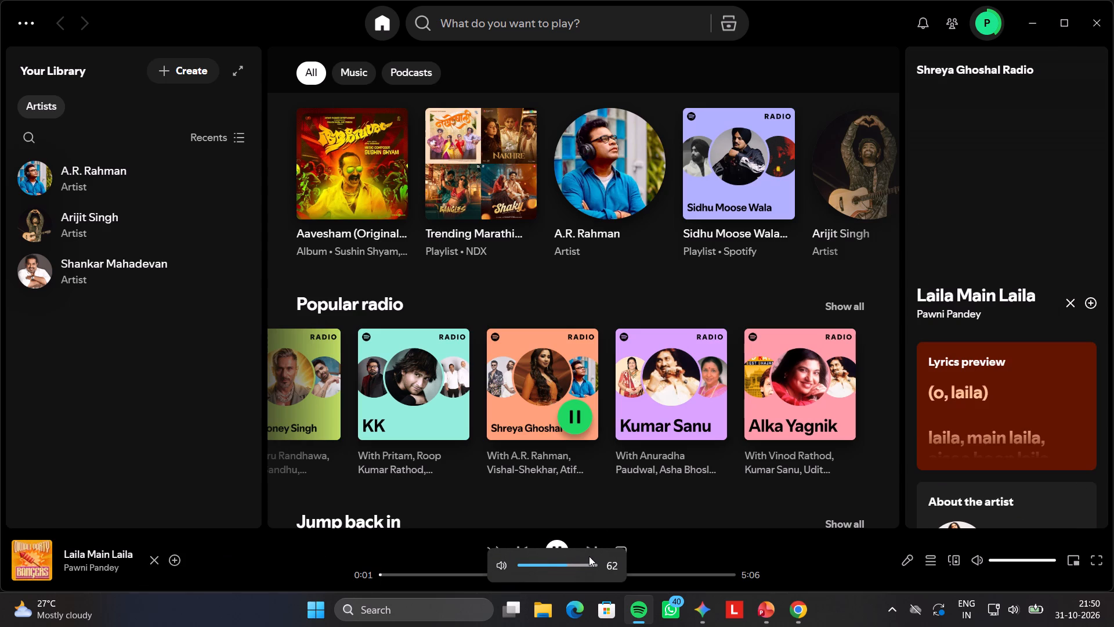
pyautogui.click(670, 559)
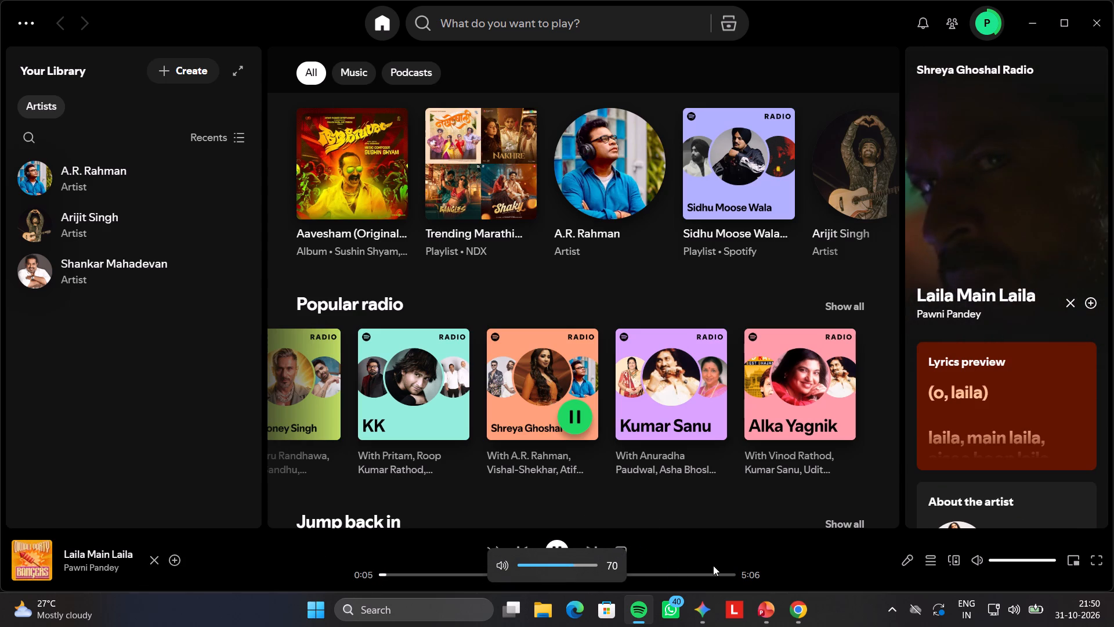
pyautogui.click(713, 565)
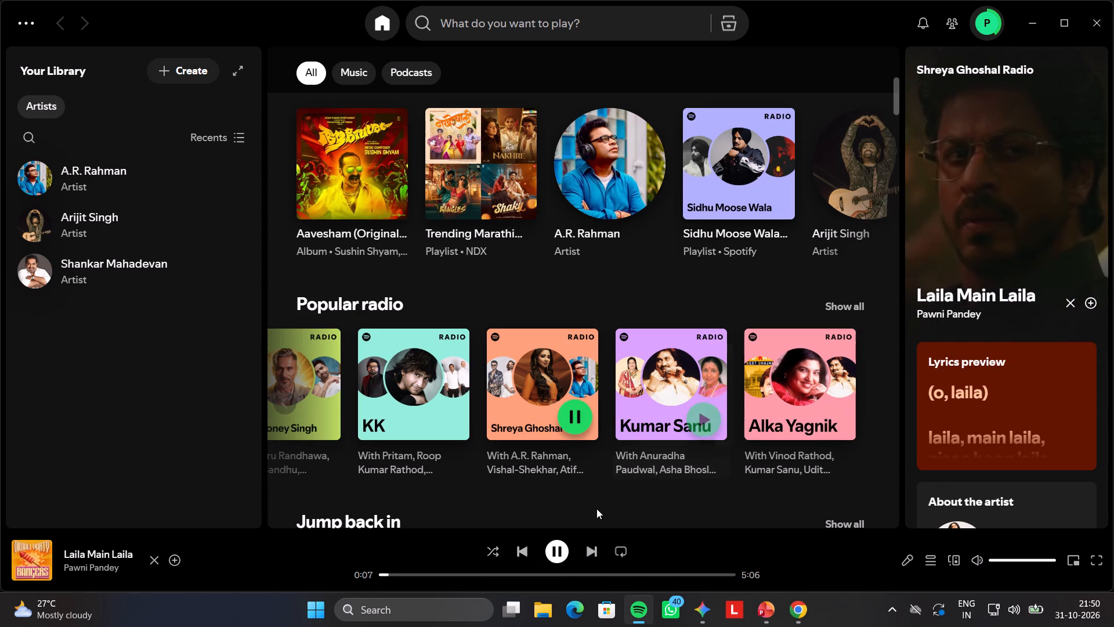
pyautogui.click(583, 550)
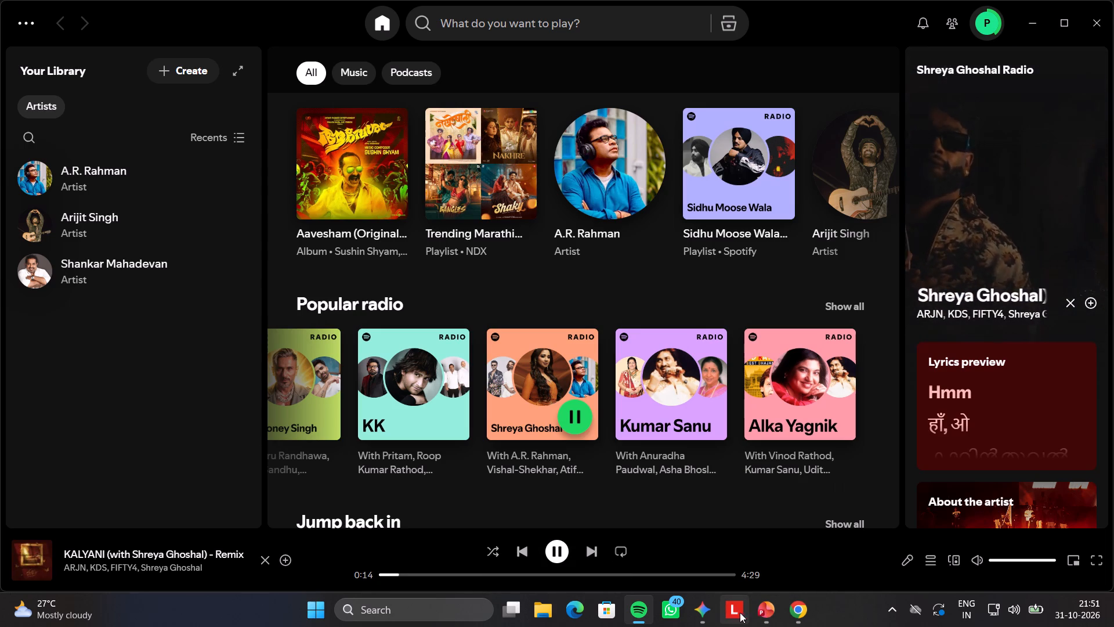
# Switch to PowerPoint and look through the Proposed Methodology, Performance Measures, Advantages and closing Thank You slides.
pyautogui.click(753, 613)
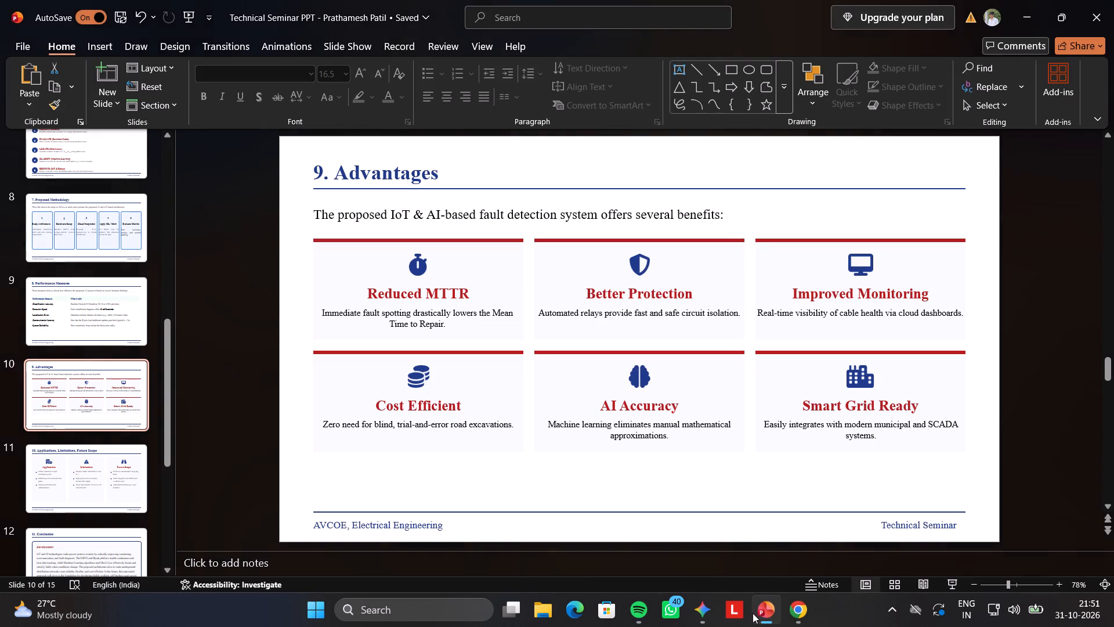
pyautogui.click(120, 253)
pyautogui.scroll(3, 120, 253)
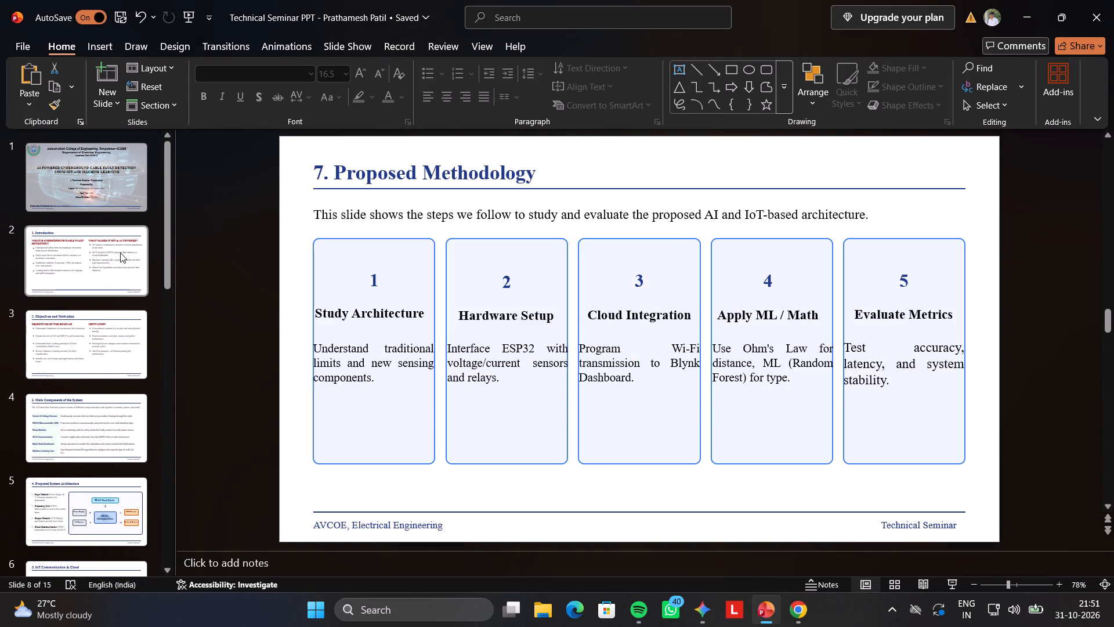
pyautogui.scroll(-2, 120, 253)
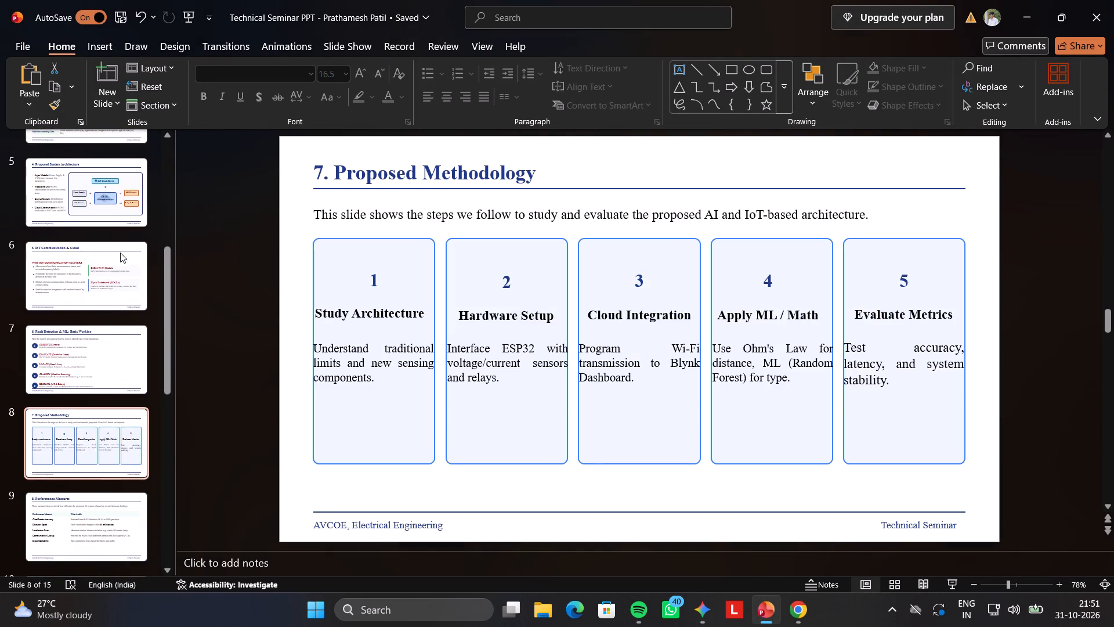
pyautogui.scroll(-1, 120, 253)
pyautogui.click(111, 370)
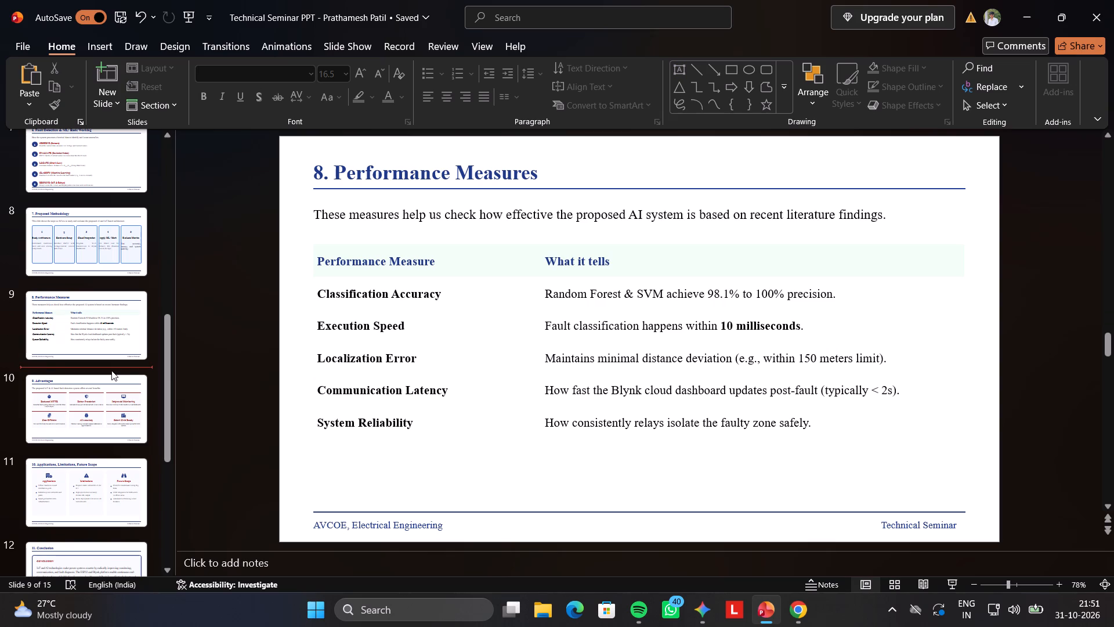
pyautogui.click(116, 426)
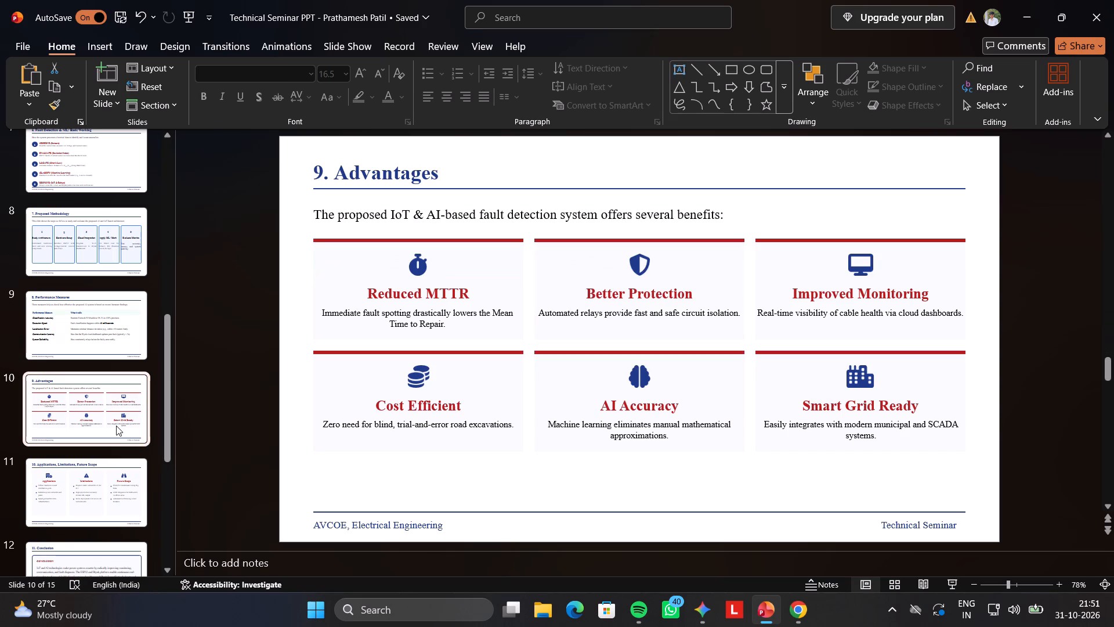
pyautogui.scroll(-3, 116, 426)
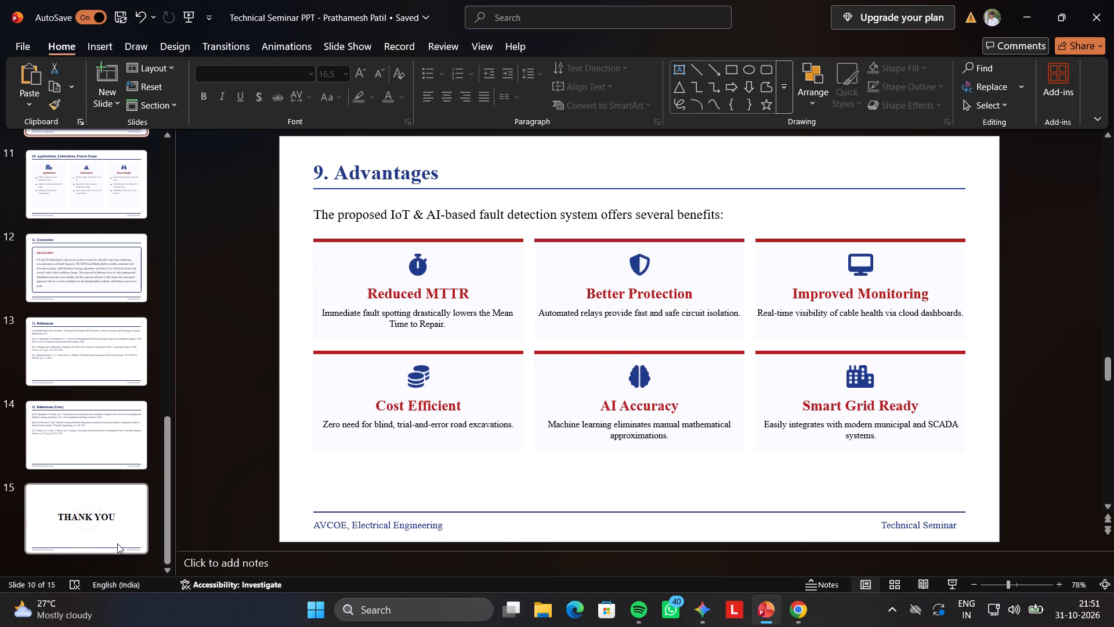
pyautogui.click(117, 543)
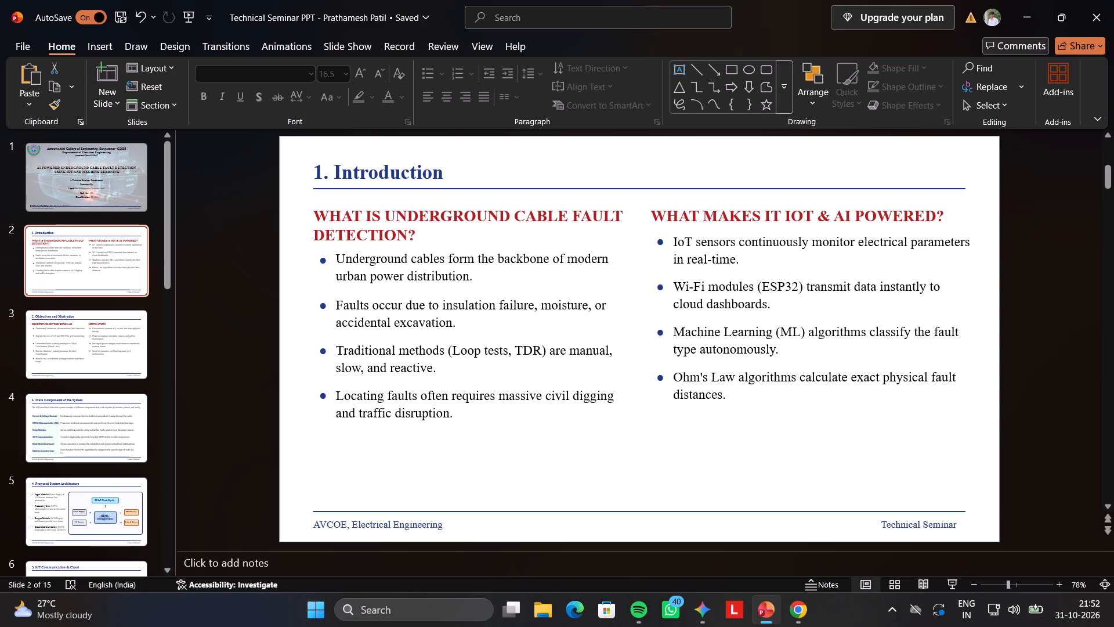
# Go through the presentation backwards from the closing Thank You and References slides to the title slide.
pyautogui.scroll(-7, 132, 392)
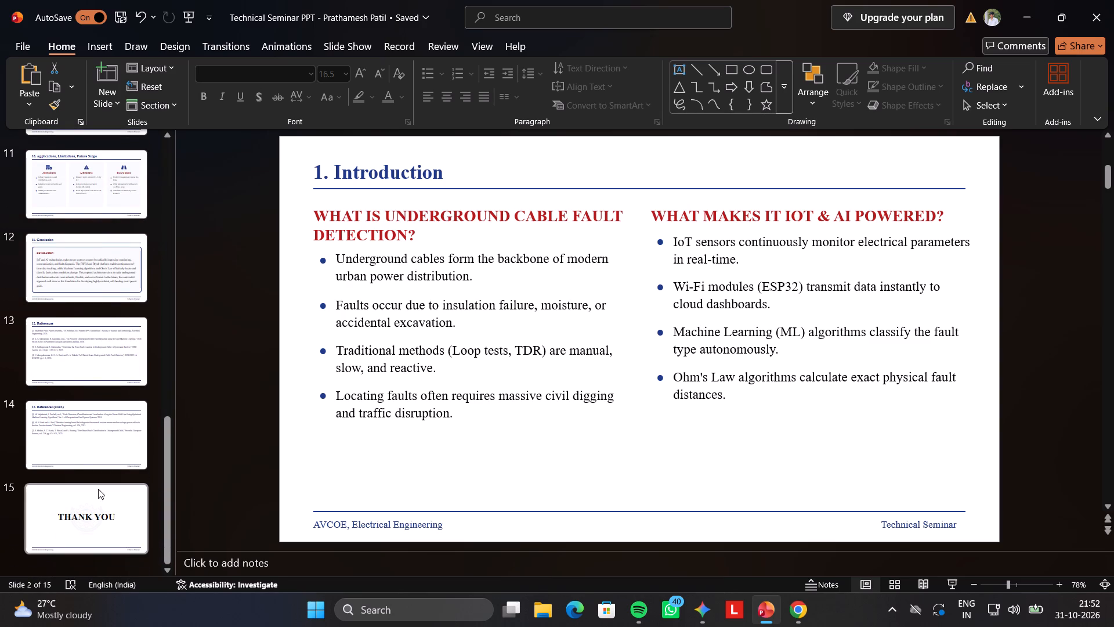
pyautogui.click(98, 489)
pyautogui.click(112, 448)
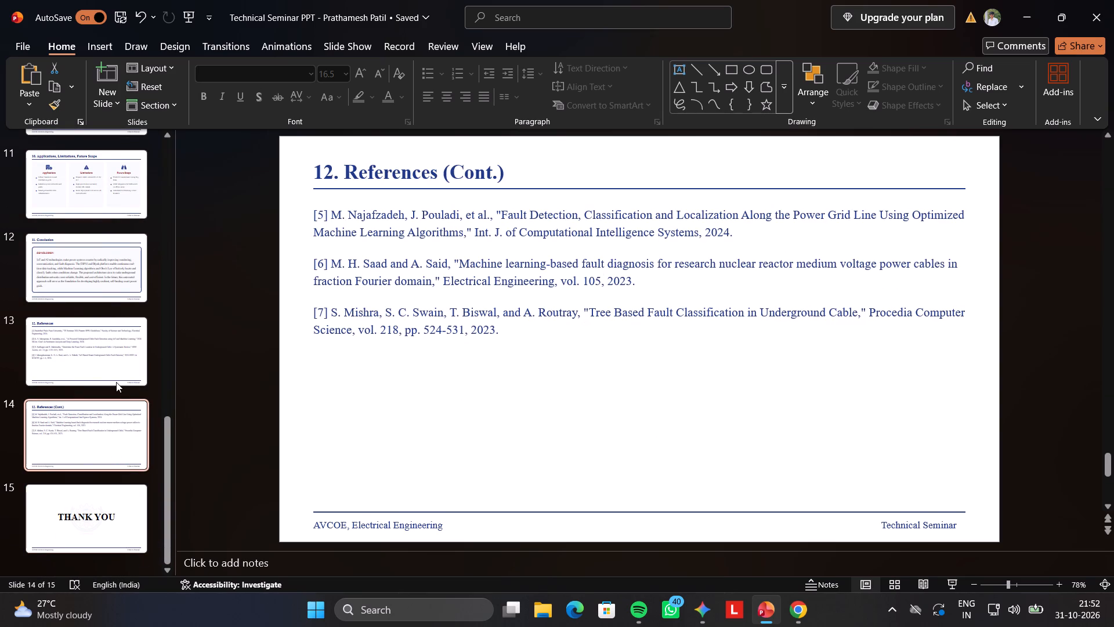
pyautogui.click(116, 382)
pyautogui.press('Up')
pyautogui.press('Up')
pyautogui.press('Up')
pyautogui.press('Up')
pyautogui.press('Up')
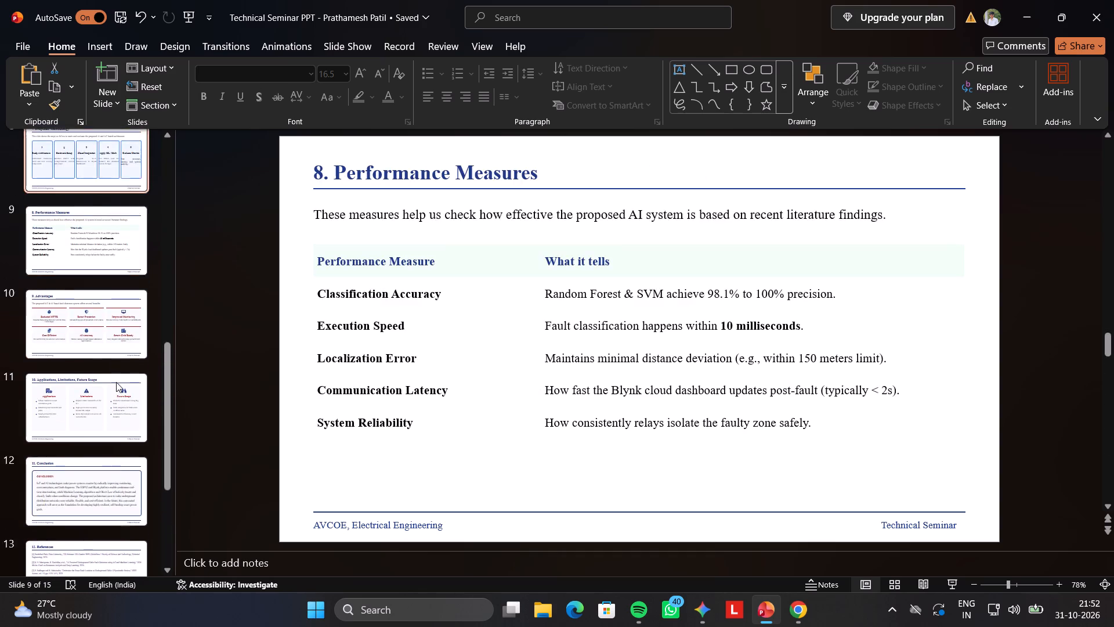
pyautogui.press('Up')
pyautogui.press('Up')
pyautogui.press('Up')
pyautogui.press('Up')
pyautogui.press('Up')
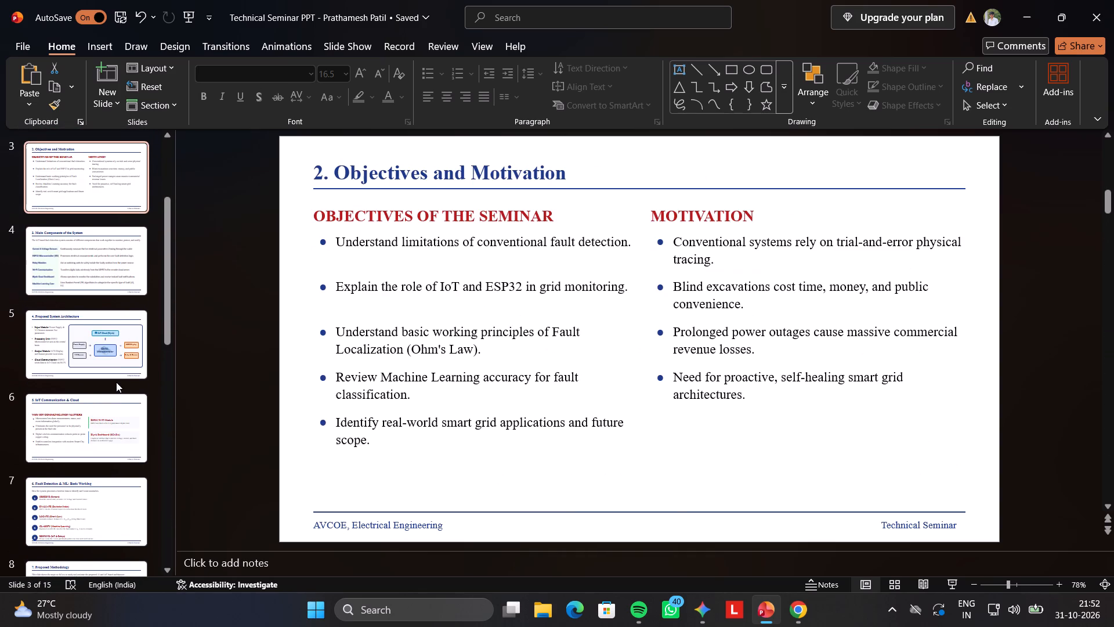
pyautogui.press('Up')
pyautogui.press('Up')
# Examine slide 2, Introduction, alongside the Objectives and Motivation slide that follows it, and finish on slide 2.
pyautogui.press('Down')
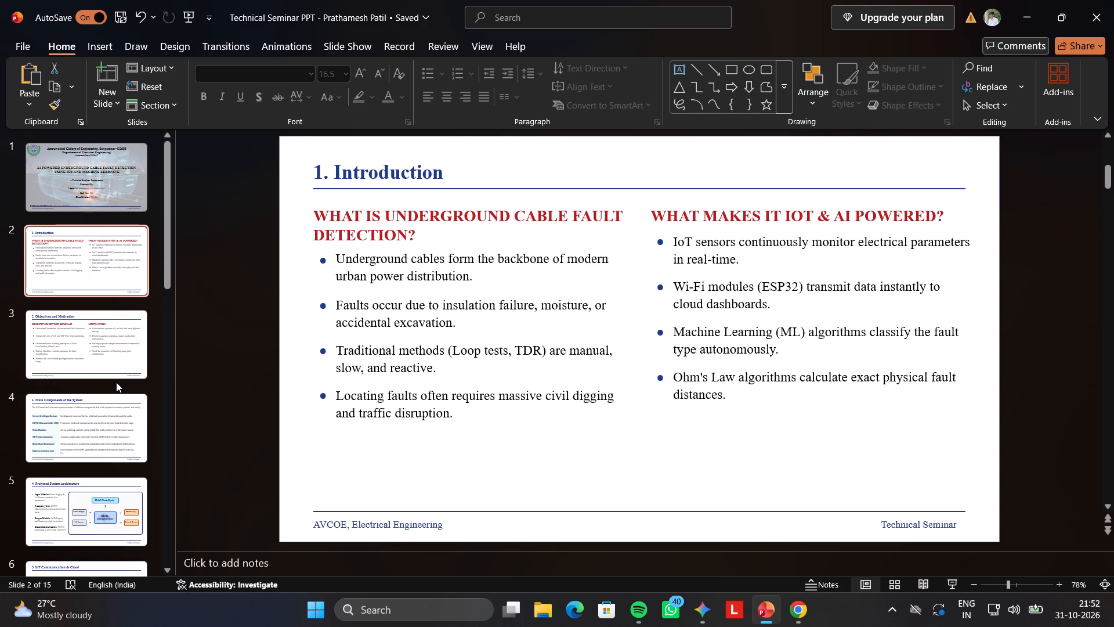
pyautogui.press('Down')
pyautogui.press('Down')
pyautogui.press('Up')
pyautogui.press('Up')
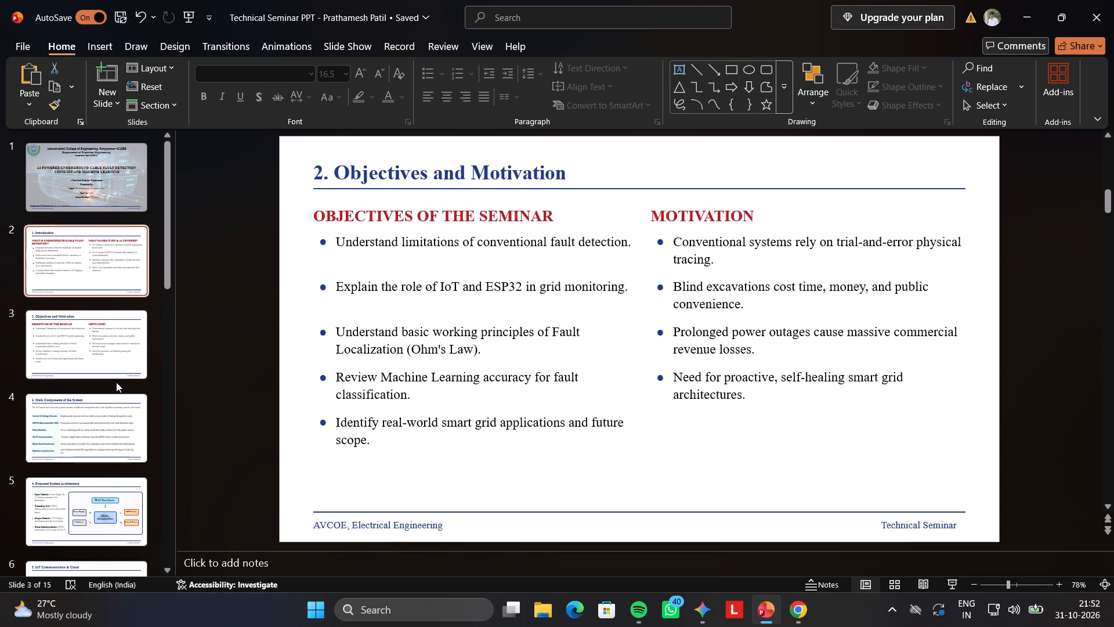
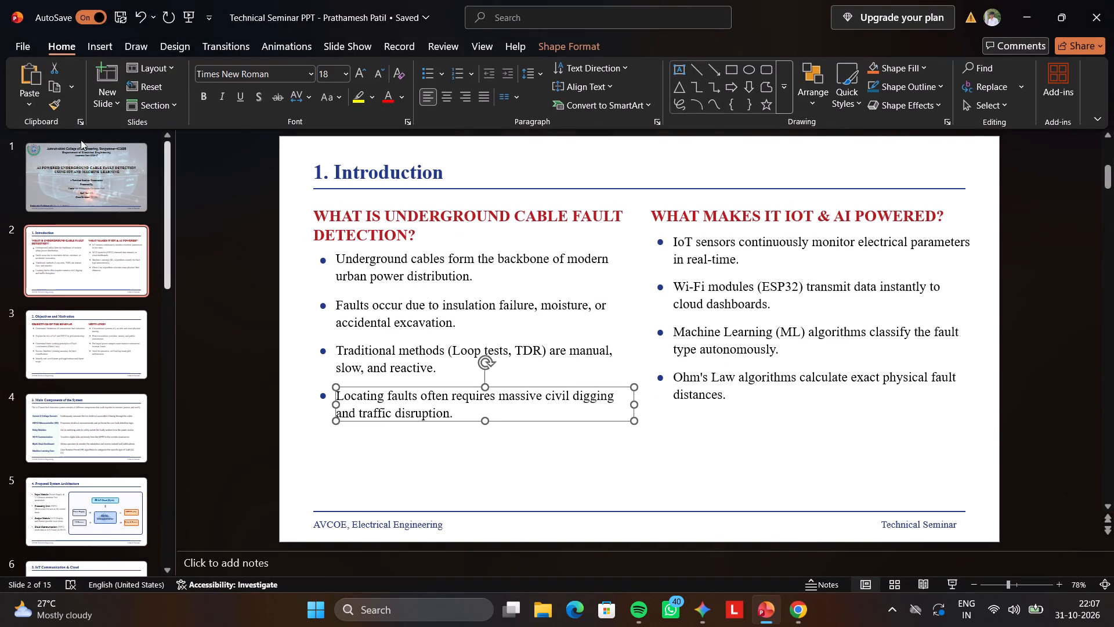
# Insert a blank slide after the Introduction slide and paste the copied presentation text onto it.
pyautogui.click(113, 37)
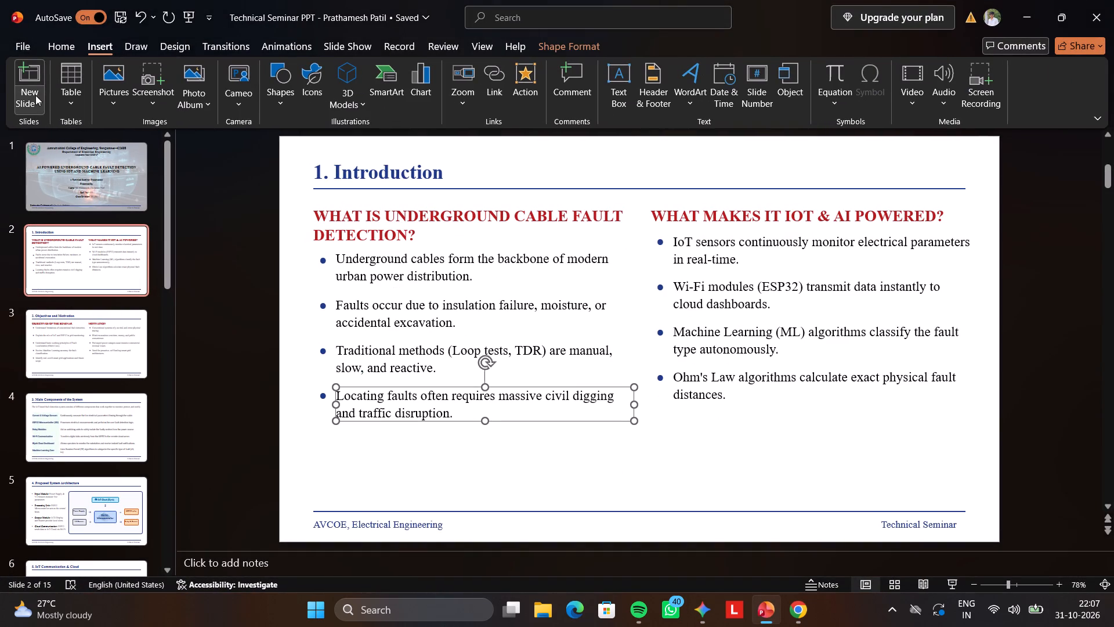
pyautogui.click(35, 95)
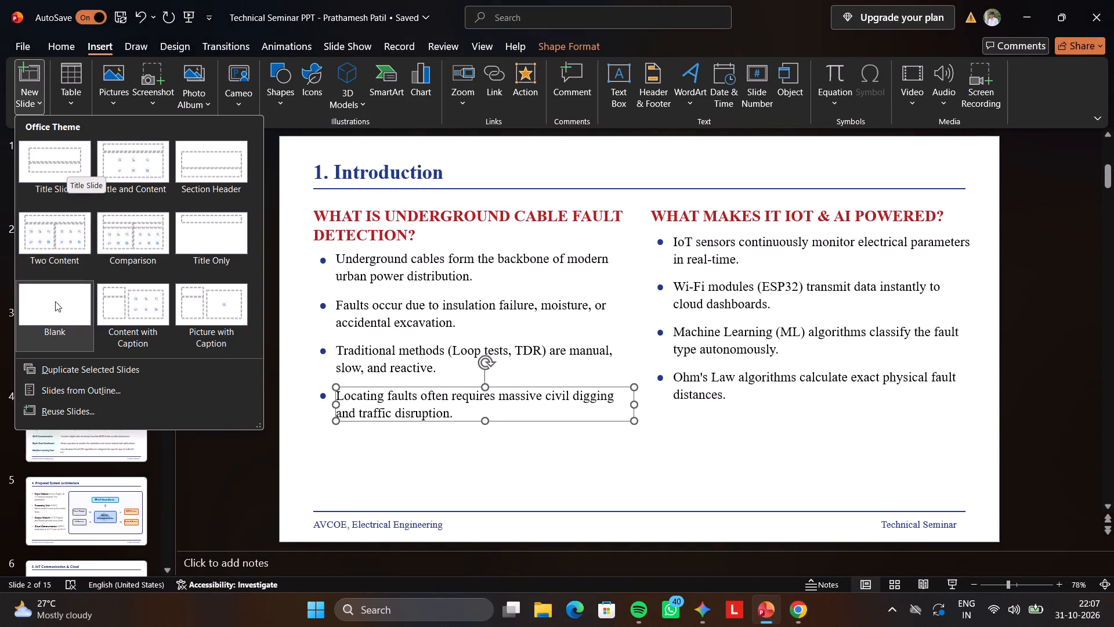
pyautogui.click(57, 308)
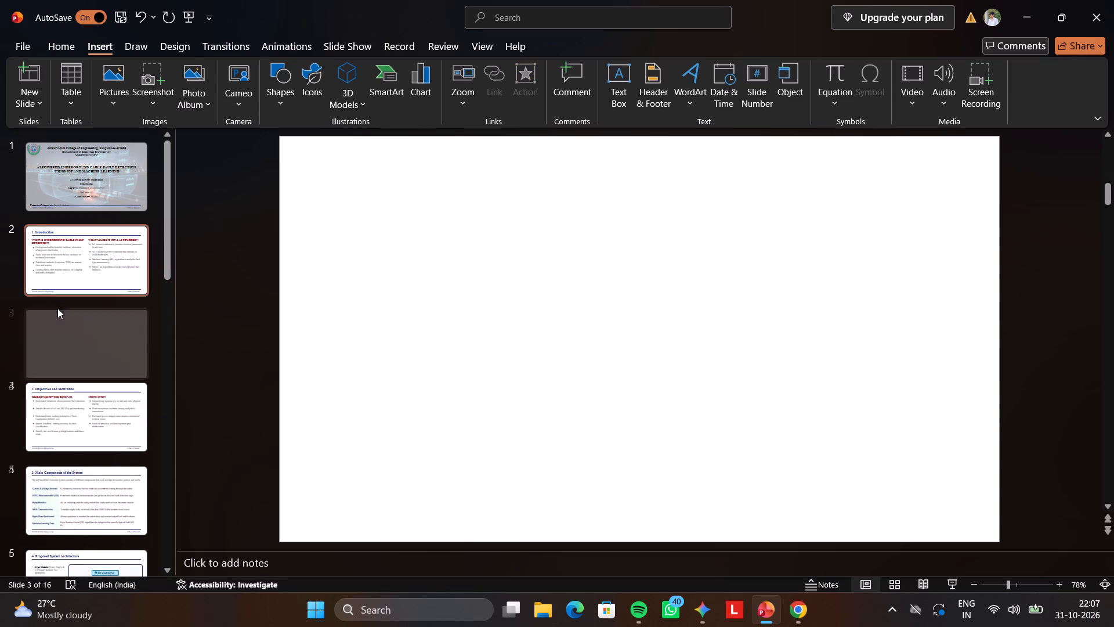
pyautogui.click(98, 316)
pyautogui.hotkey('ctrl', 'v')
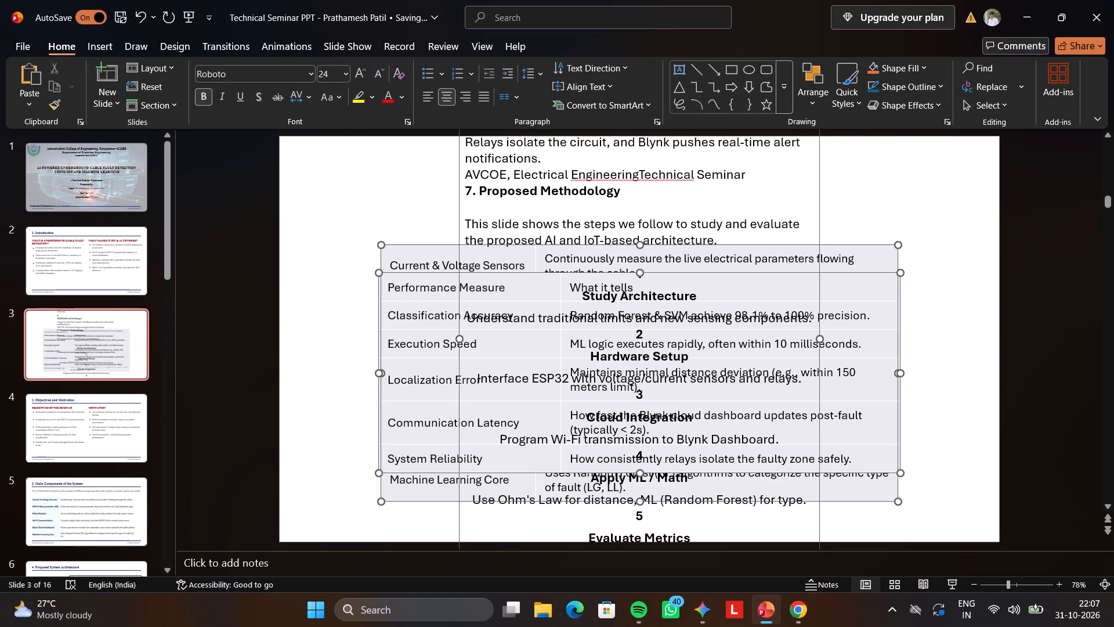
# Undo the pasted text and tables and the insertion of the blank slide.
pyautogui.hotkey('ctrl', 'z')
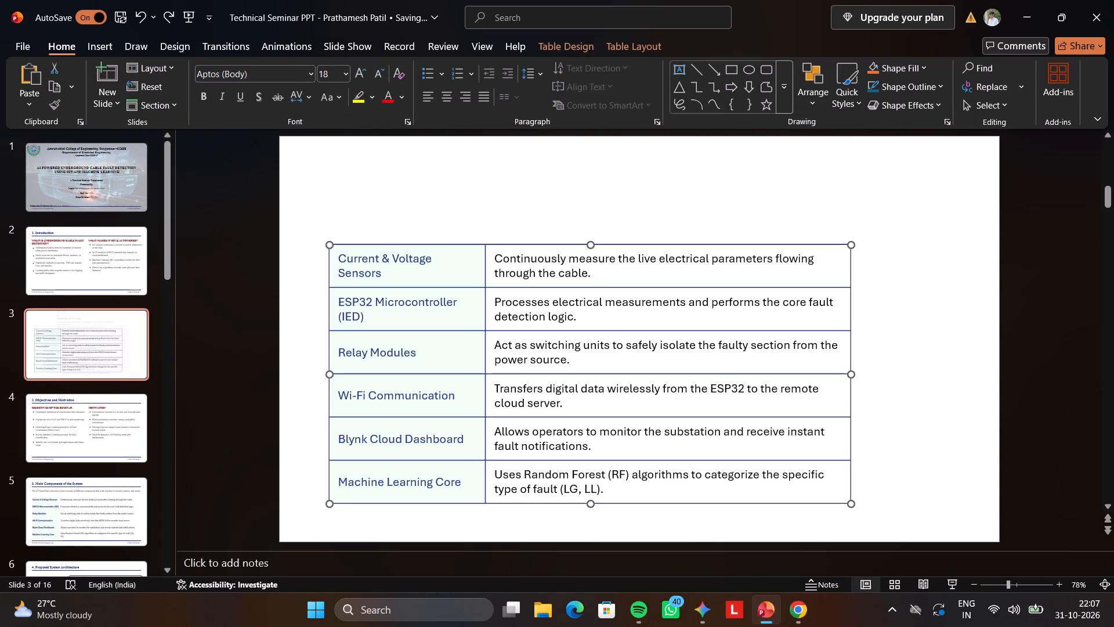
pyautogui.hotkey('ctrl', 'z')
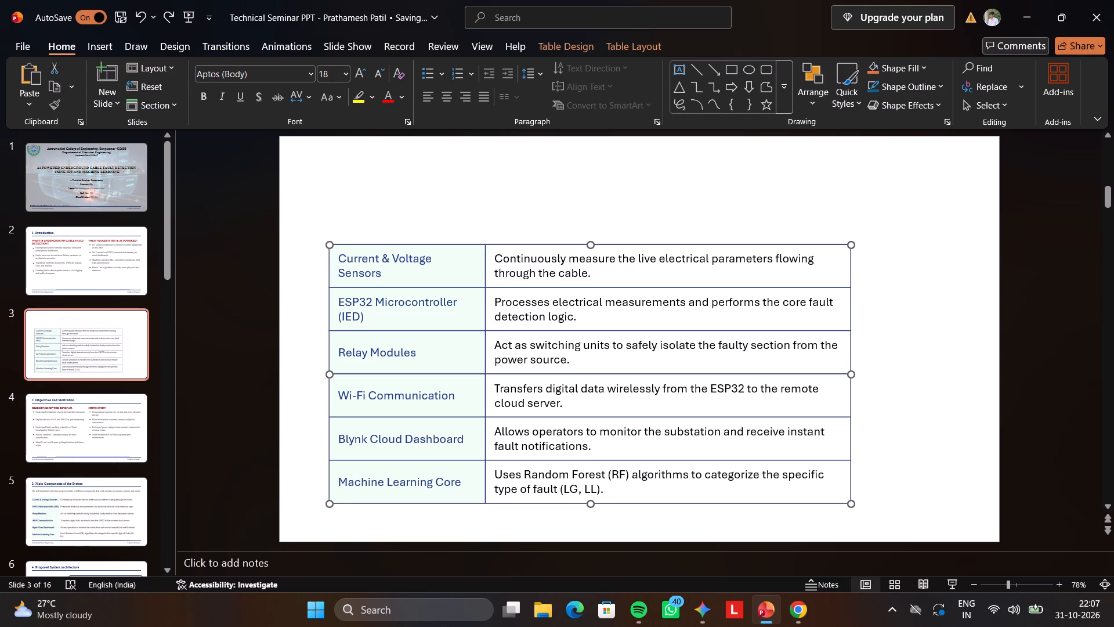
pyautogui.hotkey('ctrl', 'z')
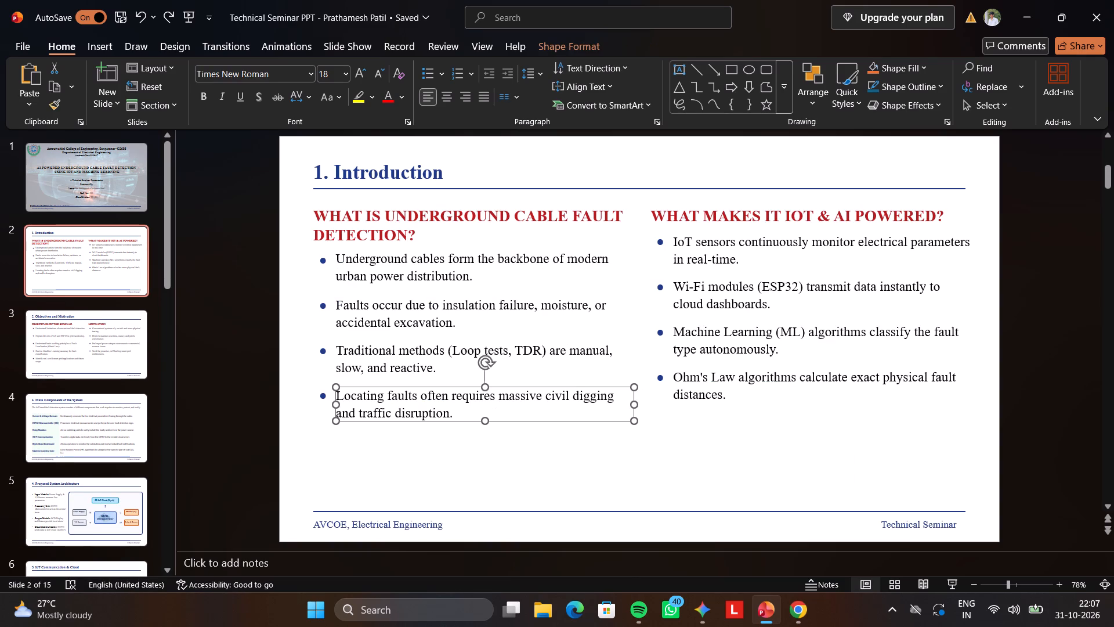
# Insert a new blank slide directly after the Introduction slide.
pyautogui.click(172, 3)
pyautogui.click(114, 45)
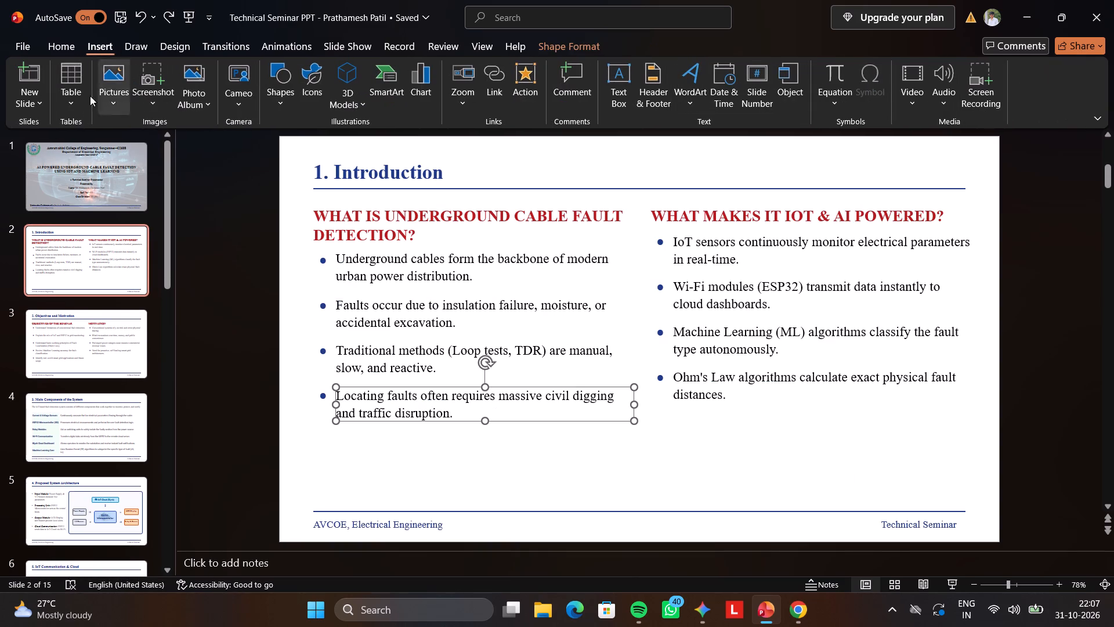
pyautogui.click(30, 98)
pyautogui.click(46, 294)
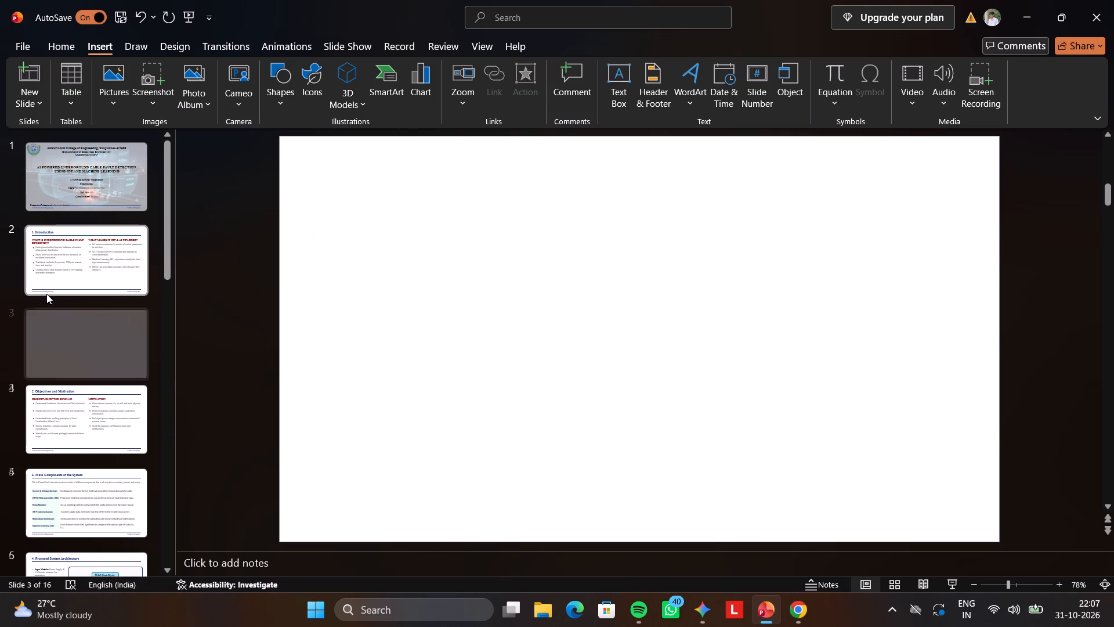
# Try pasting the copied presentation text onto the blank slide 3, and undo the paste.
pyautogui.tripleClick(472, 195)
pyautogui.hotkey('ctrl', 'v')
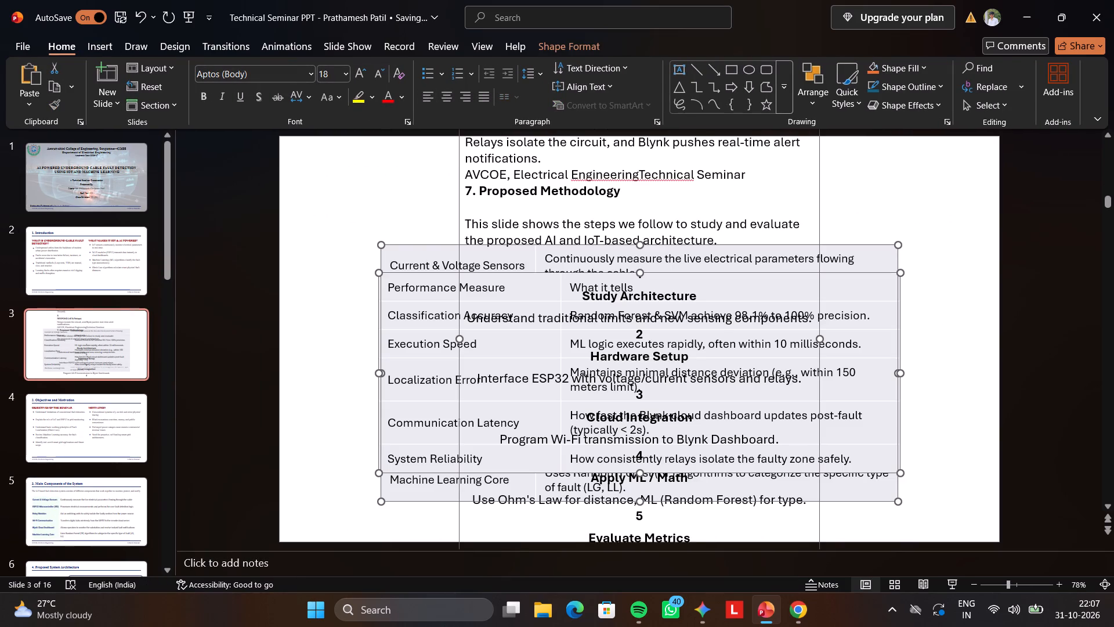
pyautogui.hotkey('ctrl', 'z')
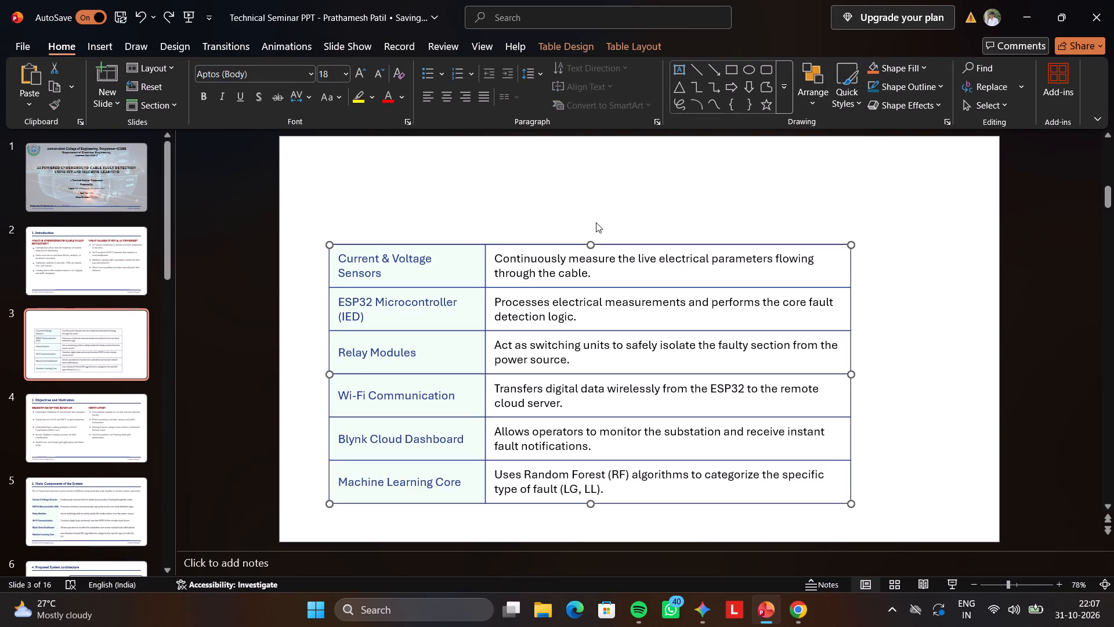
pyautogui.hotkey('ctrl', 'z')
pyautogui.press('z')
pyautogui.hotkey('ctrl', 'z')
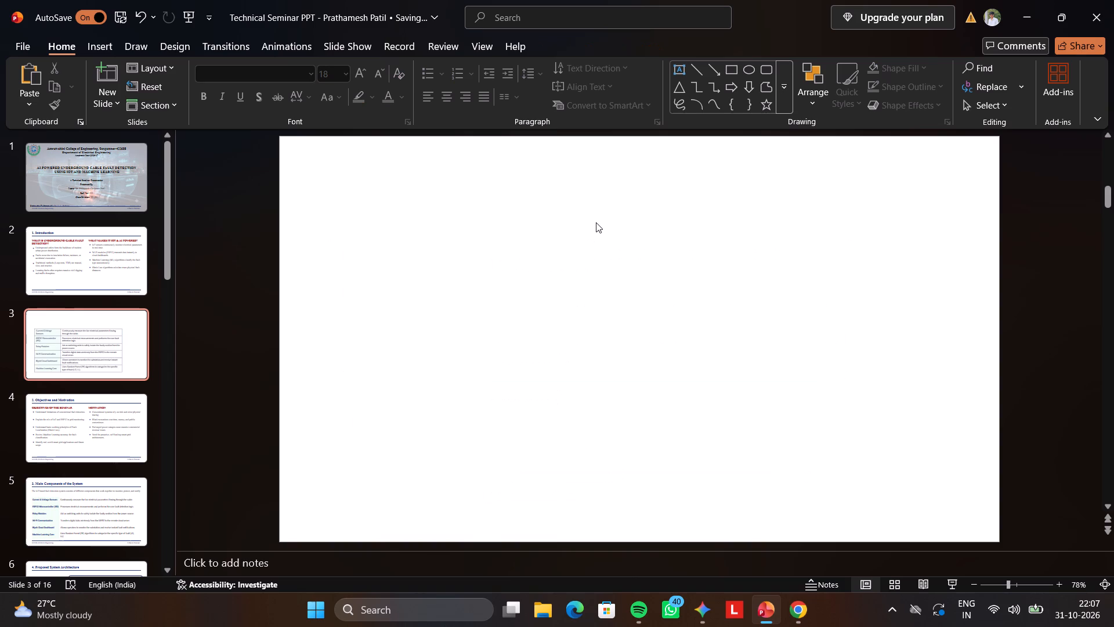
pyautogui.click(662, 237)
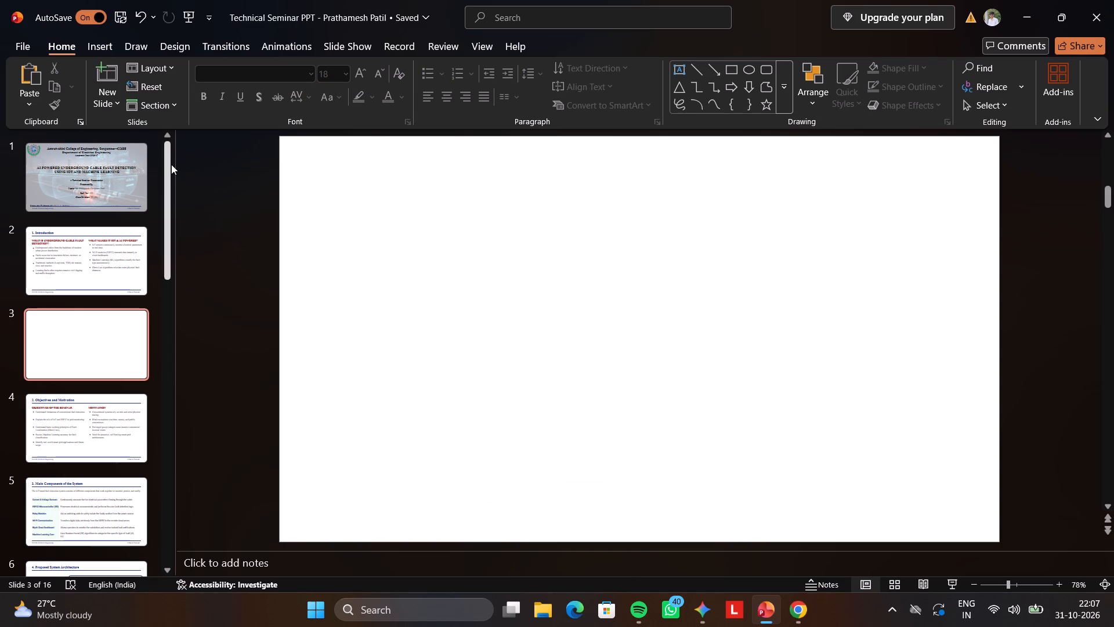
# Try to copy the "1. Introduction" title from slide 2 and paste it onto the blank slide 3.
pyautogui.click(72, 250)
pyautogui.click(374, 182)
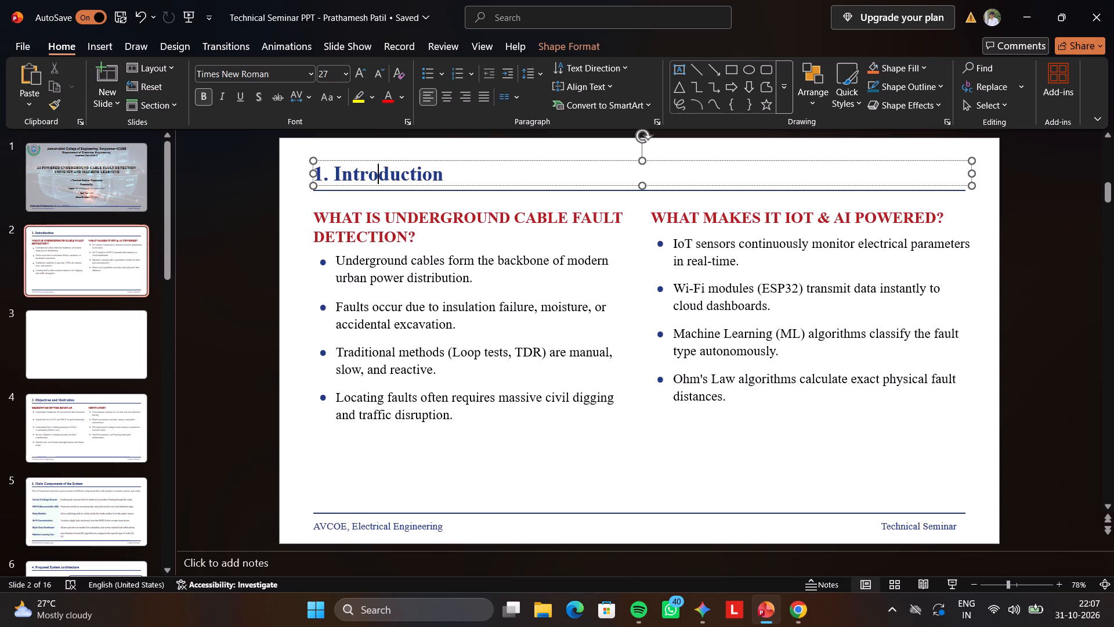
pyautogui.hotkey('ctrl', 'c')
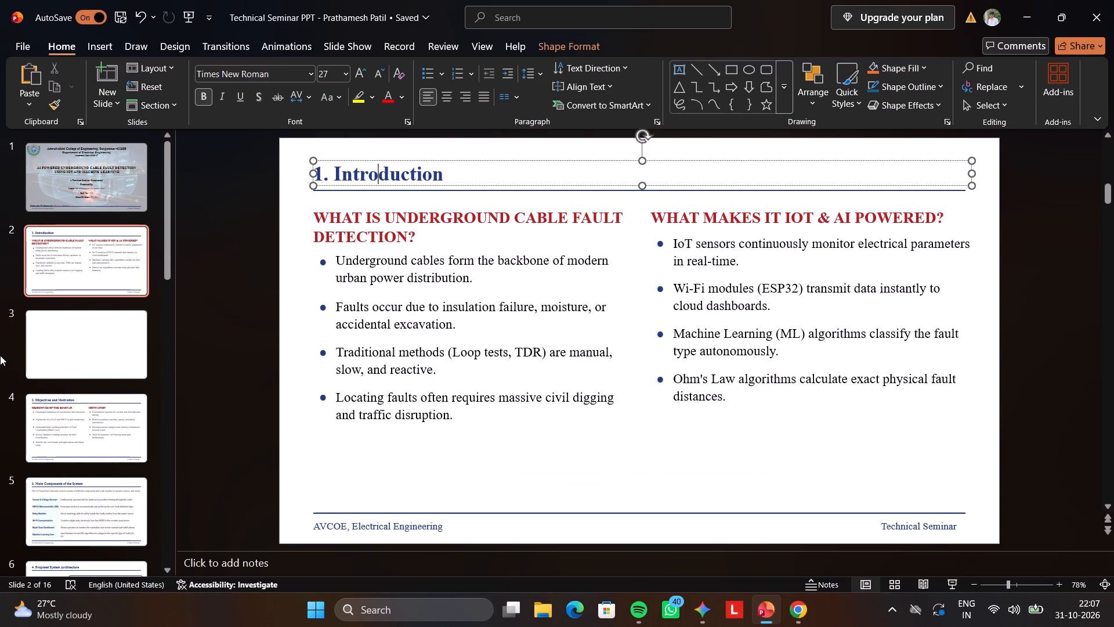
pyautogui.moveTo(0, 355); pyautogui.dragTo(52, 356)
pyautogui.hotkey('ctrl', 'v')
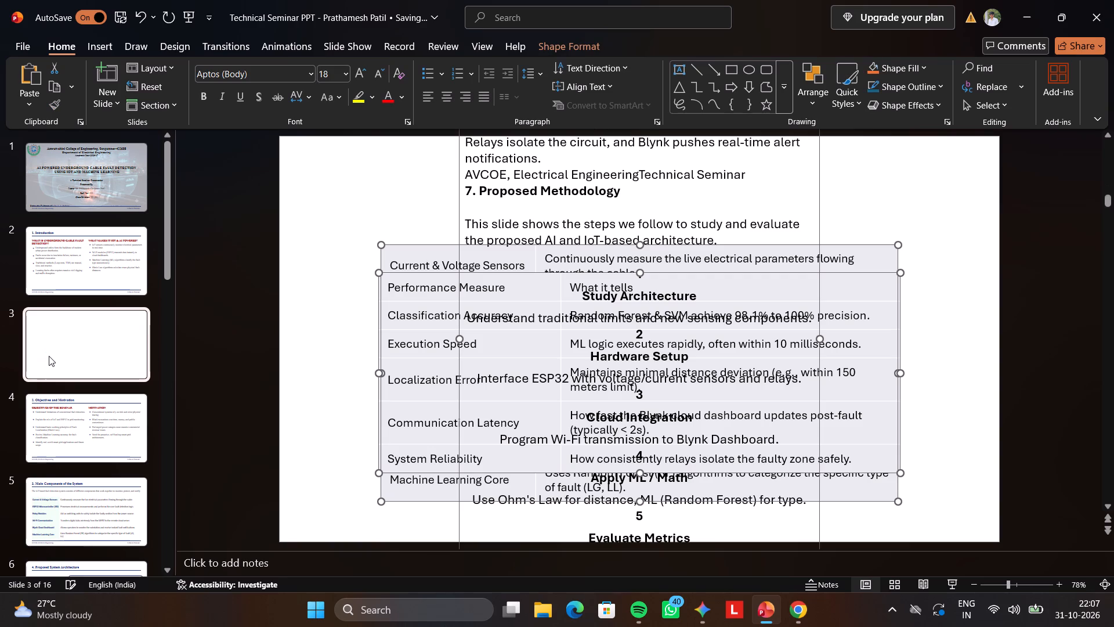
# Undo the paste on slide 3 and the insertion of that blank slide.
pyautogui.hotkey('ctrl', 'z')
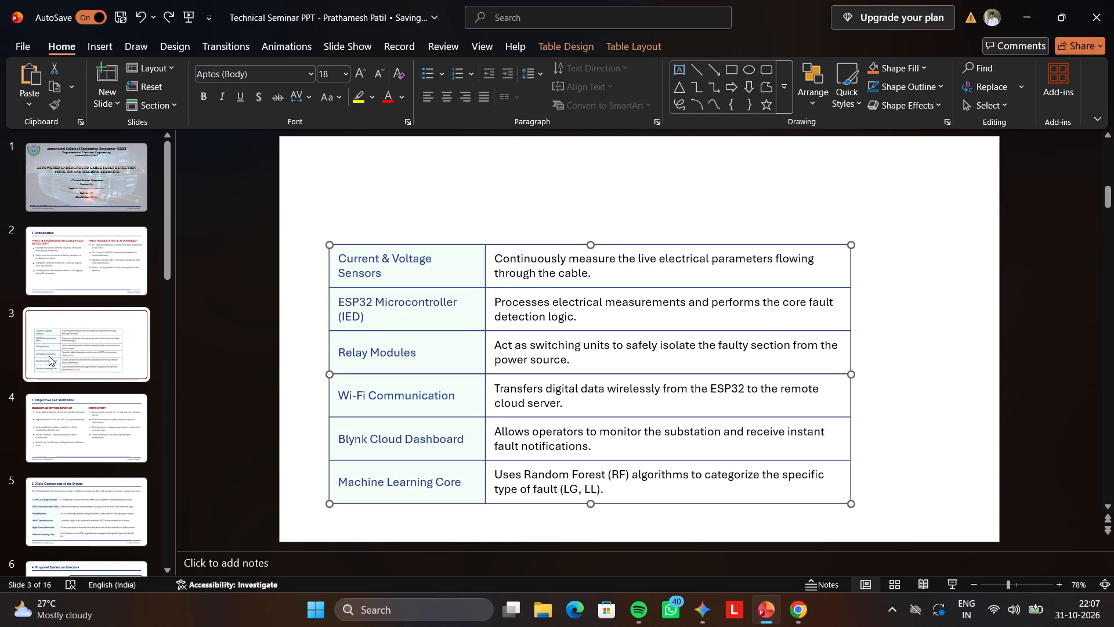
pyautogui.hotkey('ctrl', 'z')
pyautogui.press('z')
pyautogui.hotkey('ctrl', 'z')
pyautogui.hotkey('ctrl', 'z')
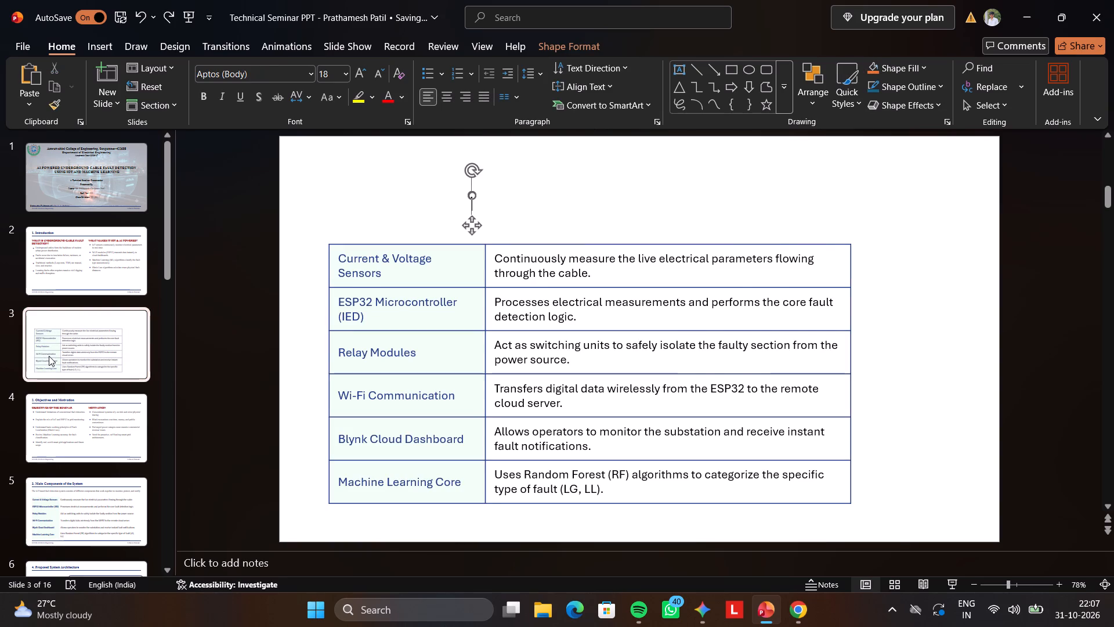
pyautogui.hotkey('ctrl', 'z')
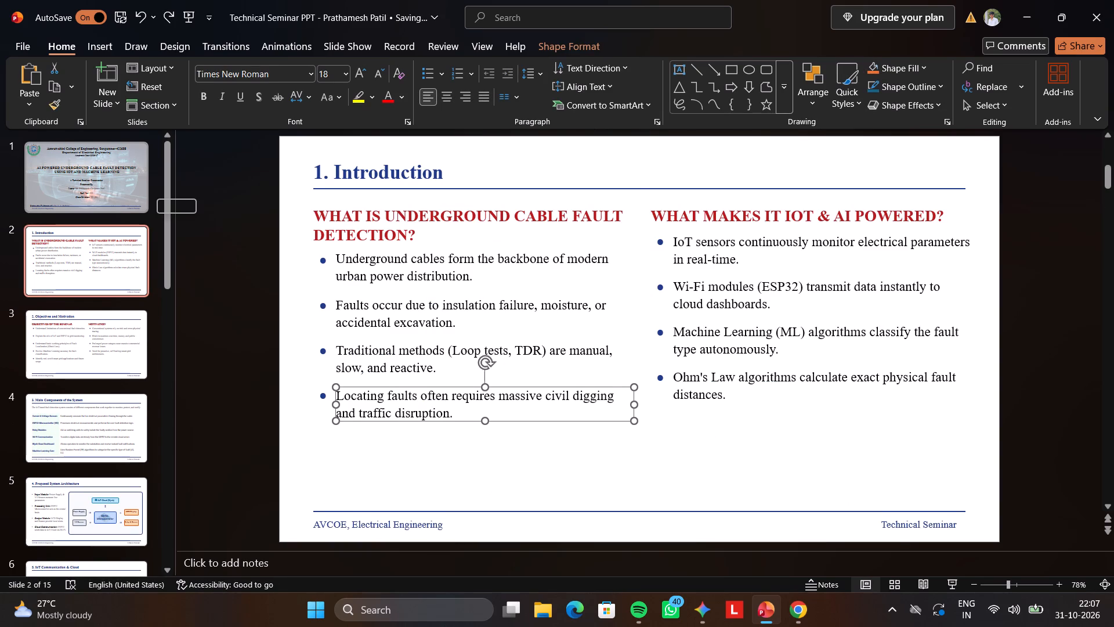
# Copy the full "1. Introduction" heading text from slide 2.
pyautogui.click(377, 176)
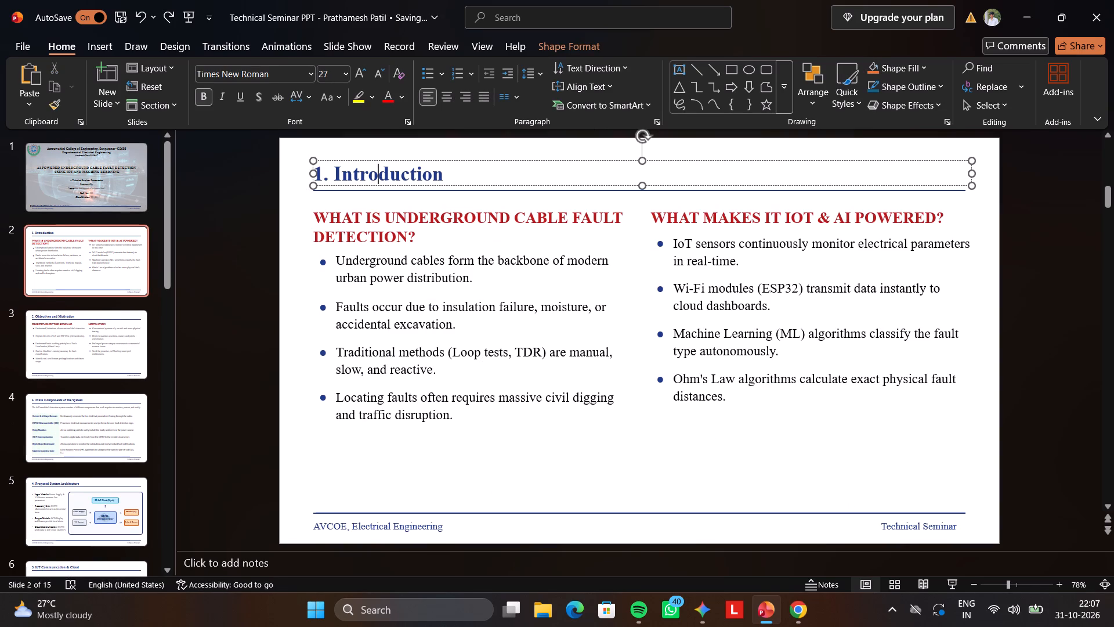
pyautogui.hotkey('ctrl', 'c')
pyautogui.tripleClick(403, 176)
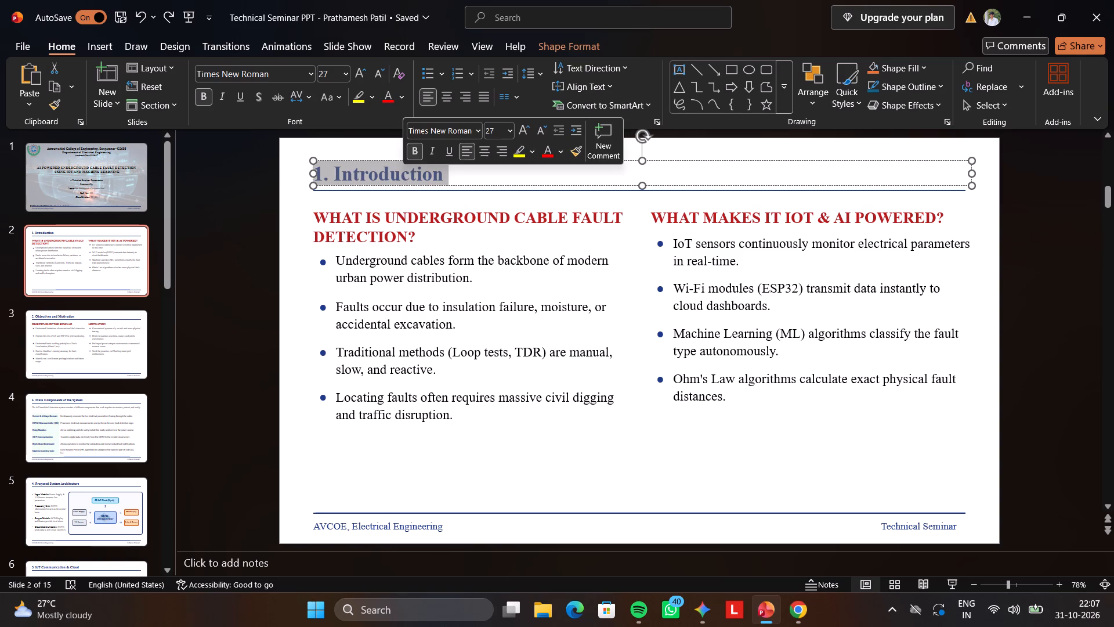
pyautogui.hotkey('ctrl', 'c')
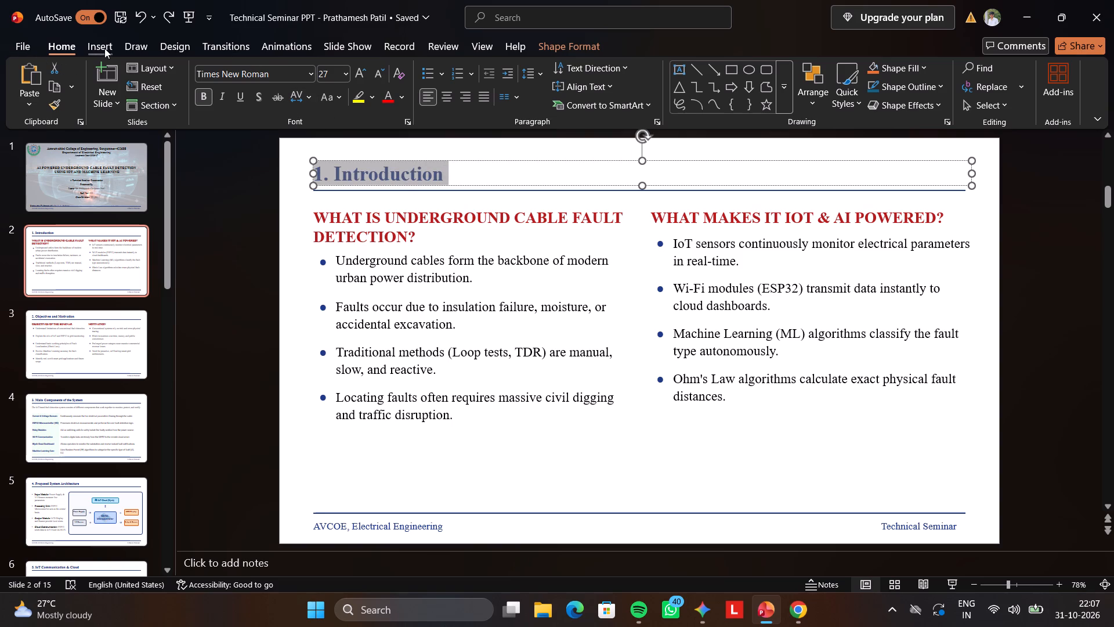
# Insert a new slide with the Blank layout after the Introduction slide.
pyautogui.click(104, 48)
pyautogui.click(23, 113)
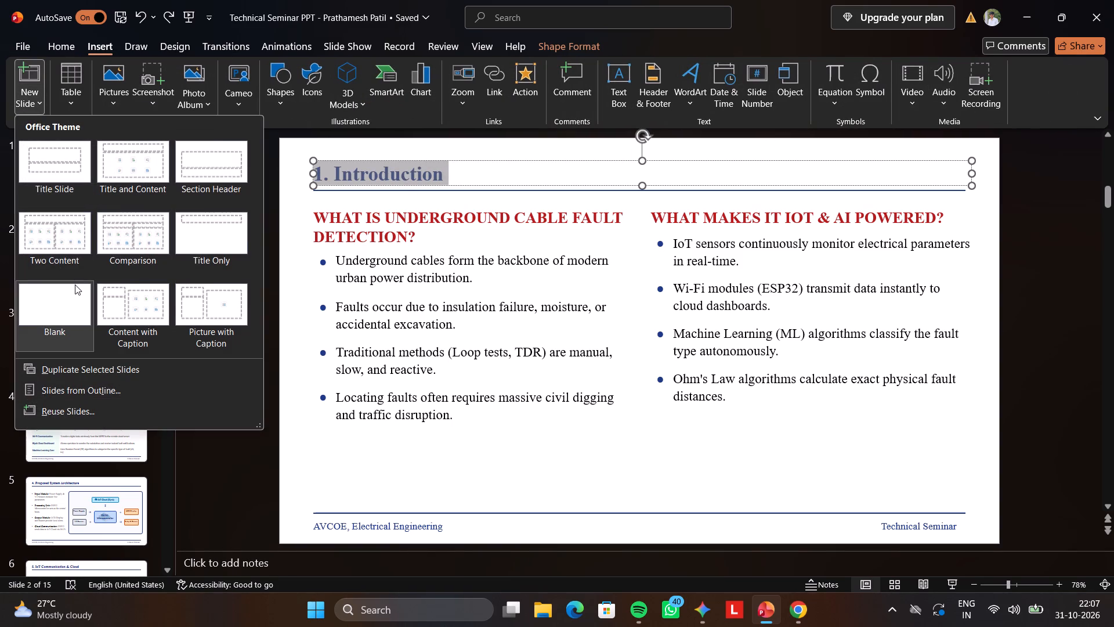
pyautogui.click(75, 290)
# Paste the "1. Introduction" heading onto the blank slide 3 and move it to the slide's upper-left corner.
pyautogui.click(346, 197)
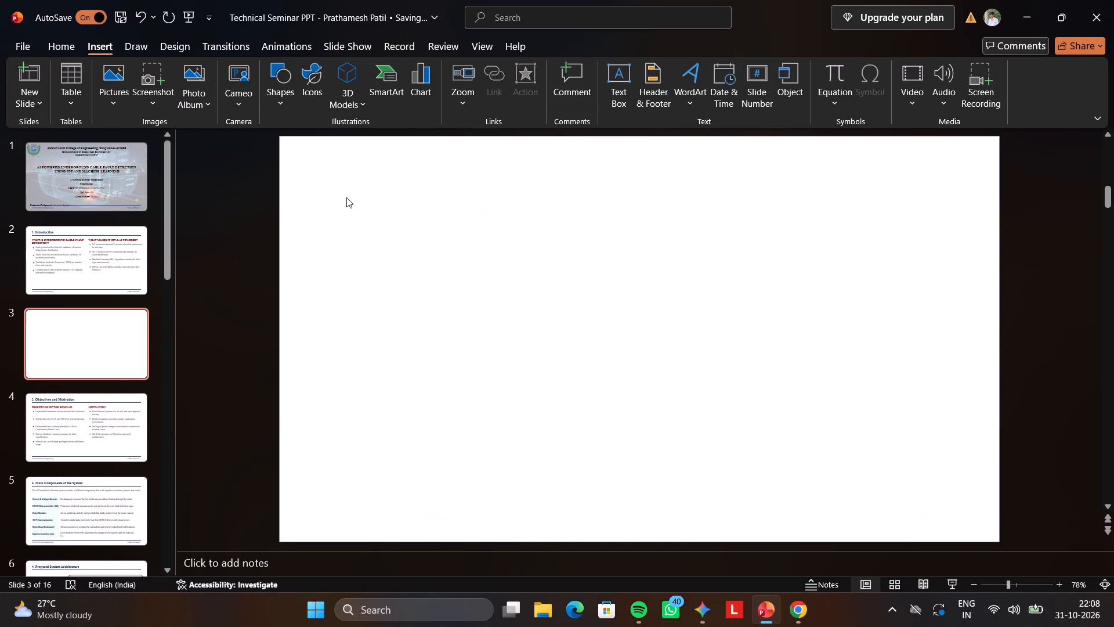
pyautogui.doubleClick(346, 197)
pyautogui.click(406, 216)
pyautogui.hotkey('ctrl', 'v')
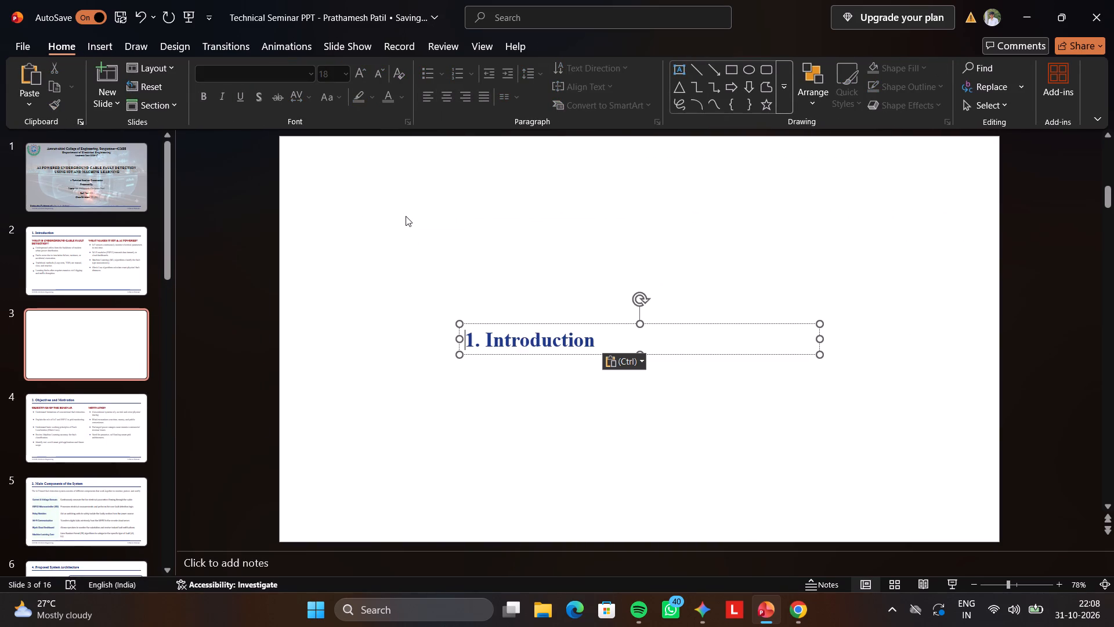
pyautogui.moveTo(611, 346); pyautogui.dragTo(448, 174)
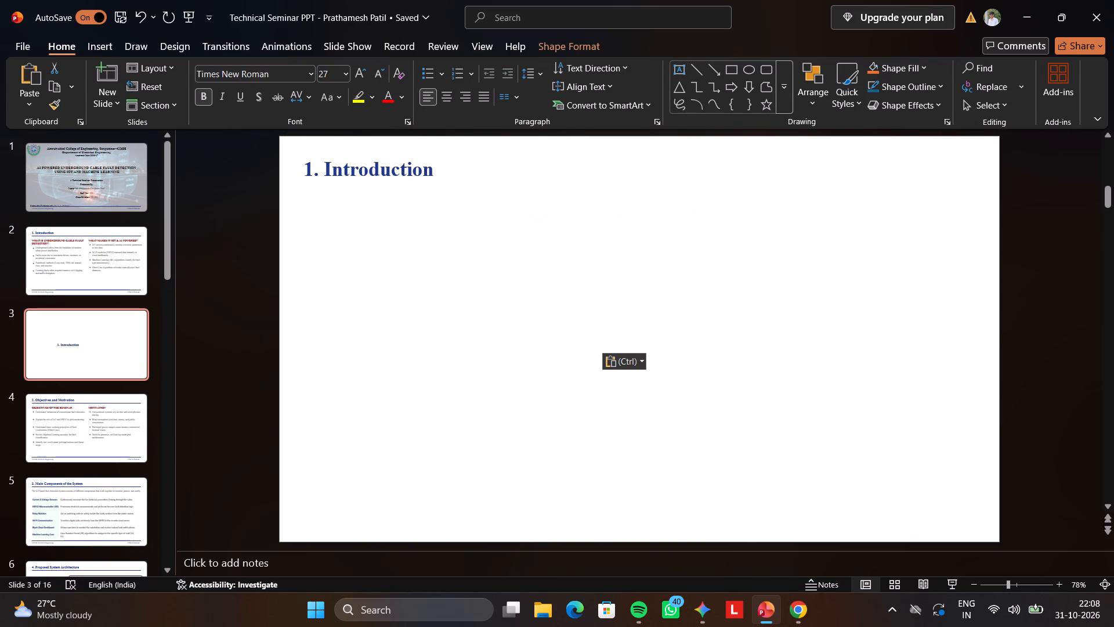
pyautogui.moveTo(448, 174); pyautogui.dragTo(445, 164)
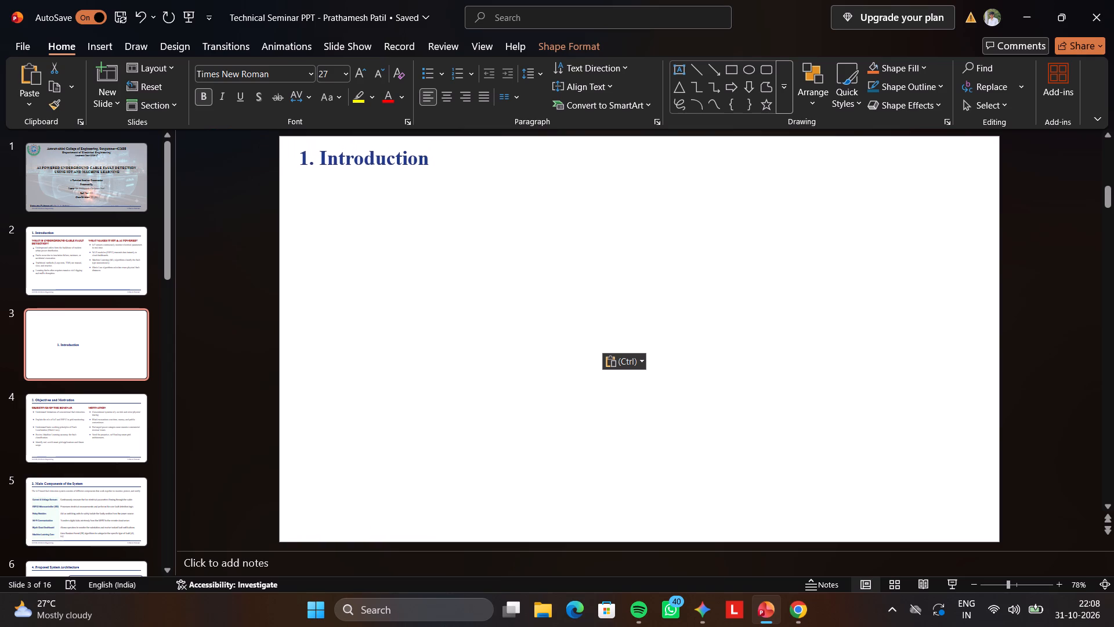
pyautogui.moveTo(445, 164); pyautogui.dragTo(440, 161)
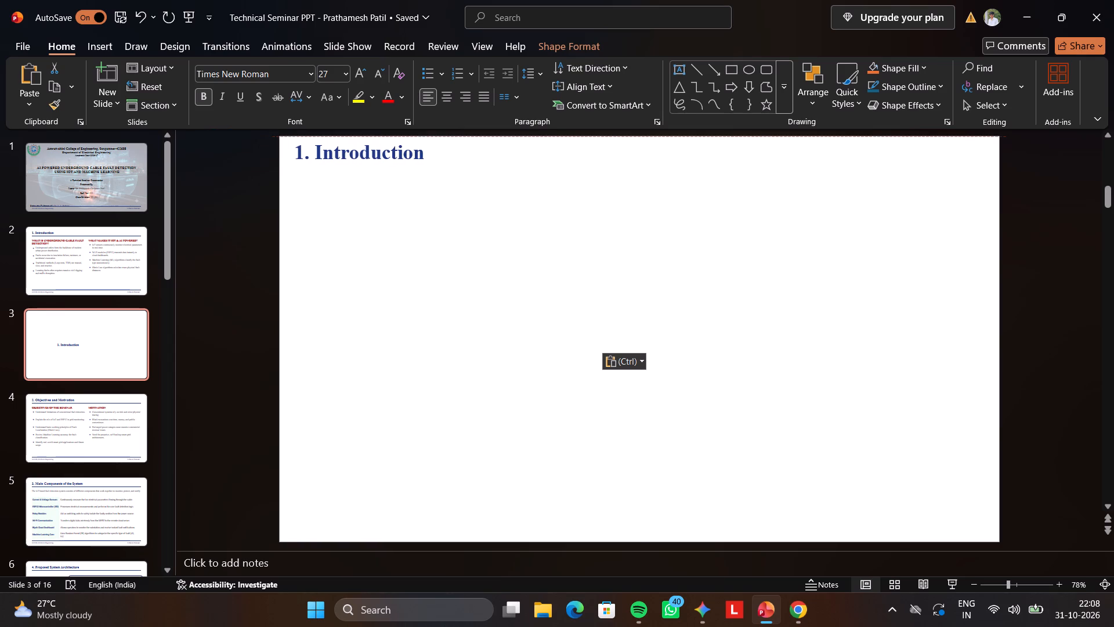
pyautogui.moveTo(440, 161); pyautogui.dragTo(436, 163)
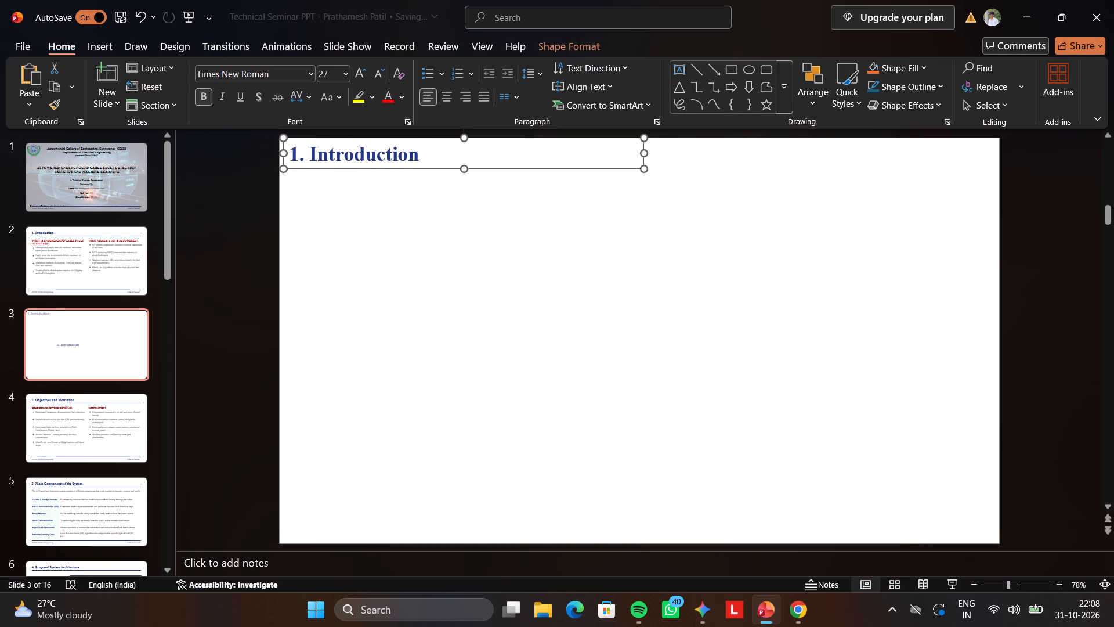
# Copy the "1. Introduction" heading together with its underline from slide 2 and paste both onto slide 3.
pyautogui.click(147, 257)
pyautogui.doubleClick(369, 176)
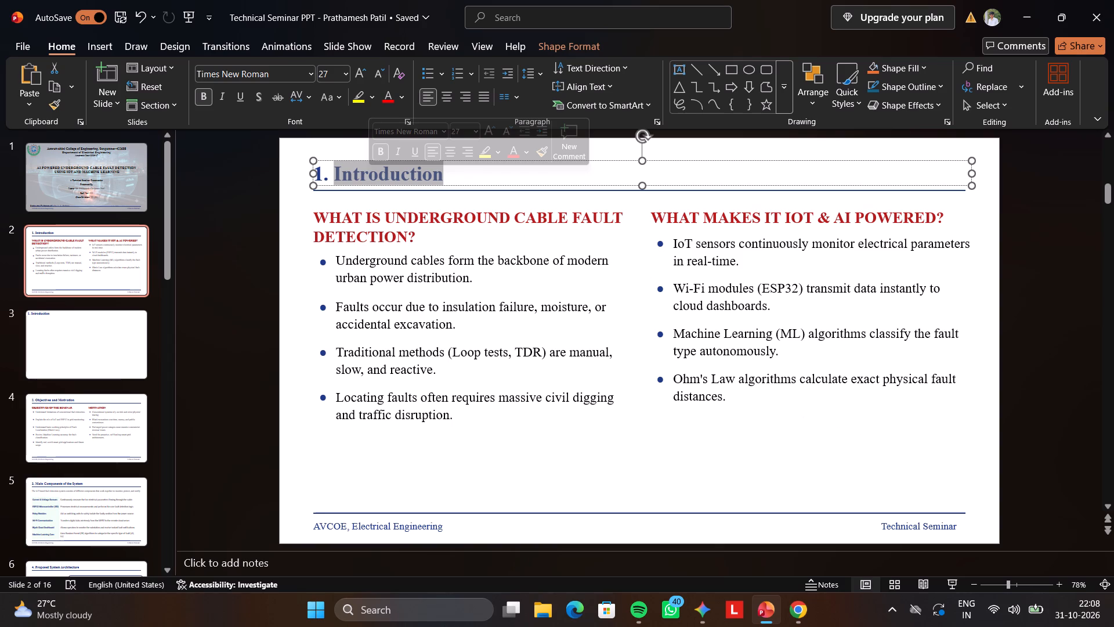
pyautogui.moveTo(989, 209); pyautogui.dragTo(475, 113)
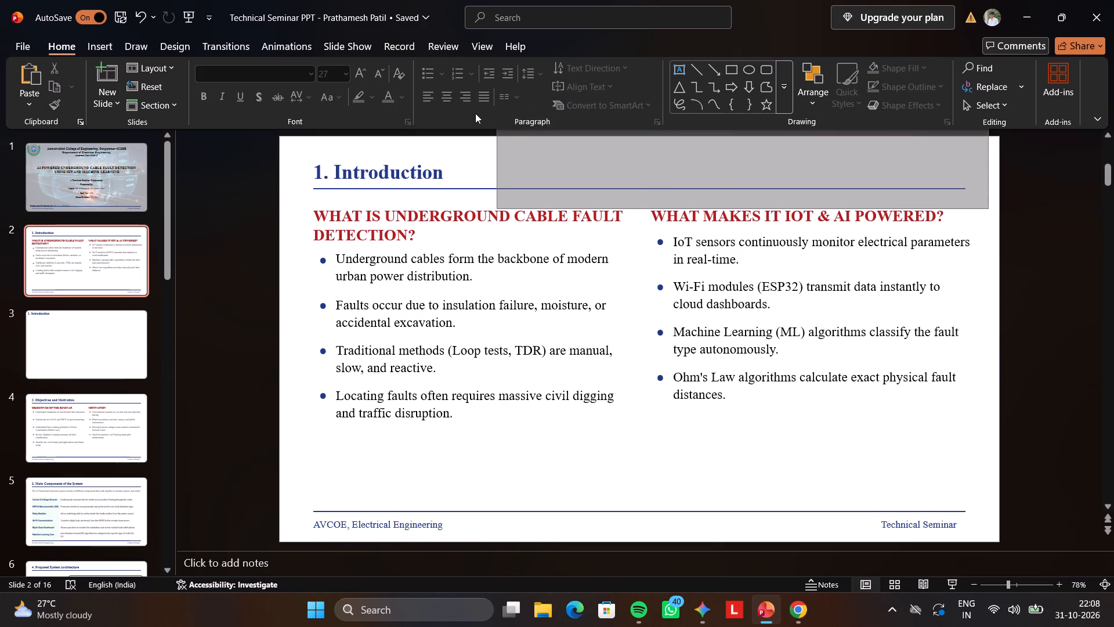
pyautogui.moveTo(475, 113); pyautogui.dragTo(269, 118)
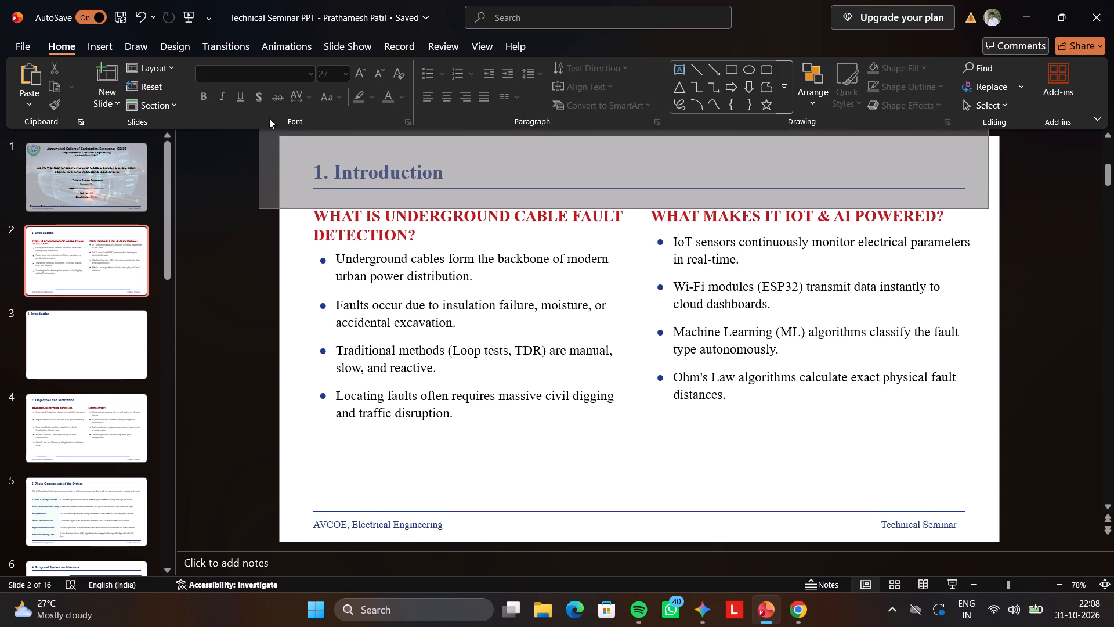
pyautogui.moveTo(269, 118); pyautogui.dragTo(290, 142)
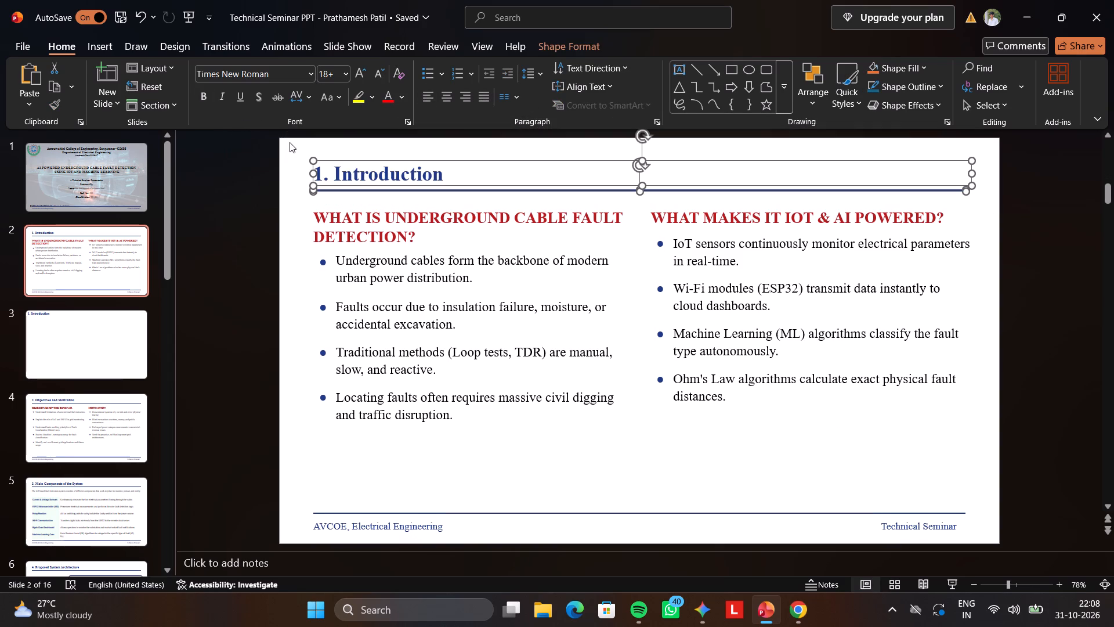
pyautogui.hotkey('ctrl', 'c')
pyautogui.click(108, 332)
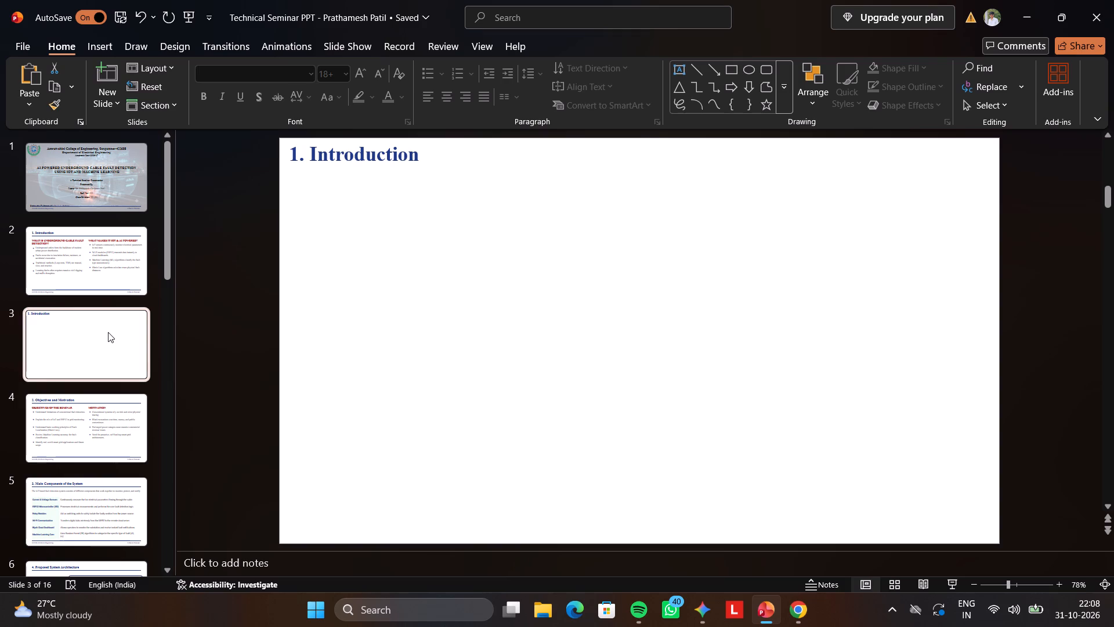
pyautogui.hotkey('ctrl', 'v')
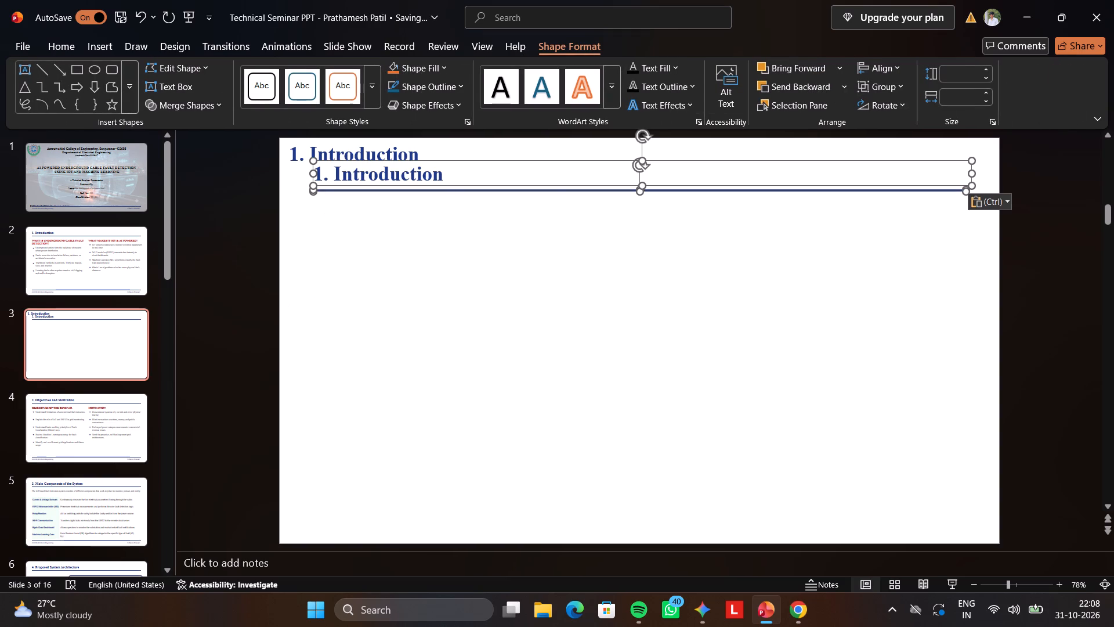
# Remove the duplicate "1. Introduction" heading from the upper-left corner of slide 3.
pyautogui.click(298, 153)
pyautogui.press('Delete')
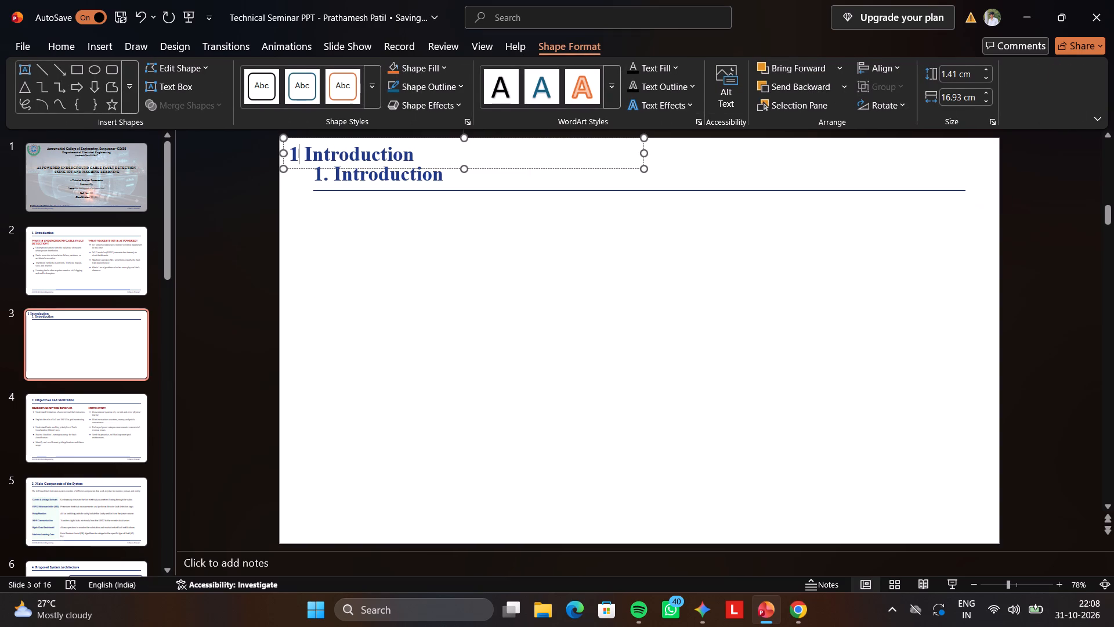
pyautogui.rightClick(417, 149)
pyautogui.click(468, 179)
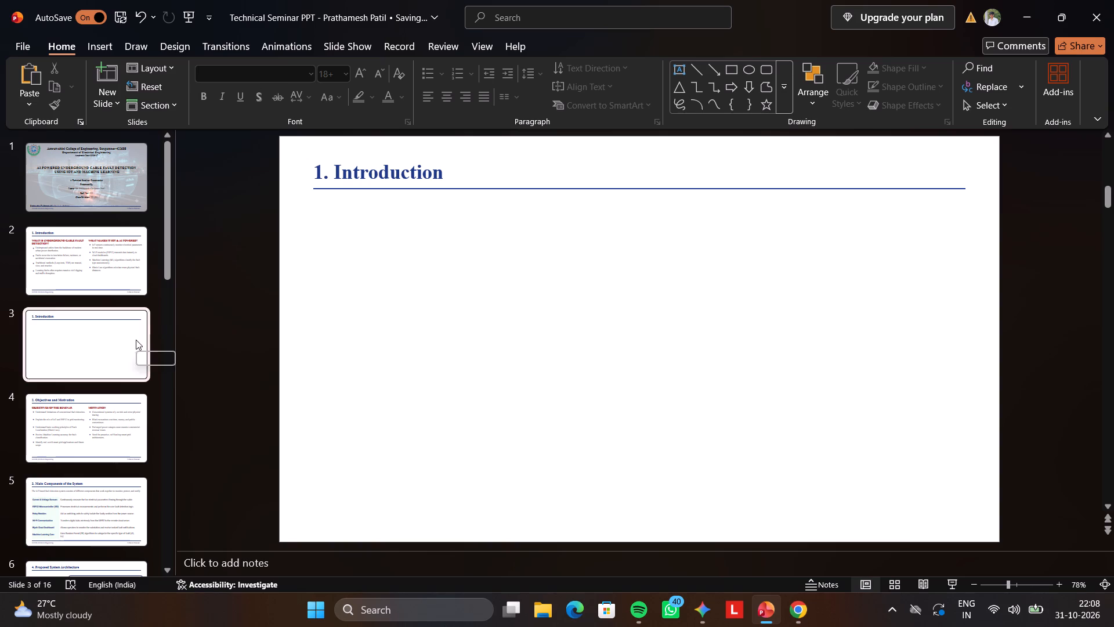
# Copy the footer line with the "AVCOE, Electrical Engineering" and "Technical Seminar" texts from slide 2 and paste them onto slide 3.
pyautogui.click(105, 267)
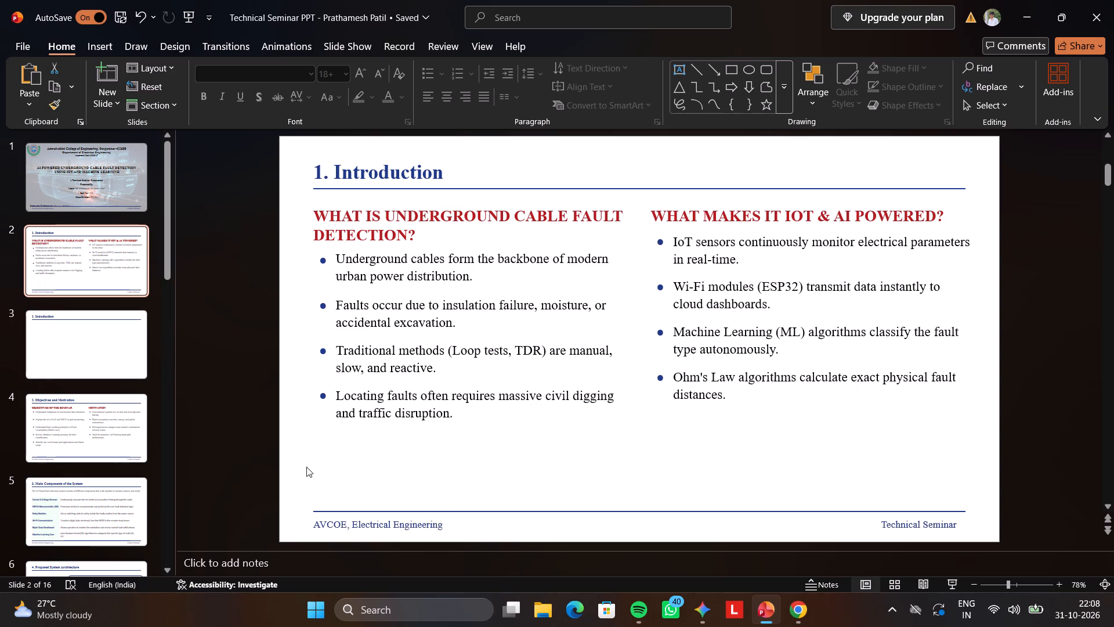
pyautogui.moveTo(305, 468); pyautogui.dragTo(975, 534)
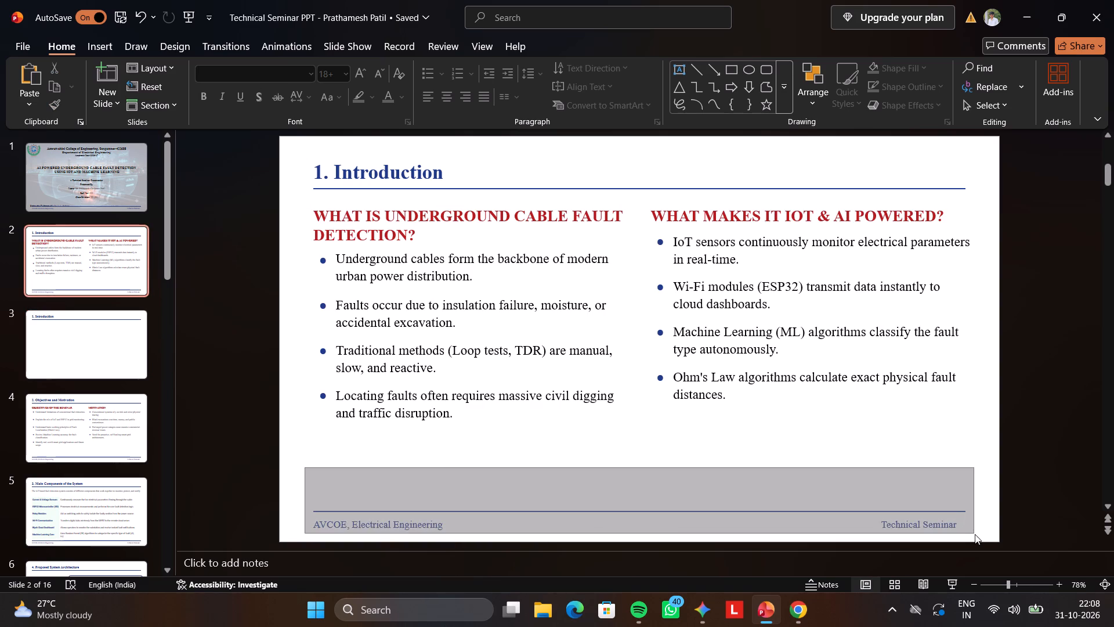
pyautogui.moveTo(975, 534); pyautogui.dragTo(976, 537)
pyautogui.hotkey('ctrl', 'c')
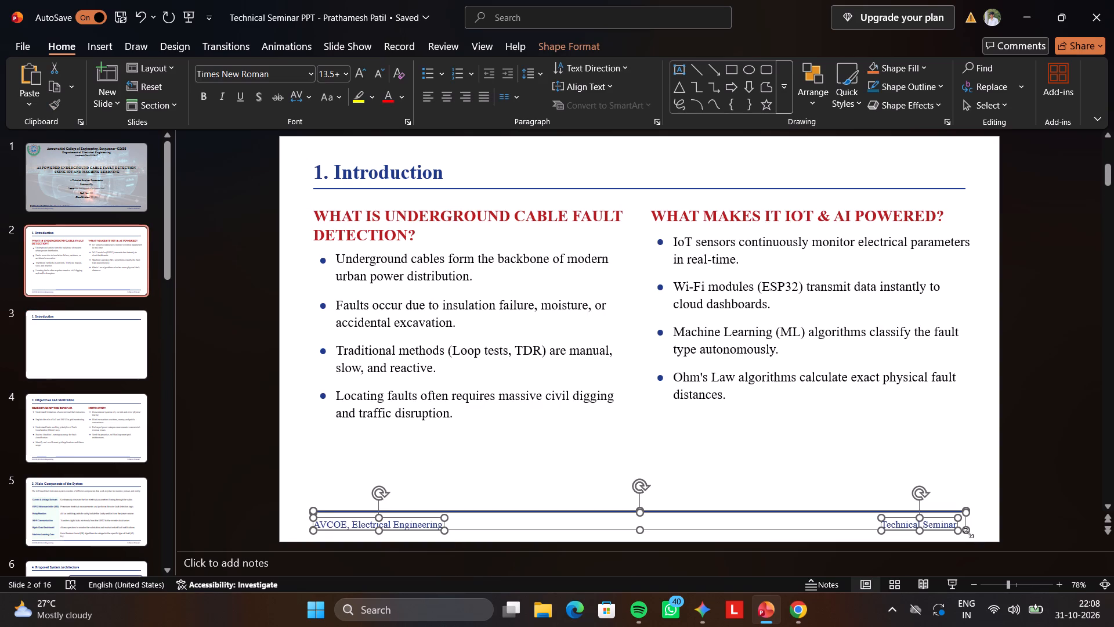
pyautogui.click(72, 349)
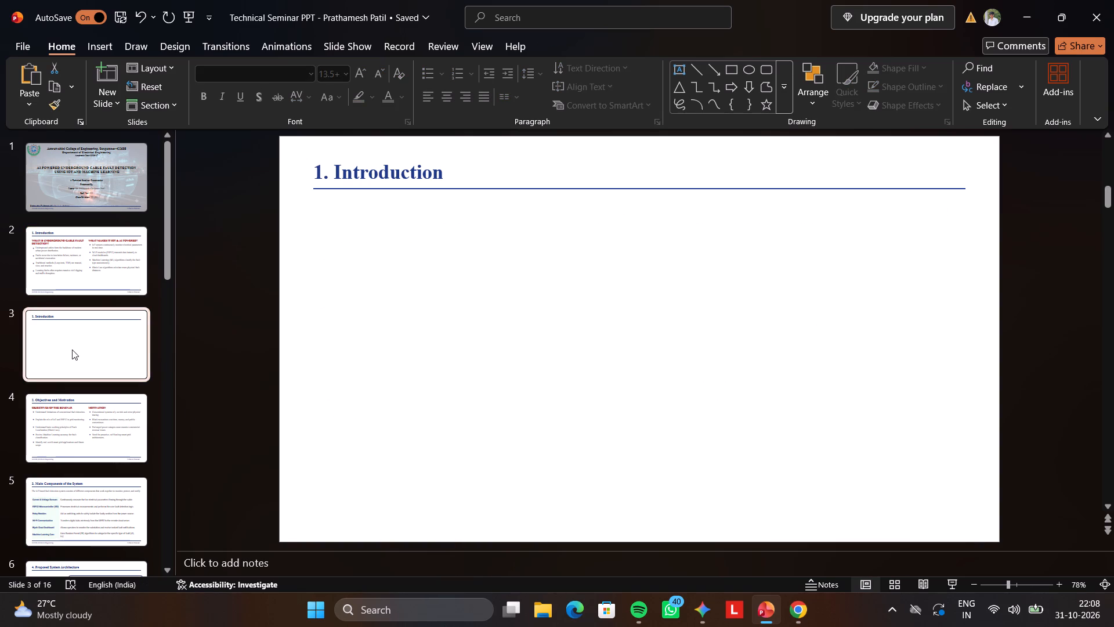
pyautogui.hotkey('ctrl', 'v')
pyautogui.click(75, 251)
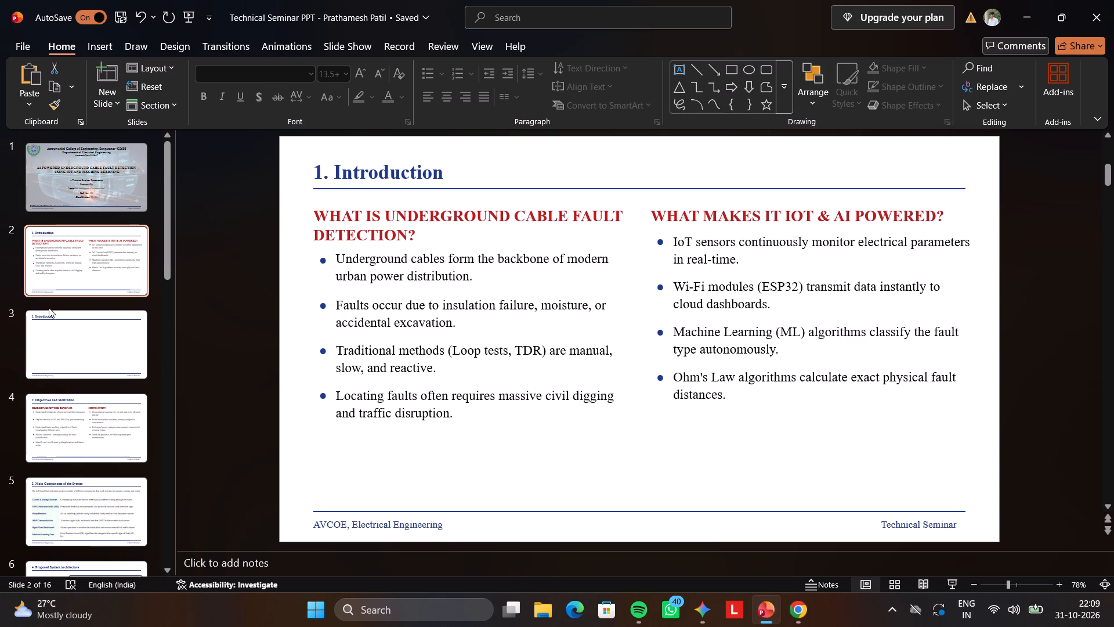
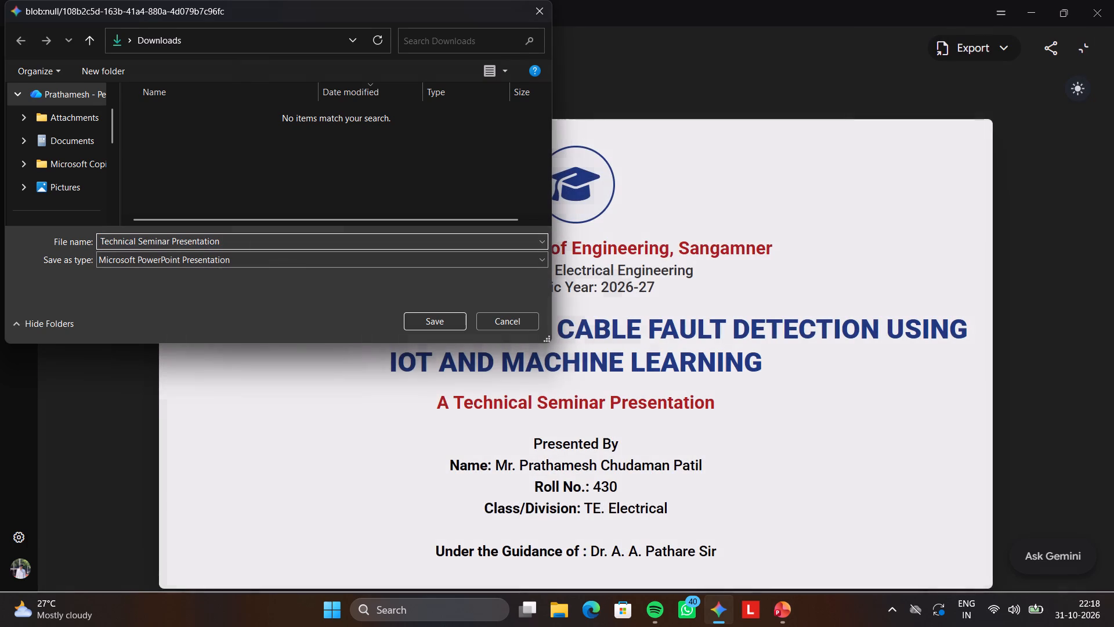
pyautogui.press('space')
pyautogui.write('1')
pyautogui.press('Return')
pyautogui.write('.1')
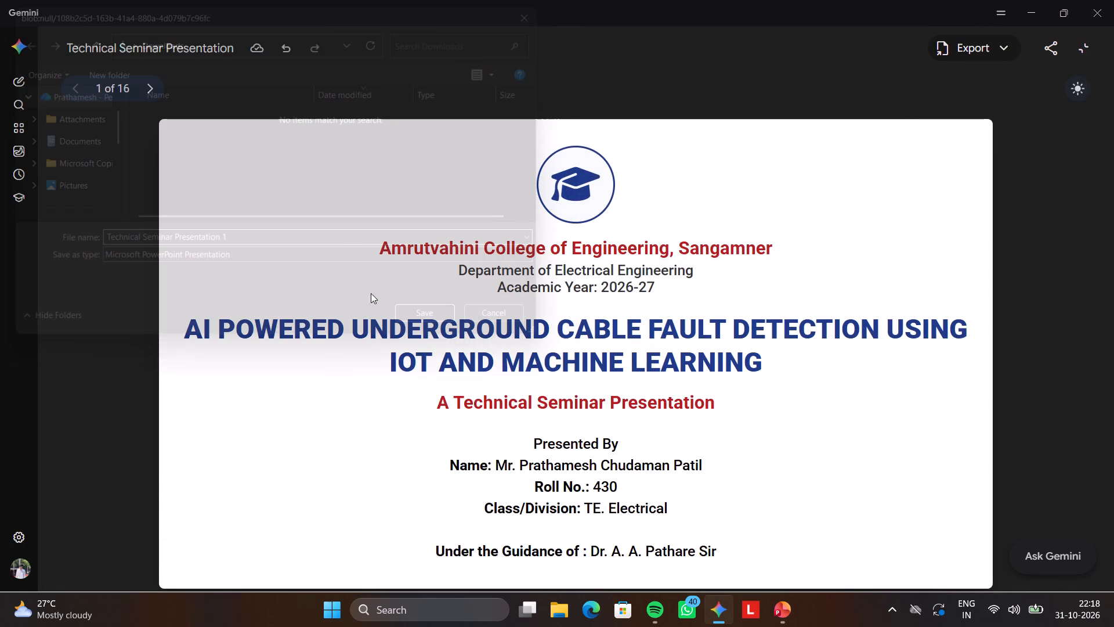
# Switch to File Explorer and open the recent file Technical Seminar Presentation 1.
pyautogui.click(547, 614)
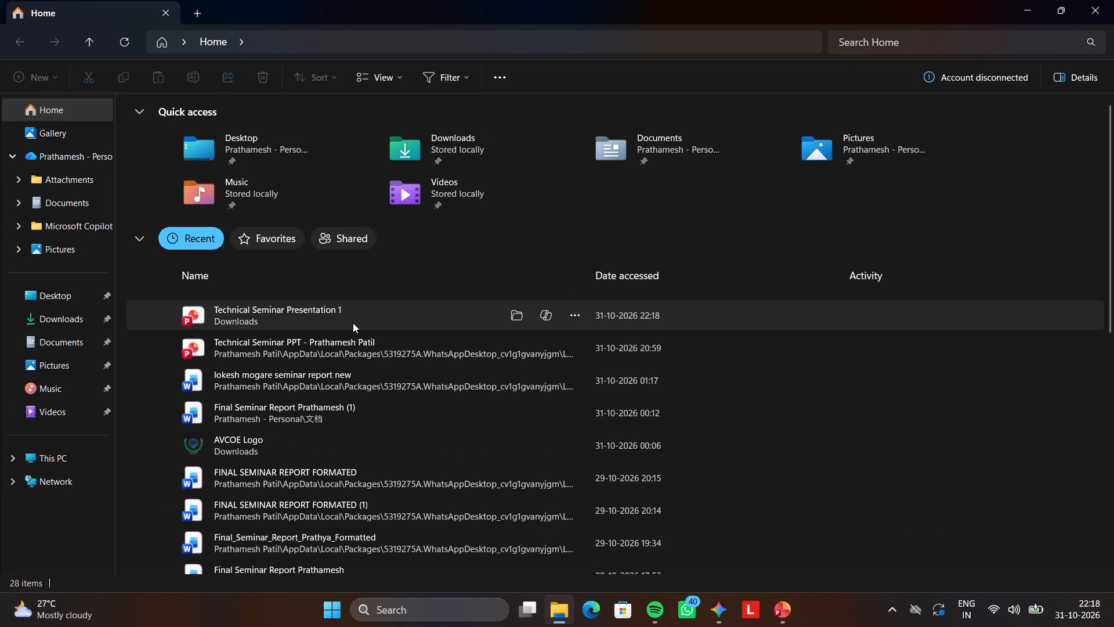
pyautogui.doubleClick(353, 323)
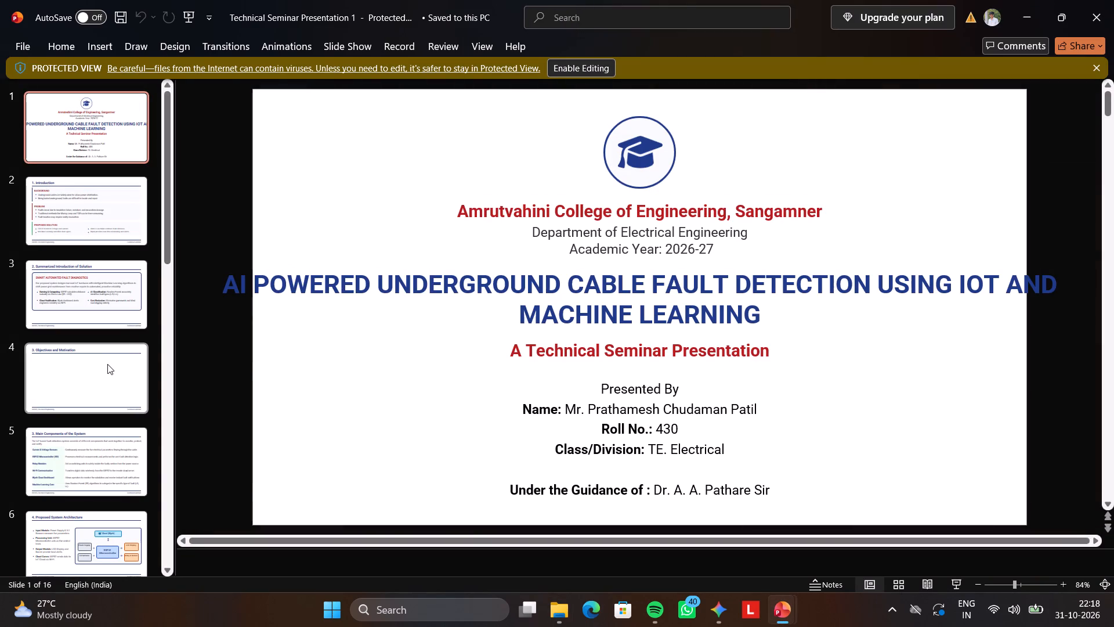
# Find the Introduction slide in the exported deck and copy its Background, Problem and Proposed Solution blocks.
pyautogui.click(100, 316)
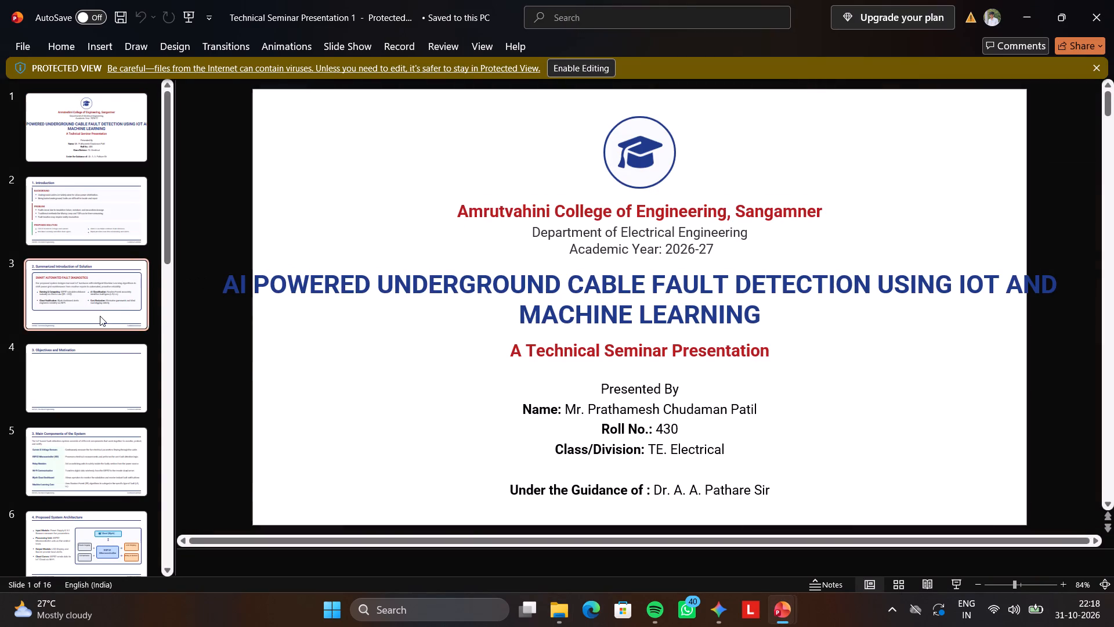
pyautogui.click(110, 378)
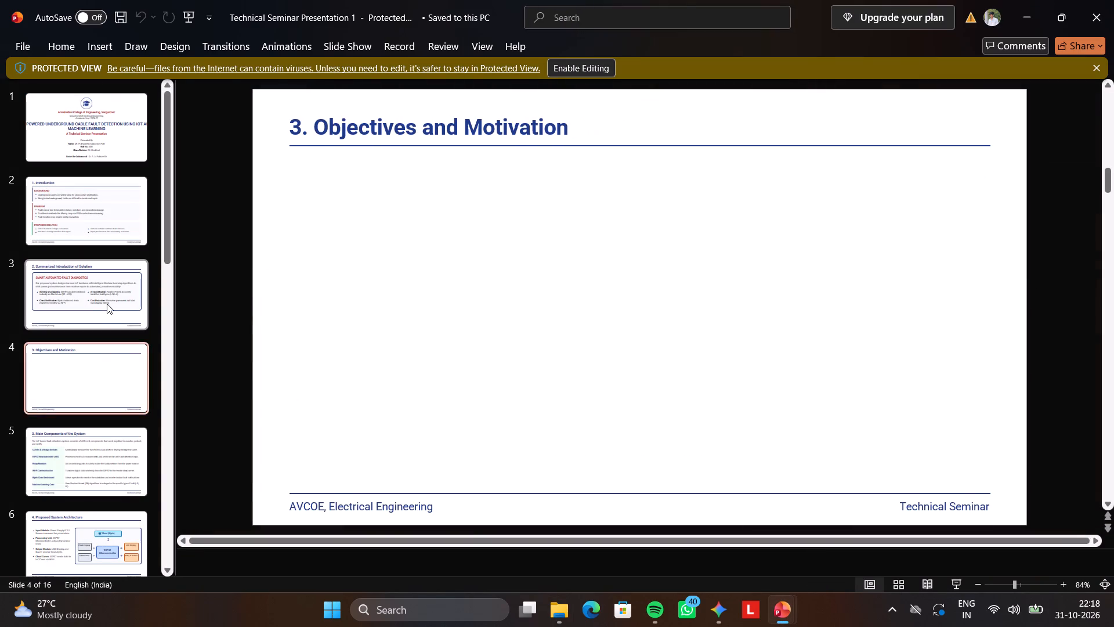
pyautogui.click(107, 302)
pyautogui.click(105, 222)
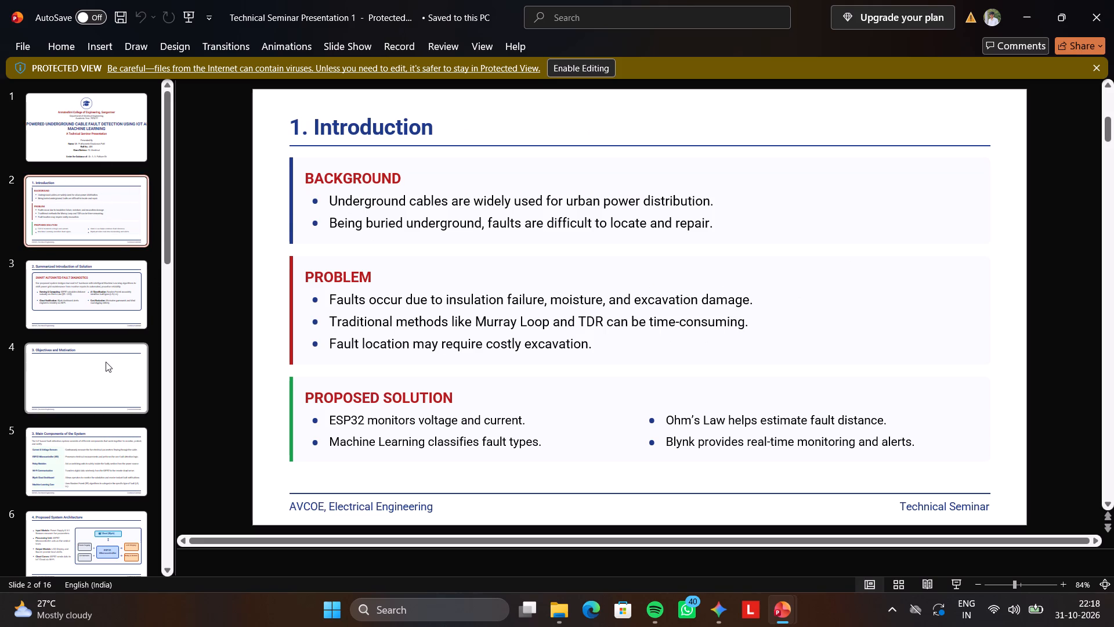
pyautogui.click(106, 362)
pyautogui.click(95, 237)
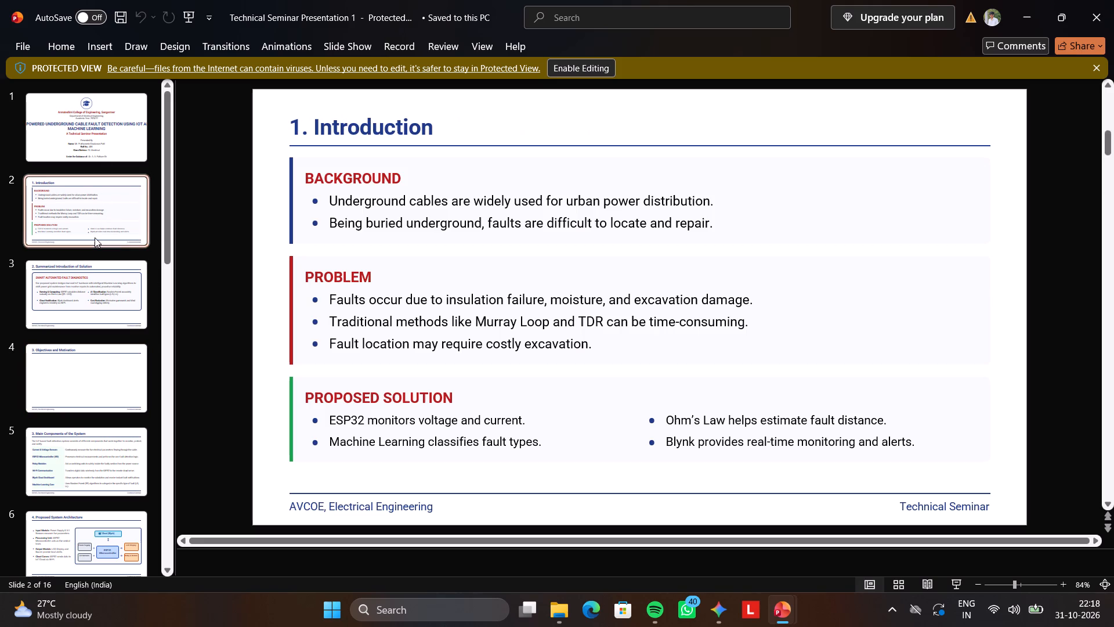
pyautogui.click(783, 228)
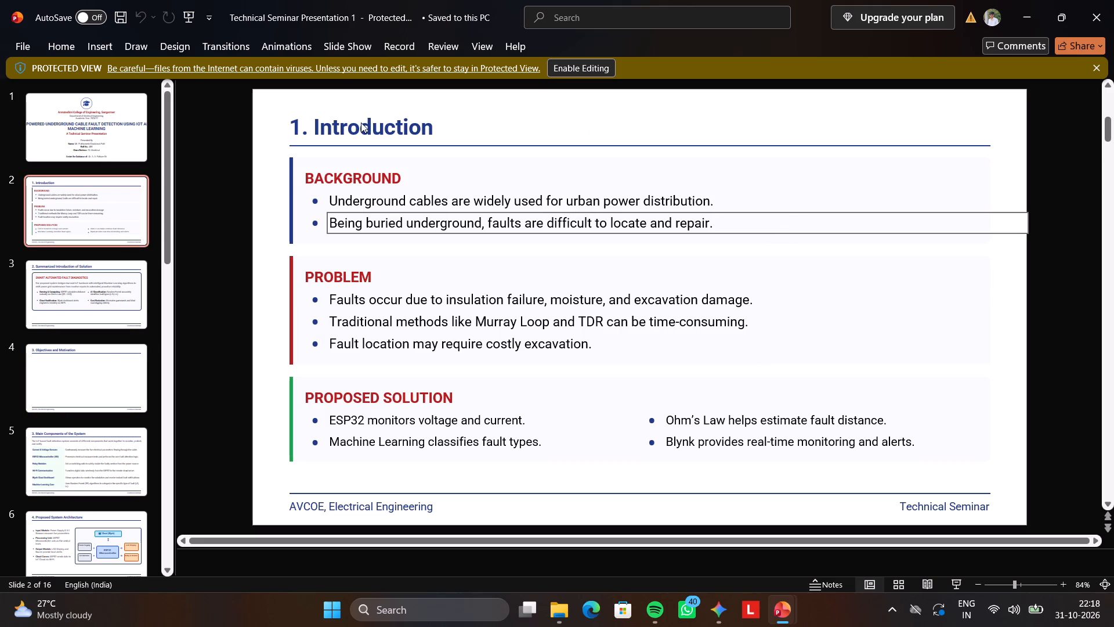
pyautogui.moveTo(280, 154); pyautogui.dragTo(674, 431)
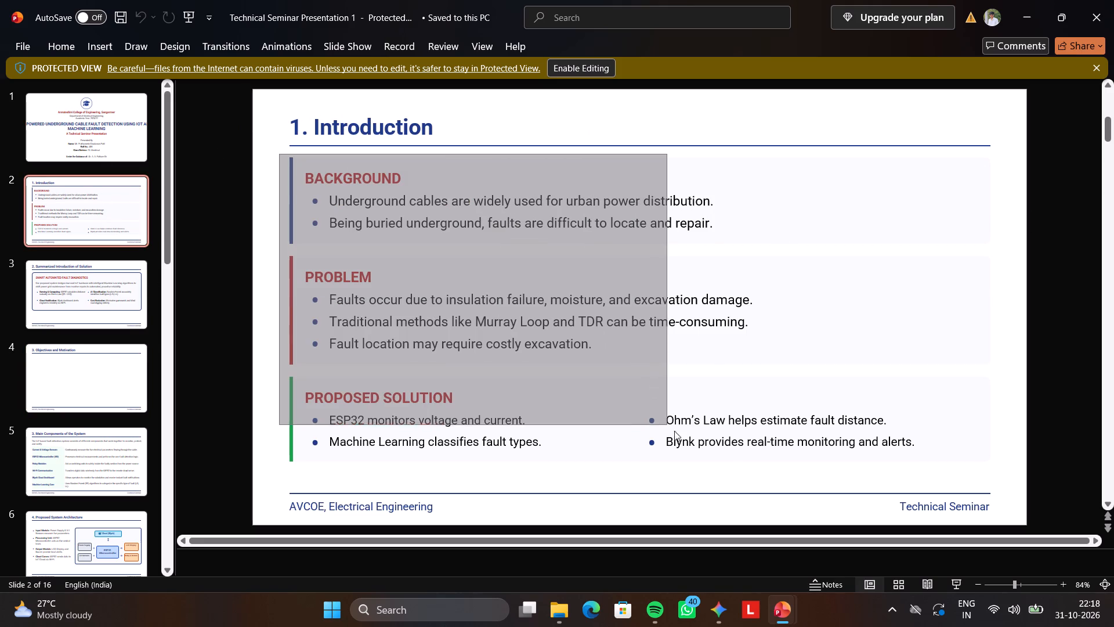
pyautogui.moveTo(674, 431); pyautogui.dragTo(1043, 463)
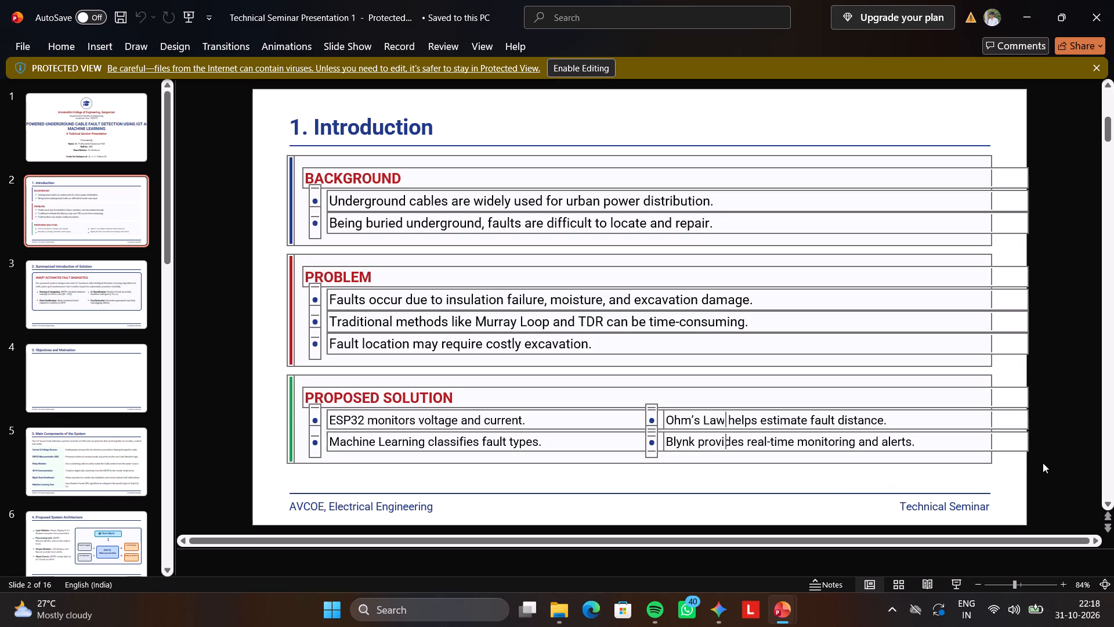
pyautogui.hotkey('ctrl', 'c')
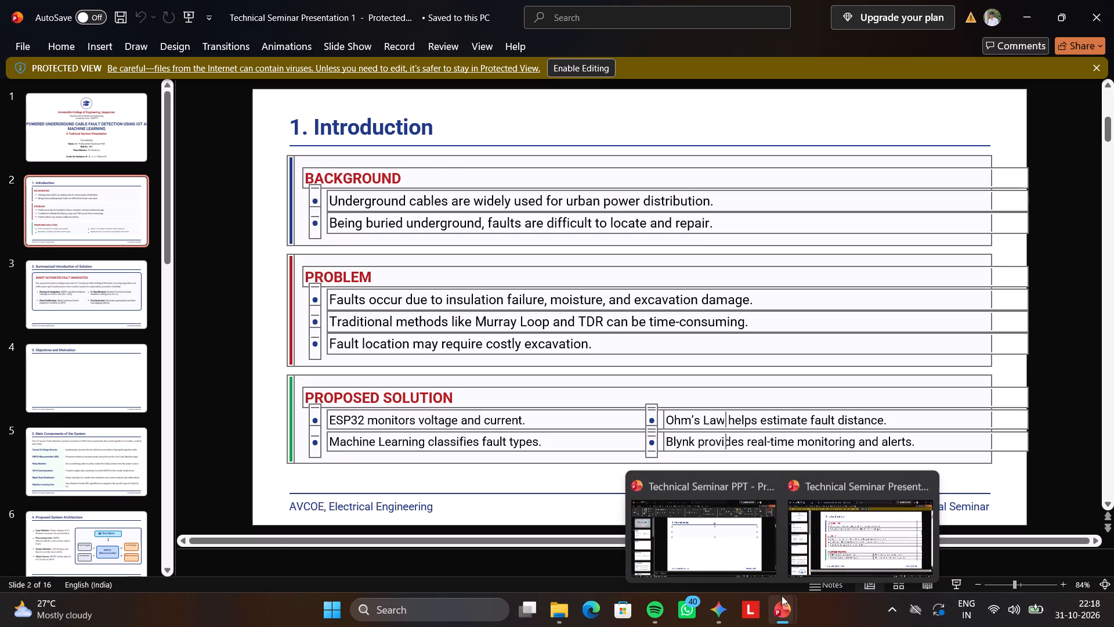
# Switch to the Technical Seminar PPT, delete slide 3's empty content box and paste the copied Introduction blocks there.
pyautogui.click(737, 539)
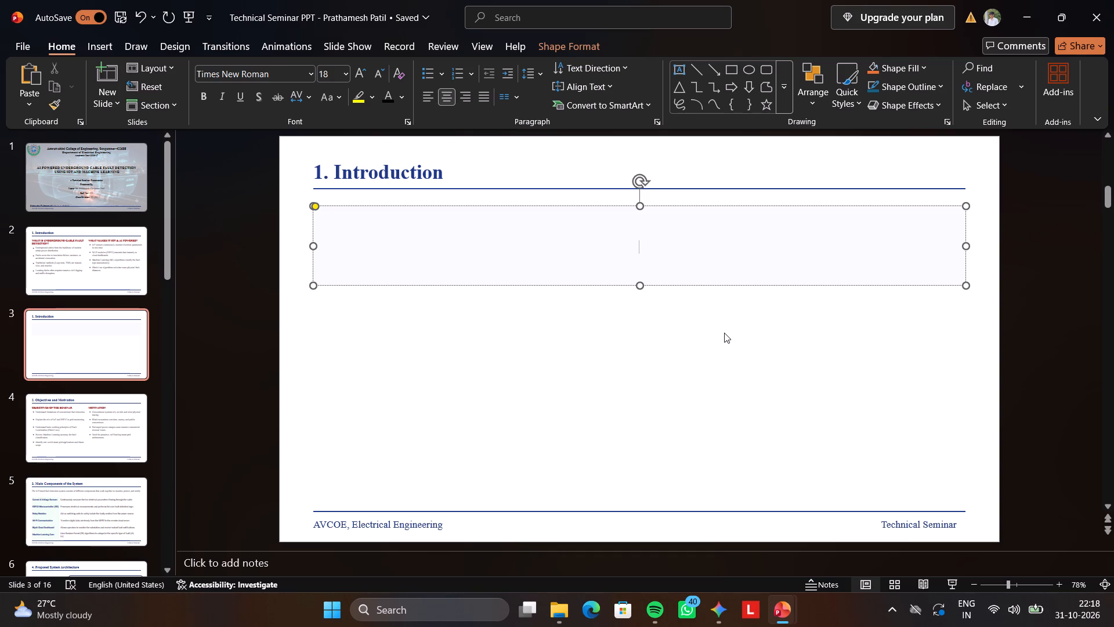
pyautogui.click(725, 287)
pyautogui.press('BackSpace')
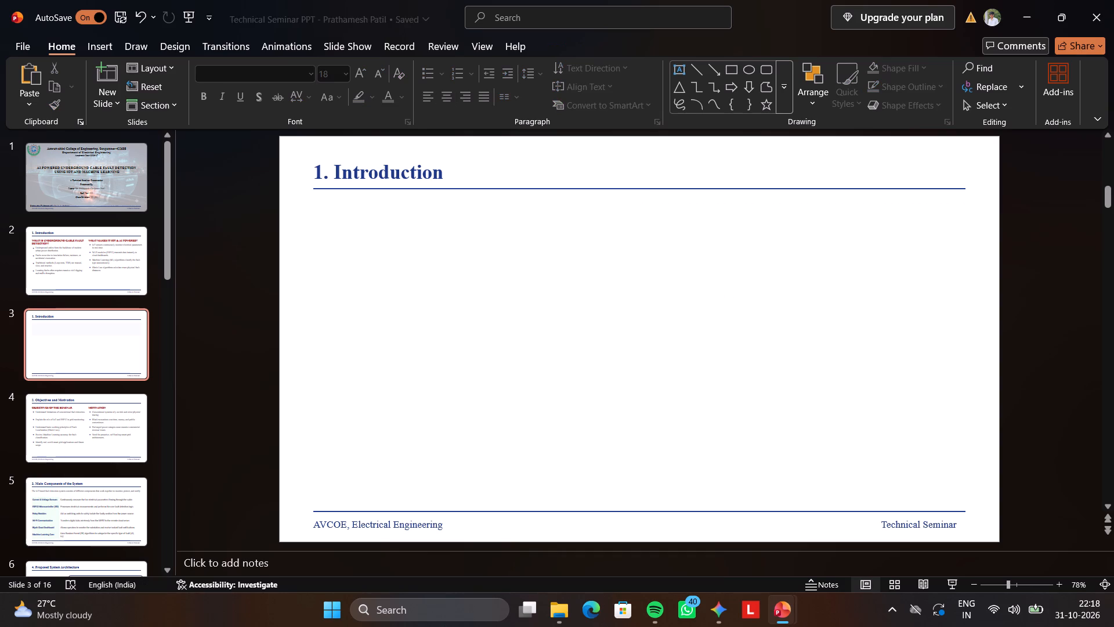
pyautogui.hotkey('ctrl', 'v')
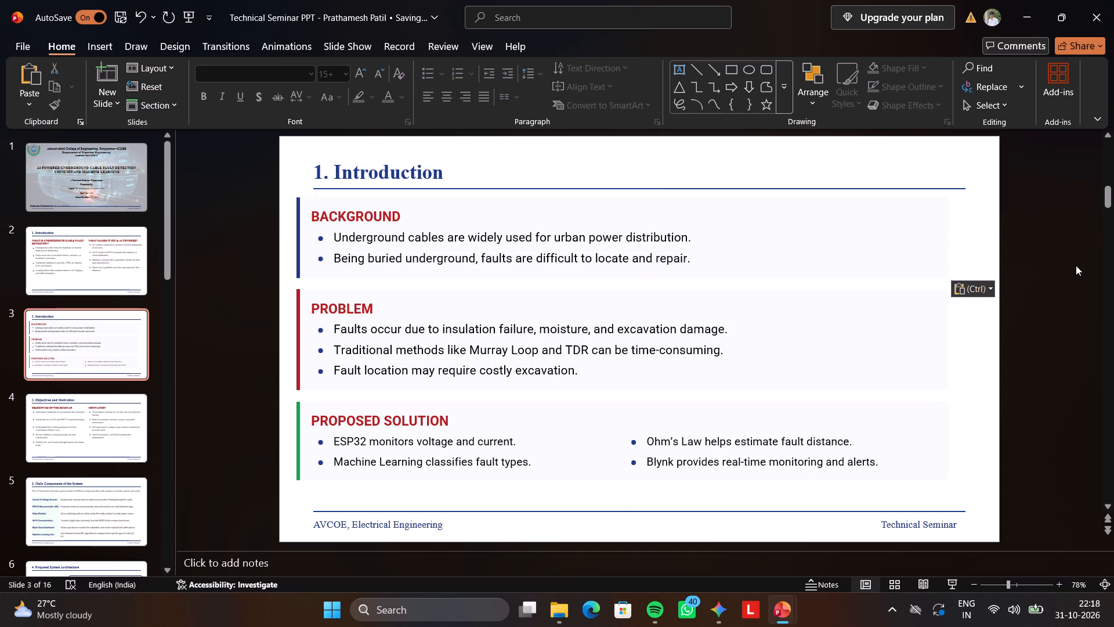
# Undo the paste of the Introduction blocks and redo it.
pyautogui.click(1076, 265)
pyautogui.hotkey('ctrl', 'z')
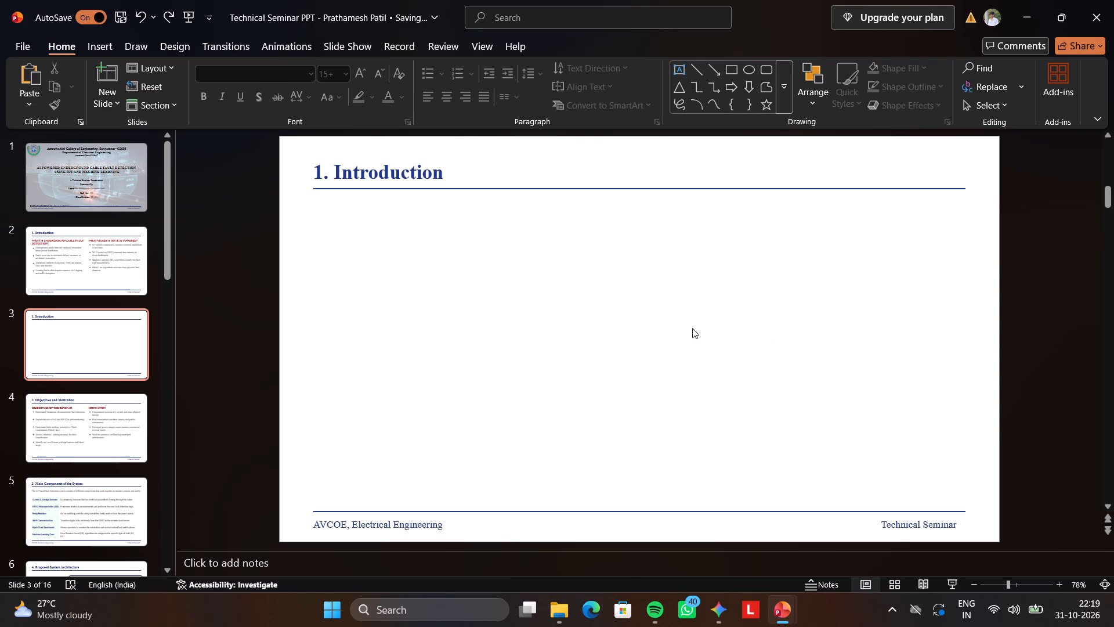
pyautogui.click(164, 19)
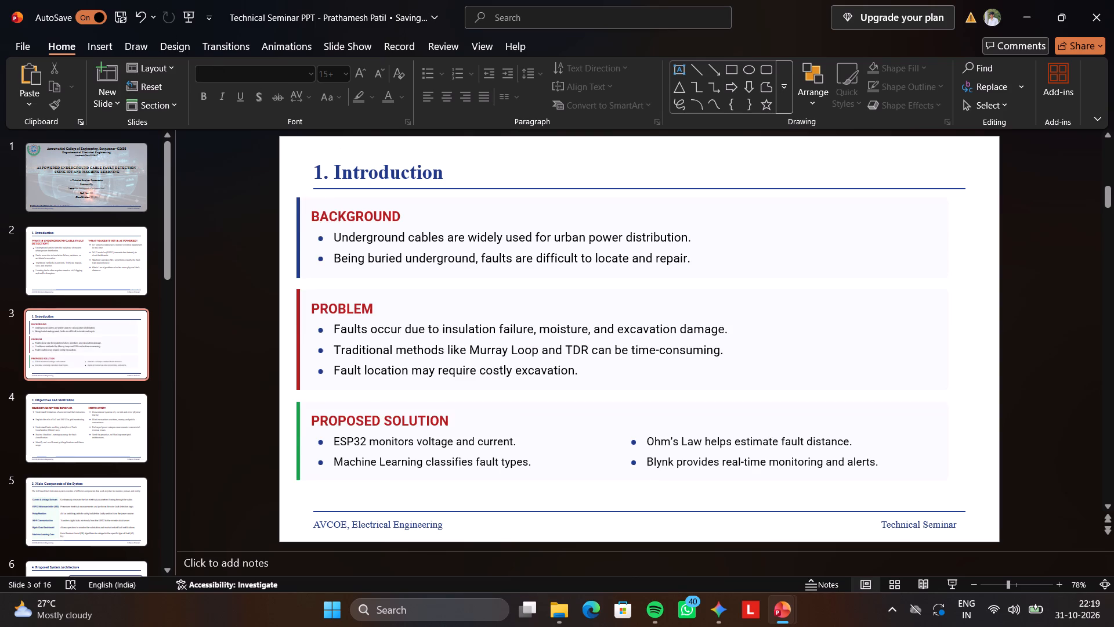
# Set the font of all text on the rebuilt Introduction slide to Times New Roman.
pyautogui.hotkey('ctrl', 'a')
pyautogui.click(285, 74)
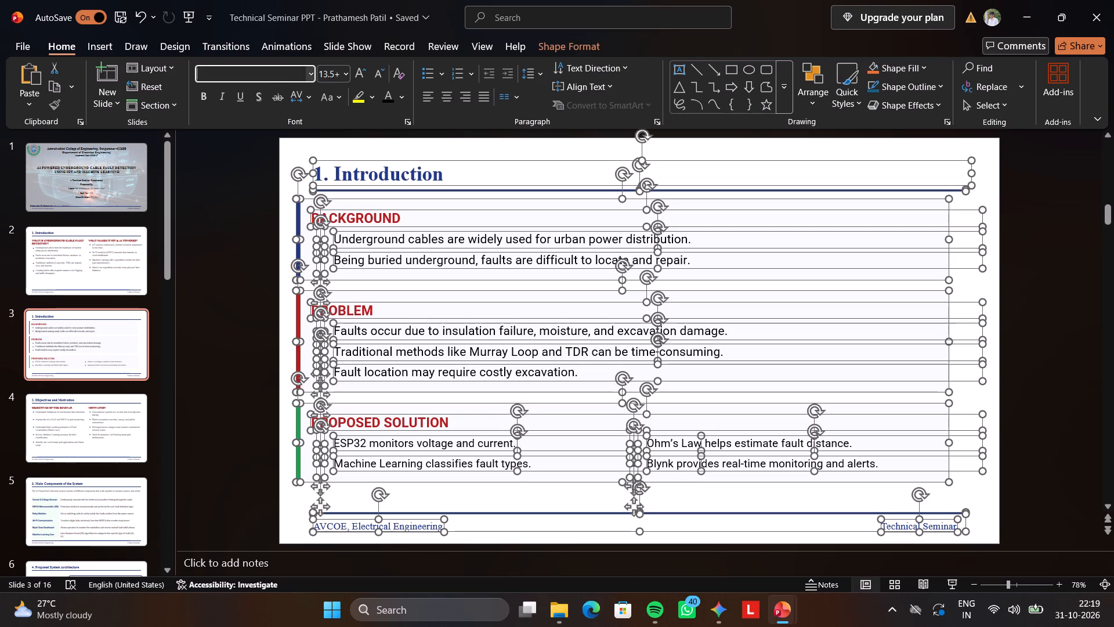
pyautogui.write('time')
pyautogui.press('Return')
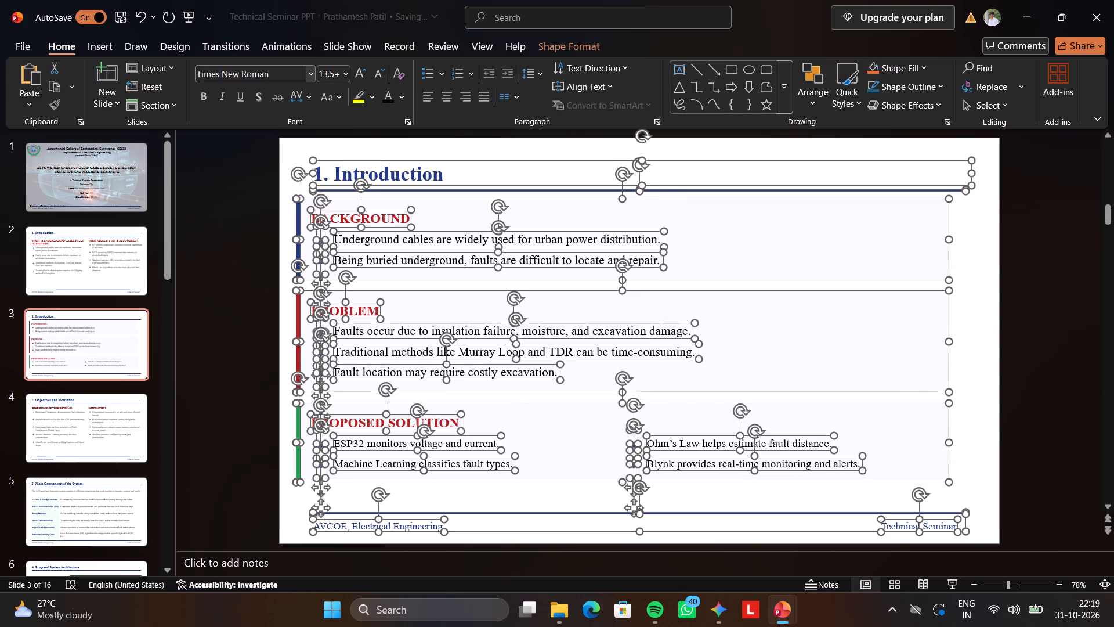
pyautogui.click(1035, 254)
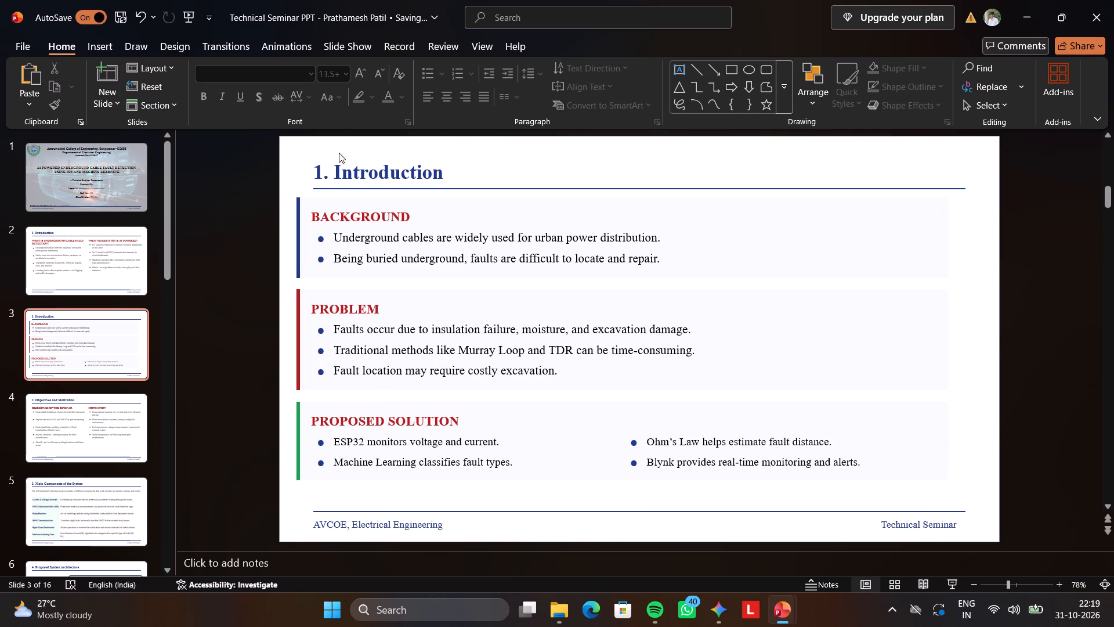
pyautogui.doubleClick(356, 218)
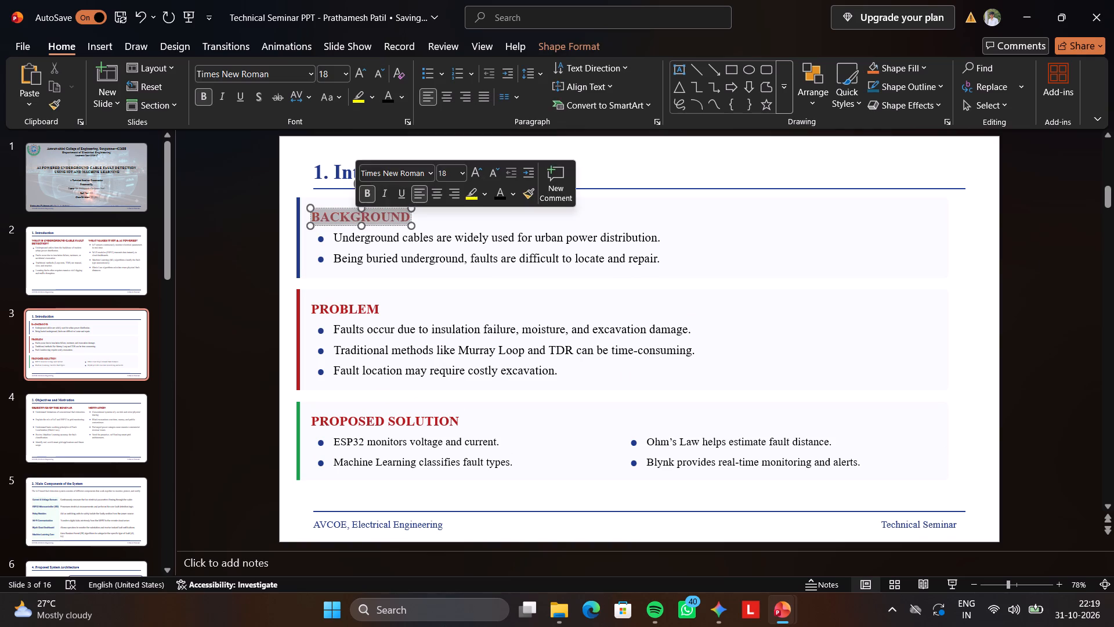
pyautogui.click(644, 201)
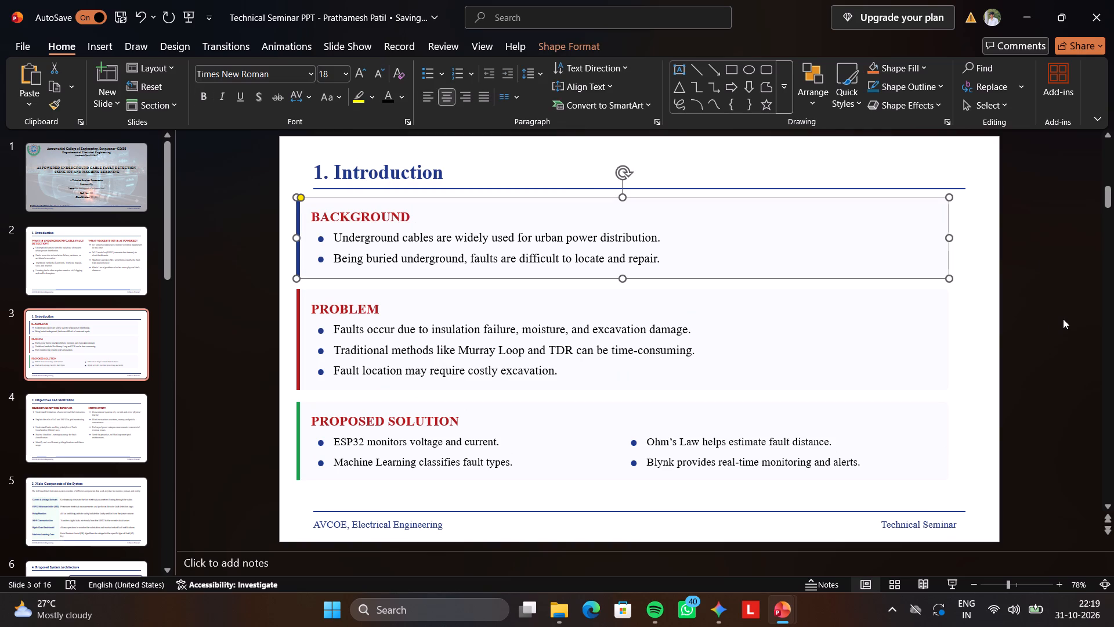
pyautogui.click(1063, 319)
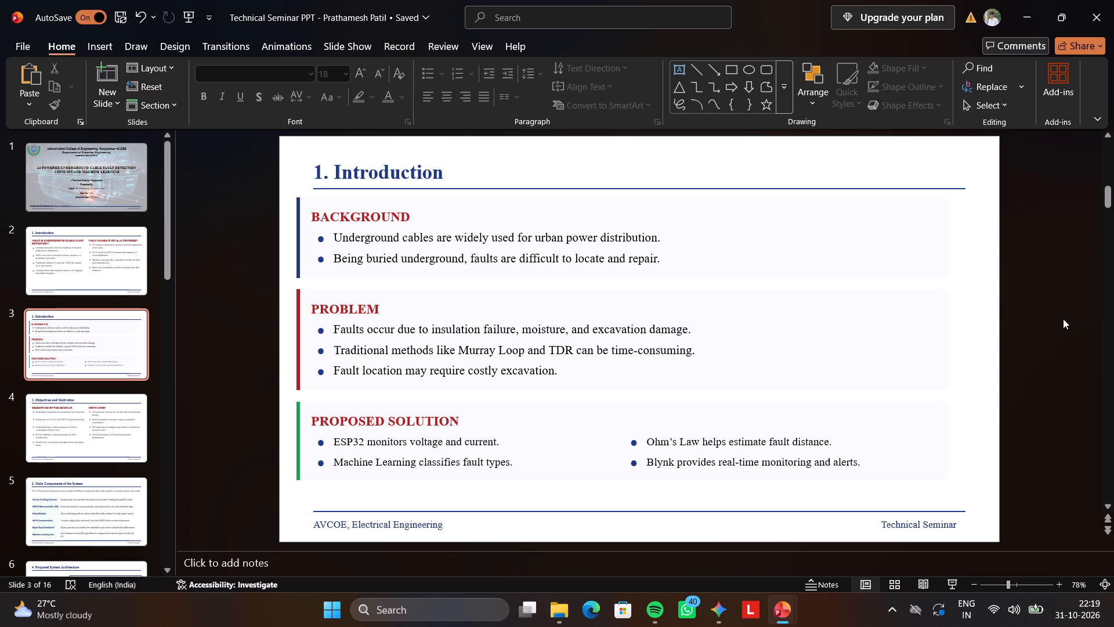
# Compare the original Introduction on slide 2 with the rebuilt version on slide 3.
pyautogui.click(119, 228)
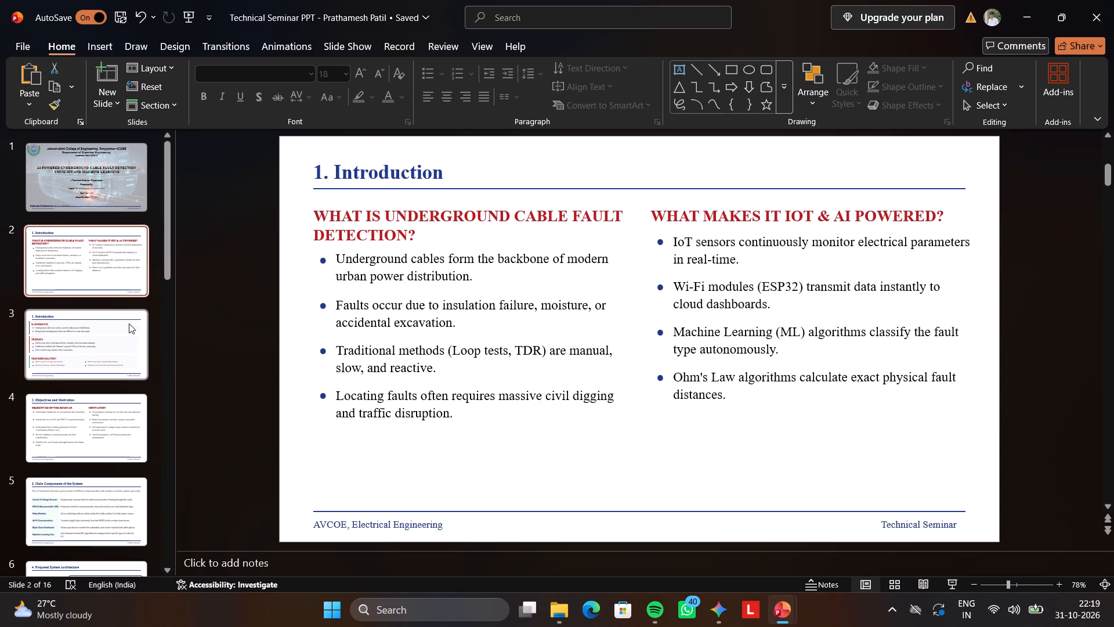
pyautogui.click(112, 329)
pyautogui.click(118, 278)
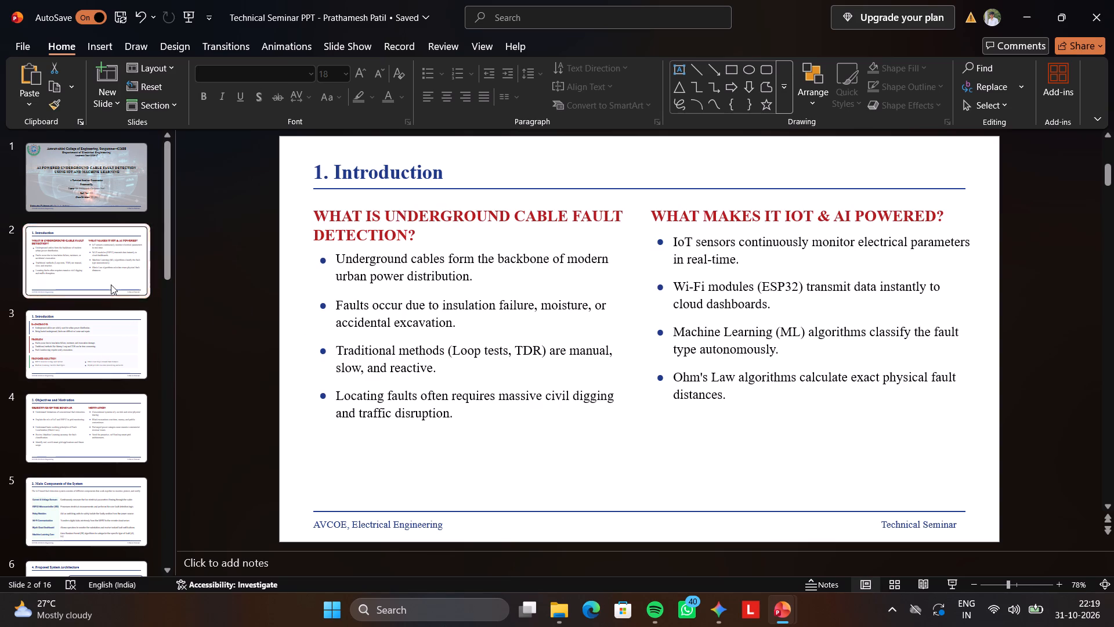
pyautogui.click(124, 315)
pyautogui.click(113, 236)
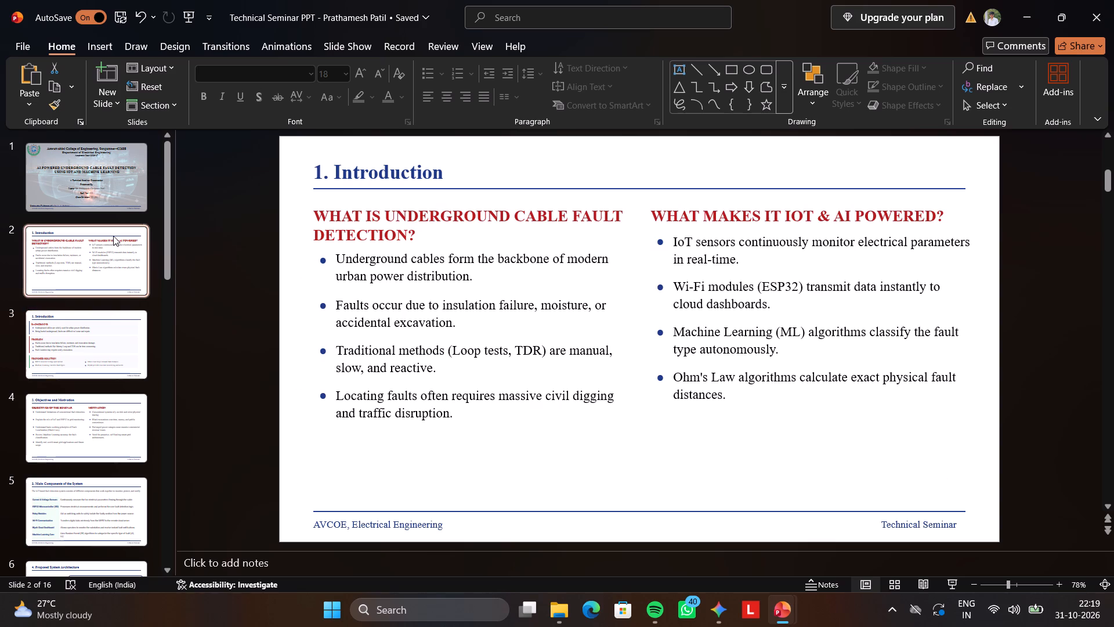
pyautogui.click(94, 362)
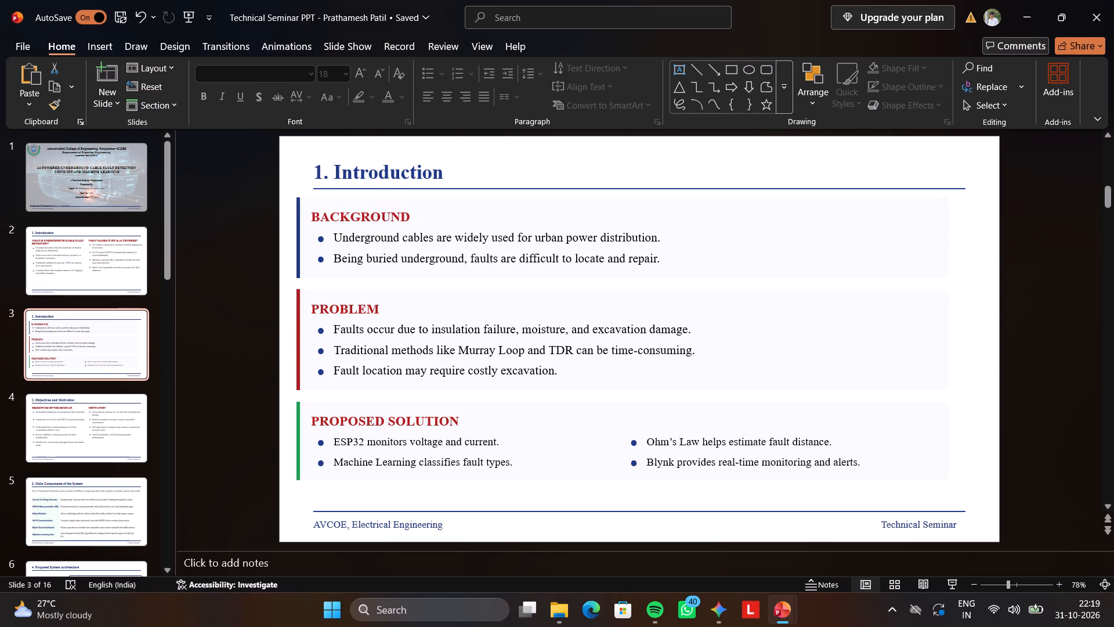
pyautogui.click(128, 246)
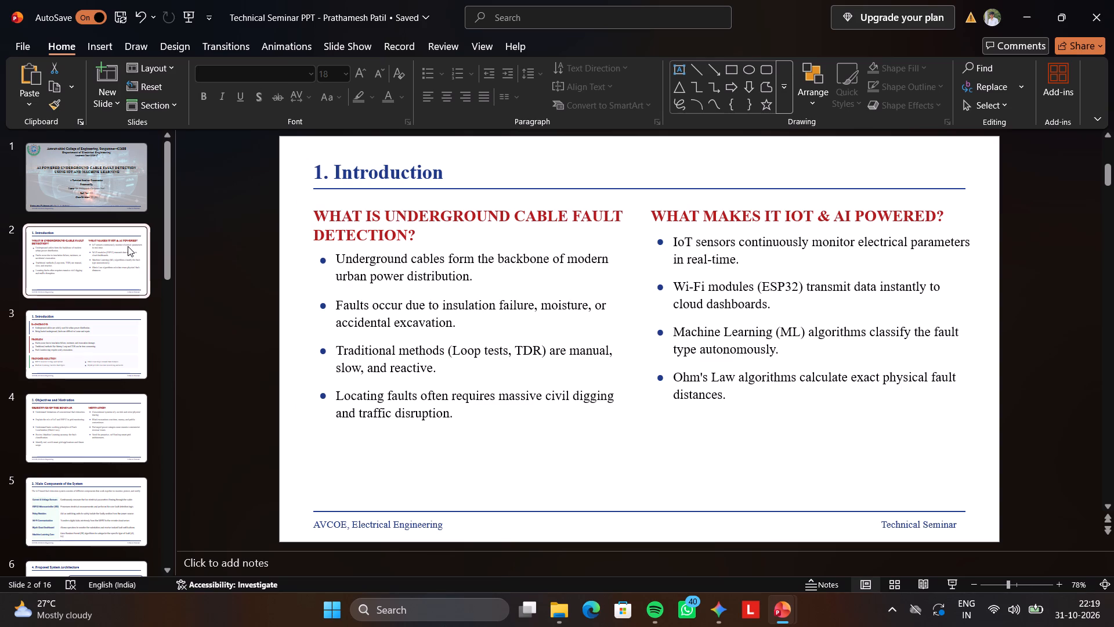
# Preview the deck in Reading View, examine both Introduction slides, and return to normal editing view.
pyautogui.click(932, 586)
pyautogui.hscroll(3, 819, 468)
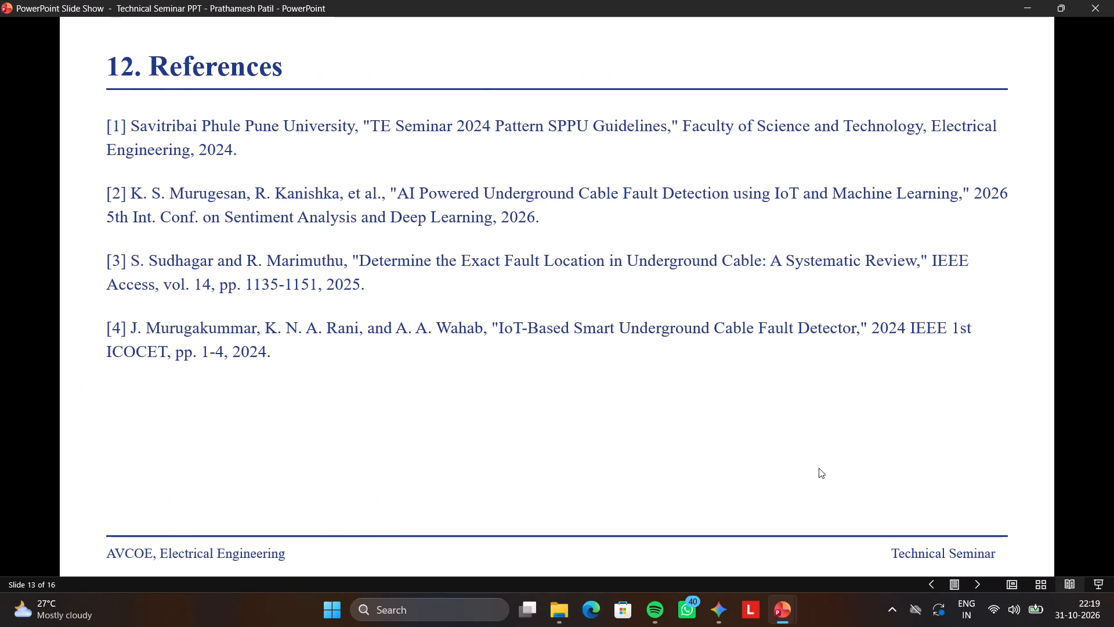
pyautogui.hscroll(-11, 819, 468)
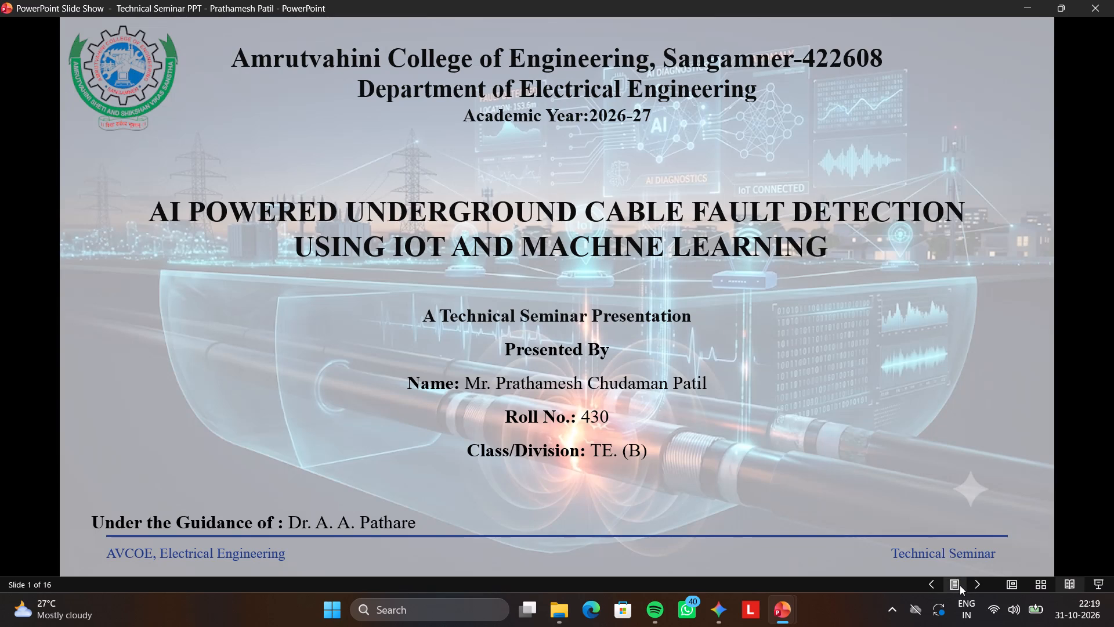
pyautogui.click(960, 585)
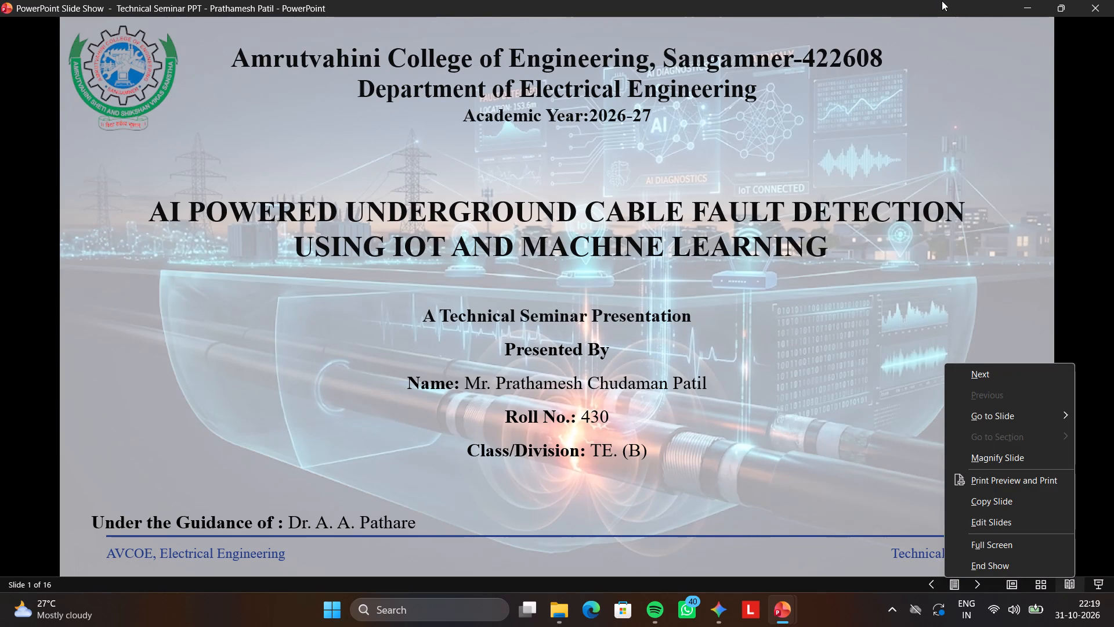
pyautogui.click(942, 1)
pyautogui.click(844, 3)
pyautogui.click(694, 82)
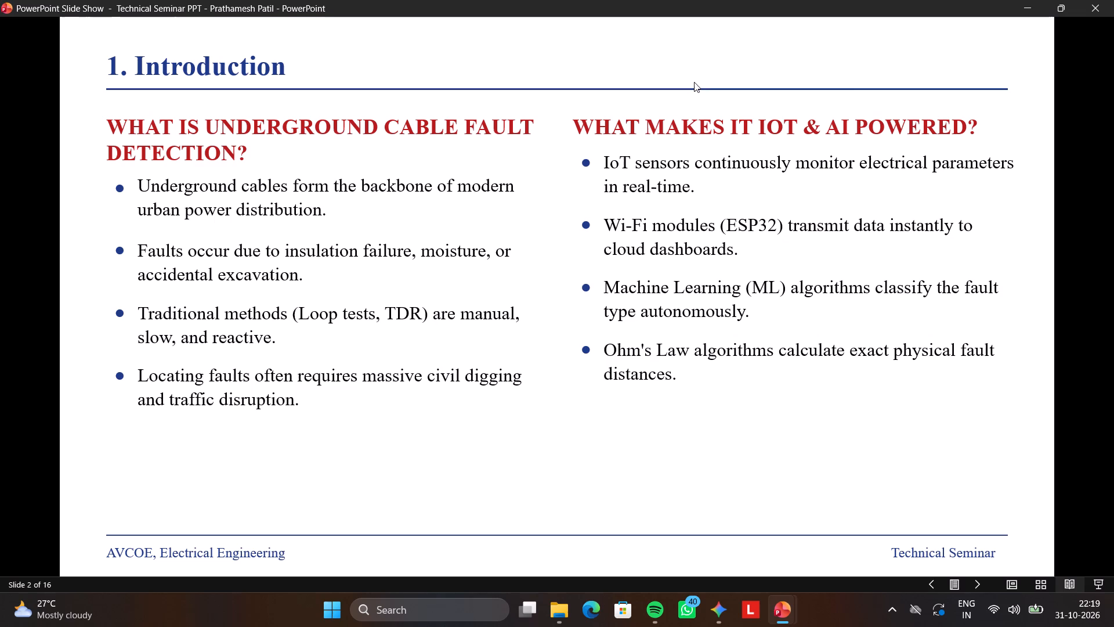
pyautogui.click(819, 48)
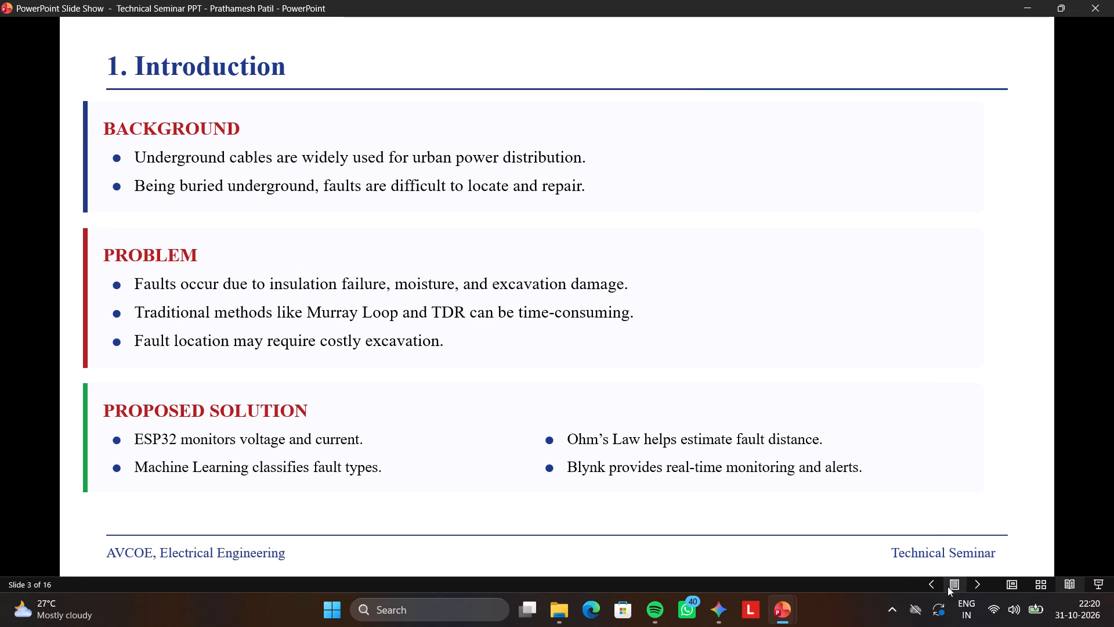
pyautogui.click(957, 585)
pyautogui.click(1010, 592)
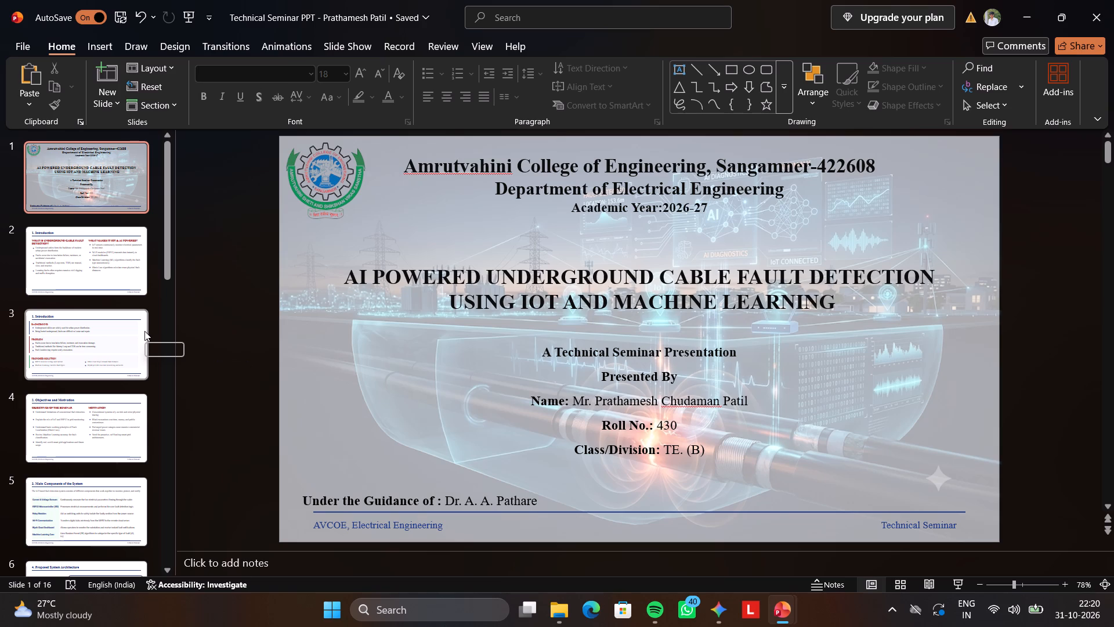
# Review the rebuilt Introduction on slide 3 again, and return to the original on slide 2.
pyautogui.moveTo(144, 331); pyautogui.dragTo(128, 322)
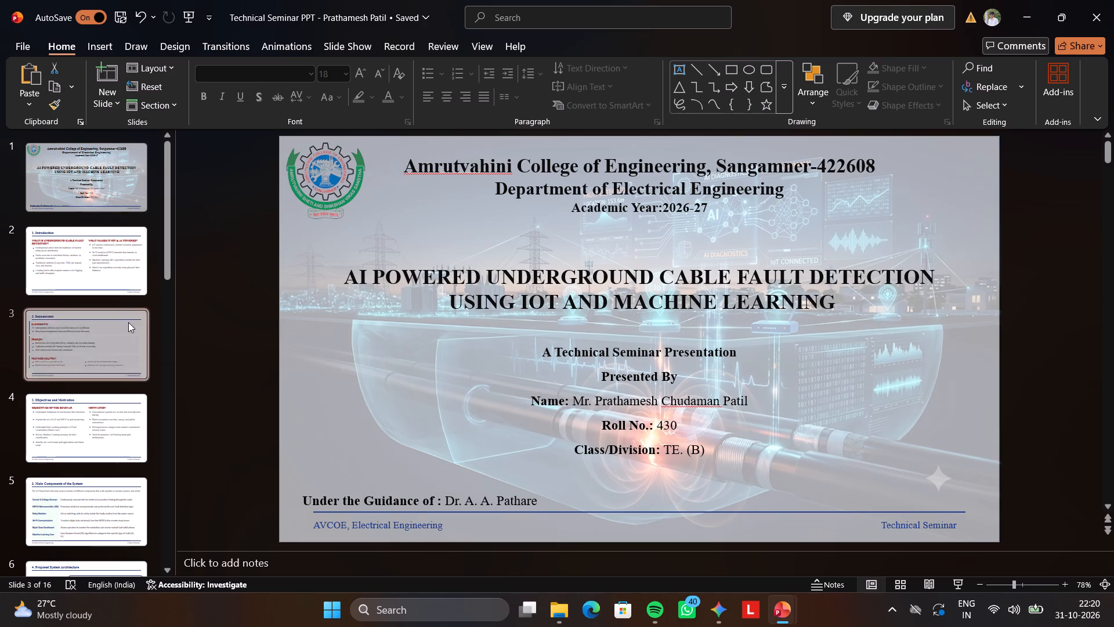
pyautogui.click(128, 322)
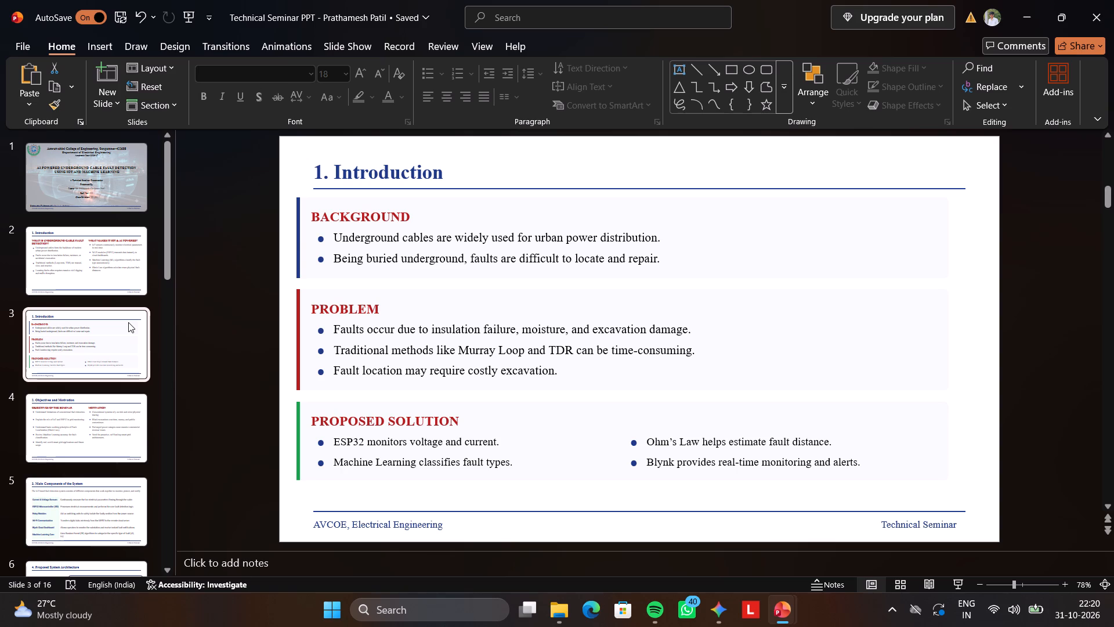
pyautogui.click(33, 263)
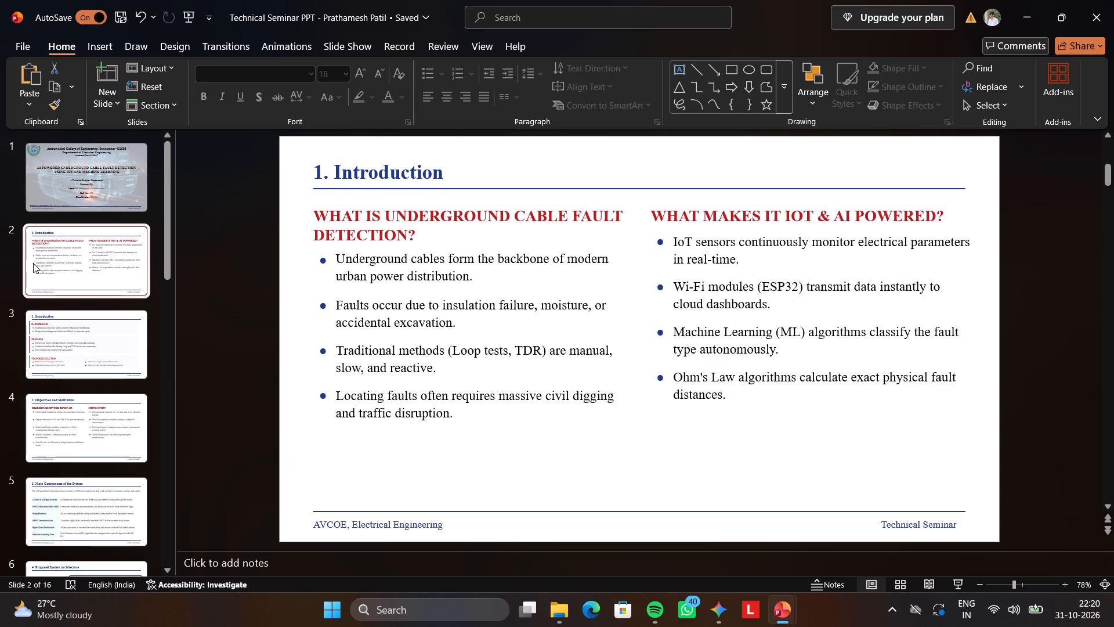
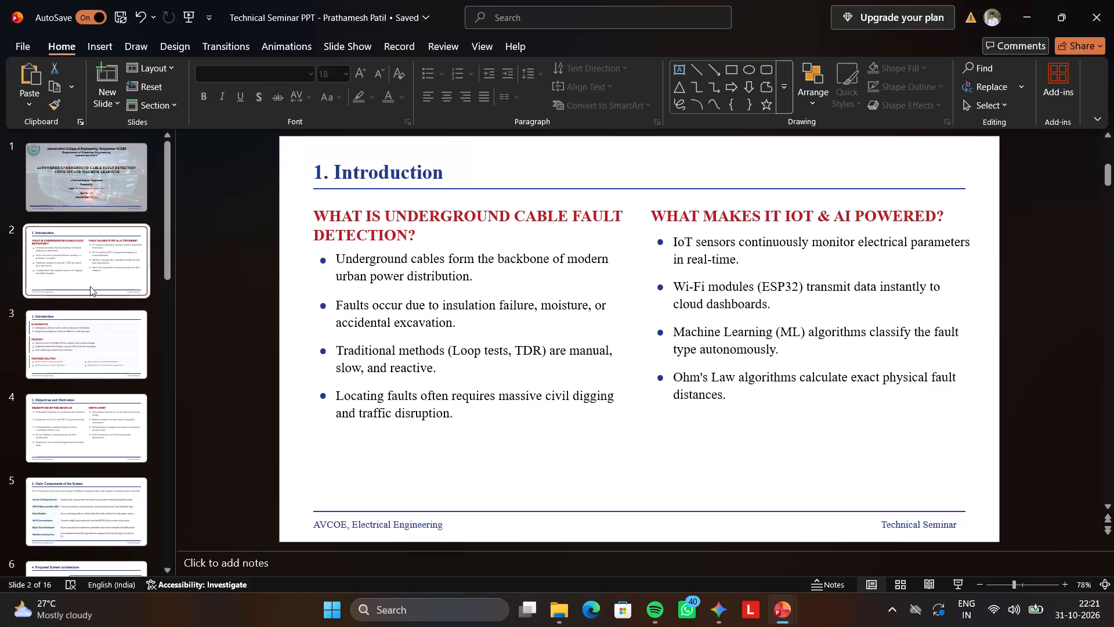
# Cut slide 2, the two-column Introduction slide, from the presentation.
pyautogui.rightClick(90, 286)
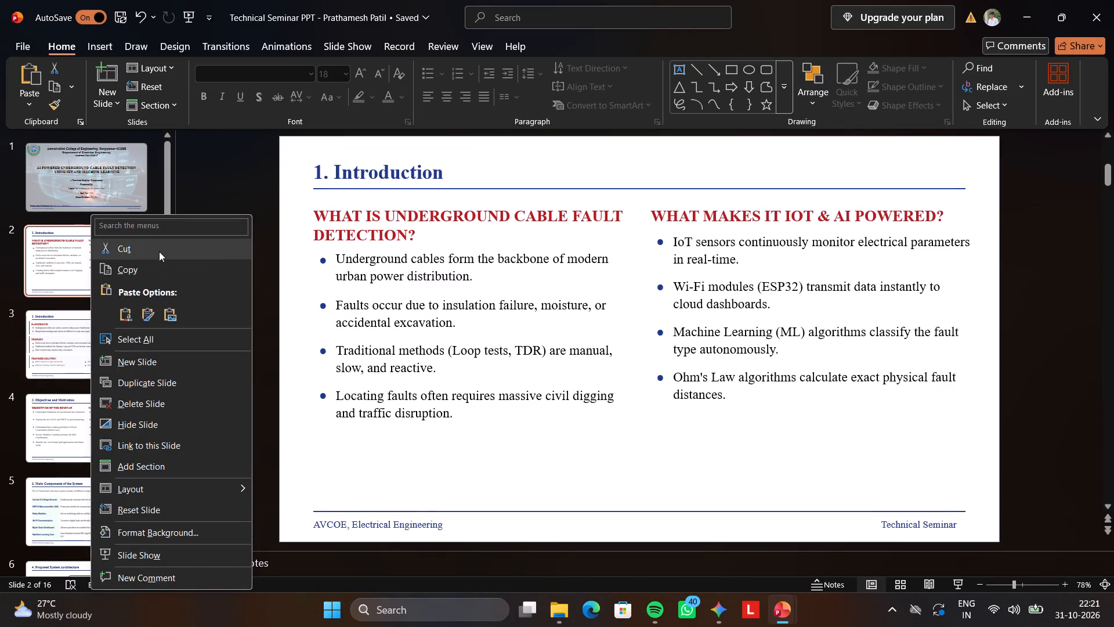
pyautogui.click(159, 251)
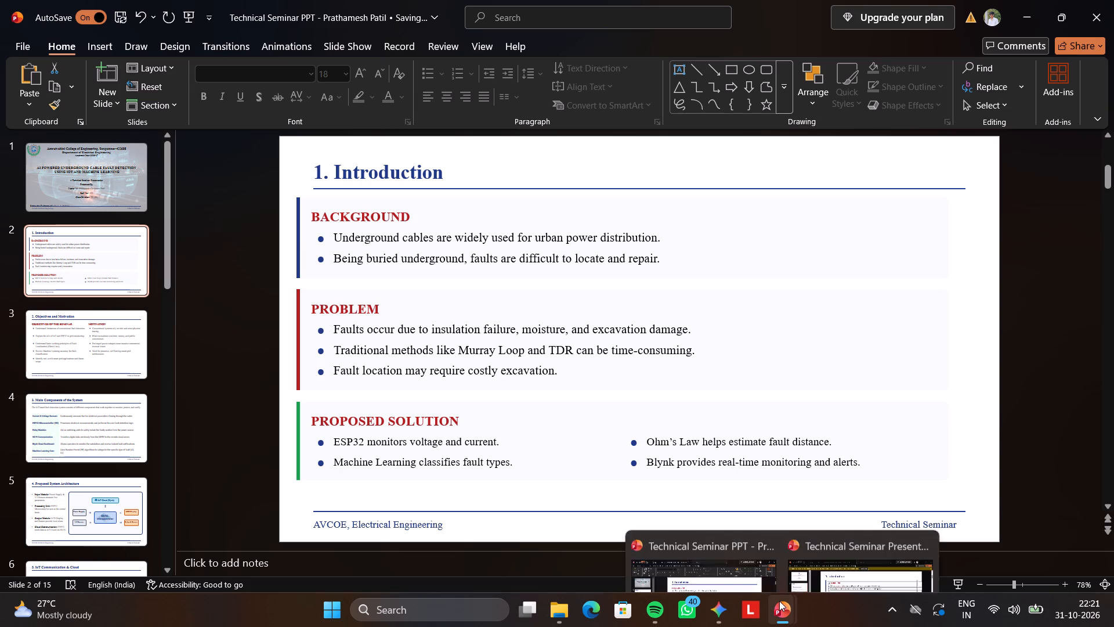
# Close the other open presentation, Technical Seminar Presentation 1.
pyautogui.click(921, 487)
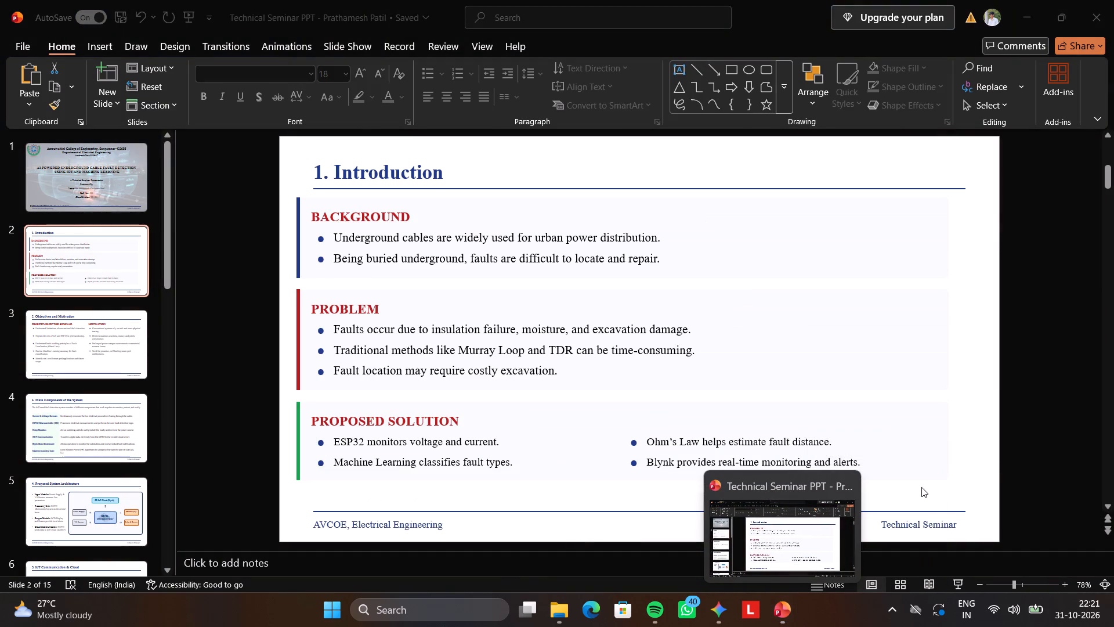
# In File Explorer, delete the Technical Seminar Presentation 1 file from the Downloads folder.
pyautogui.click(550, 609)
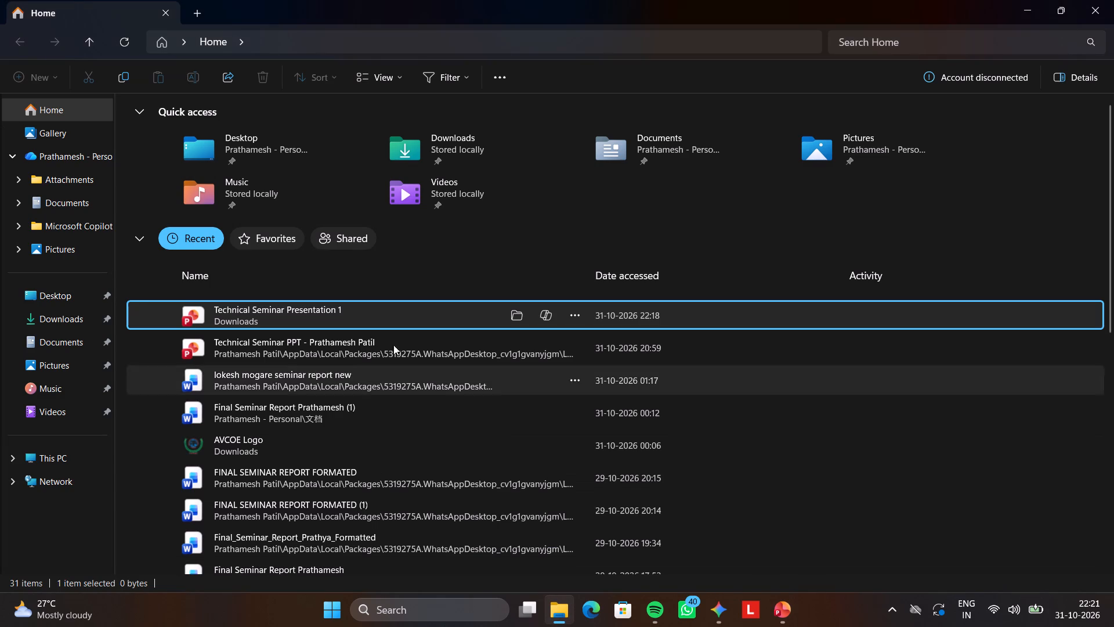
pyautogui.click(73, 192)
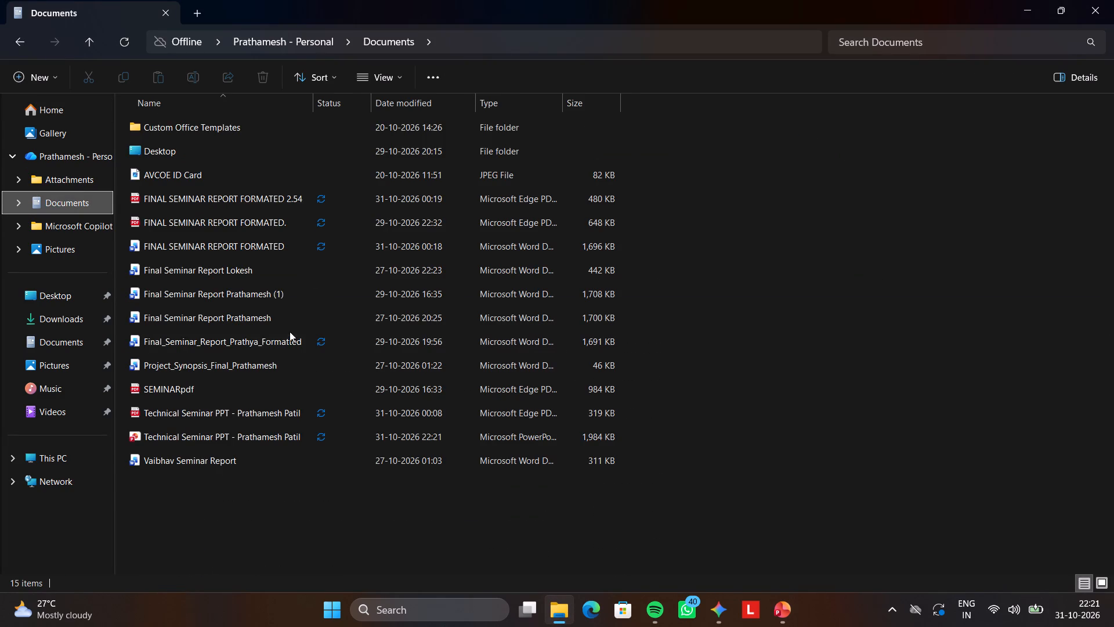
pyautogui.click(78, 328)
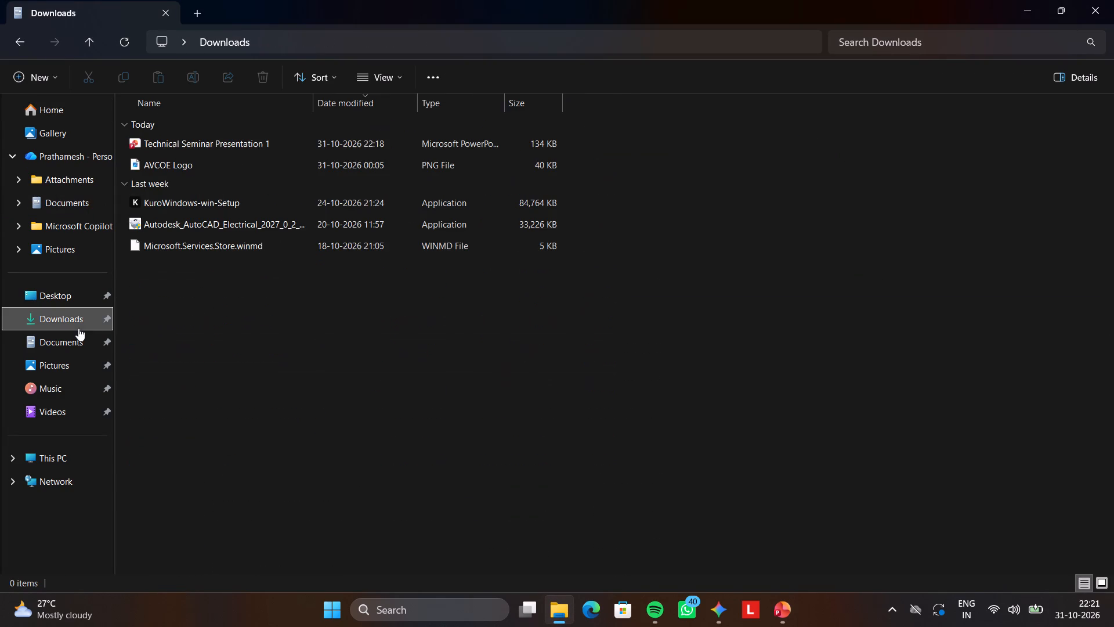
pyautogui.rightClick(240, 148)
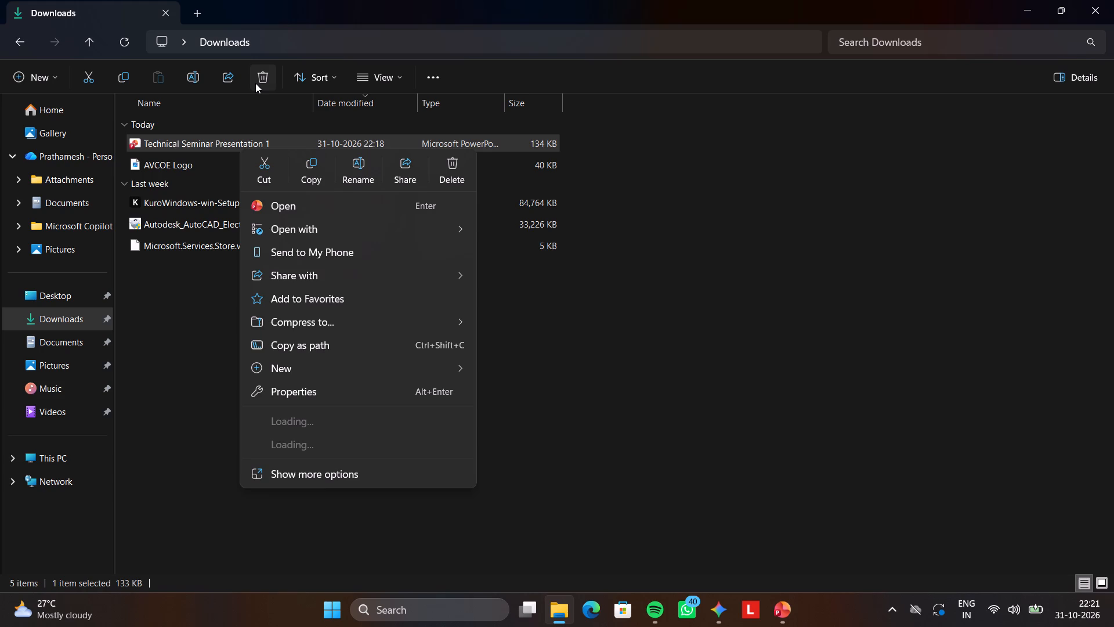
pyautogui.click(255, 83)
pyautogui.click(454, 180)
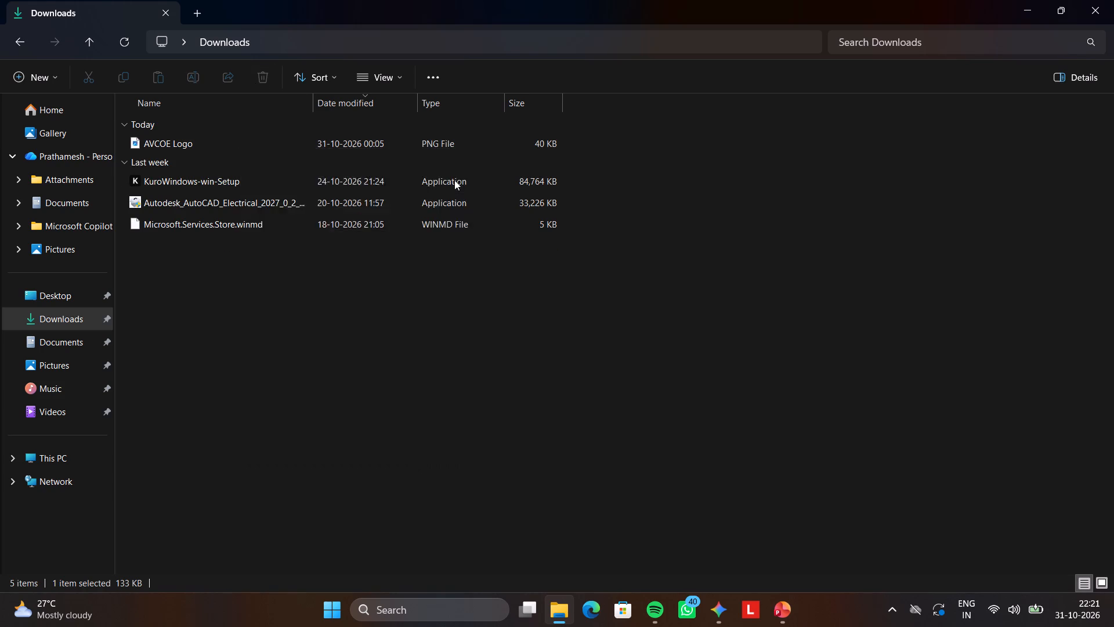
pyautogui.click(333, 283)
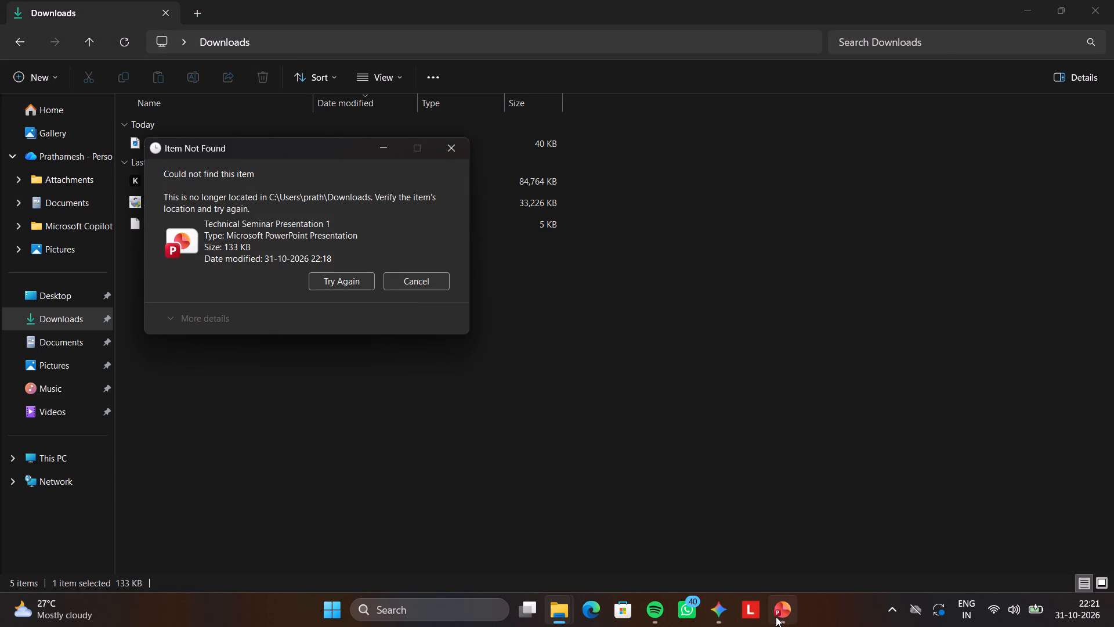
pyautogui.click(337, 284)
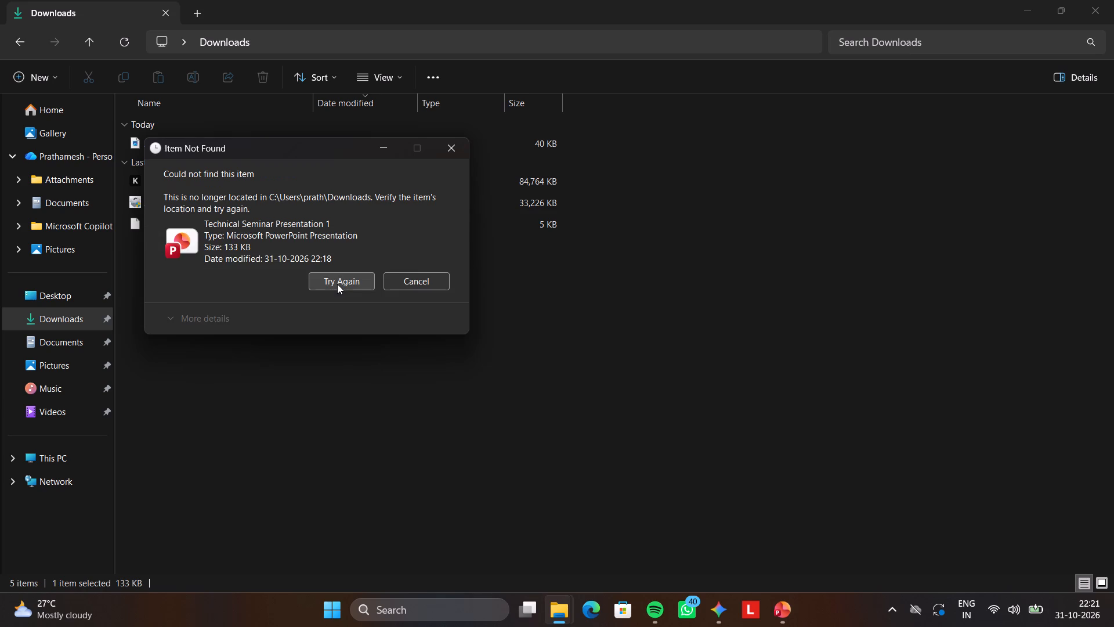
pyautogui.click(337, 284)
pyautogui.click(518, 296)
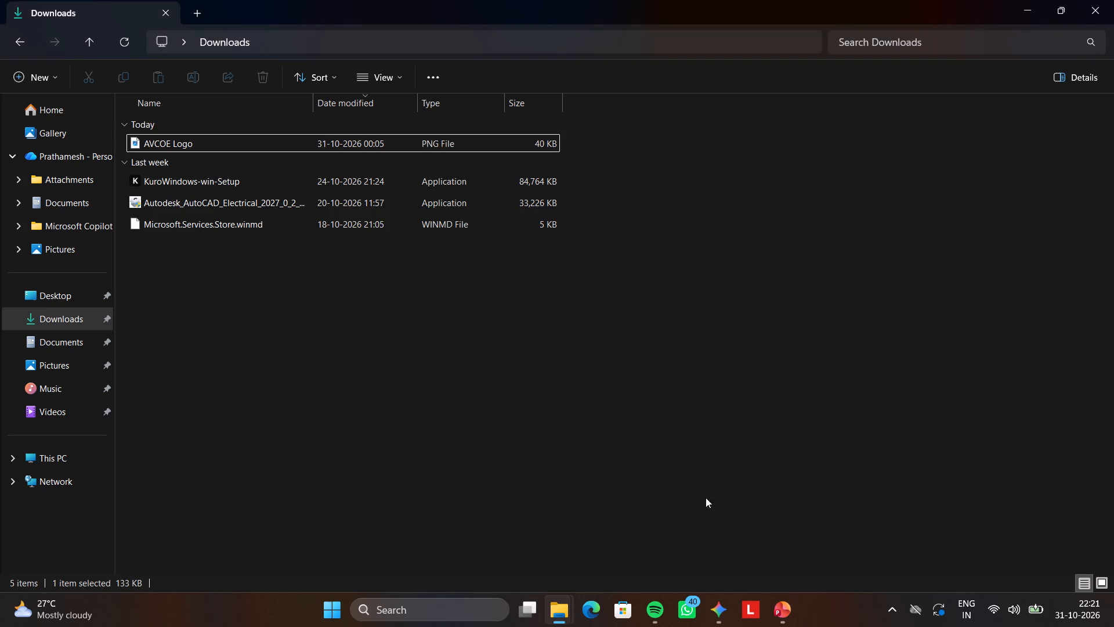
# Back in the PowerPoint presentation, move the components table on slide 4 up slightly, closer to the introductory sentence.
pyautogui.click(789, 615)
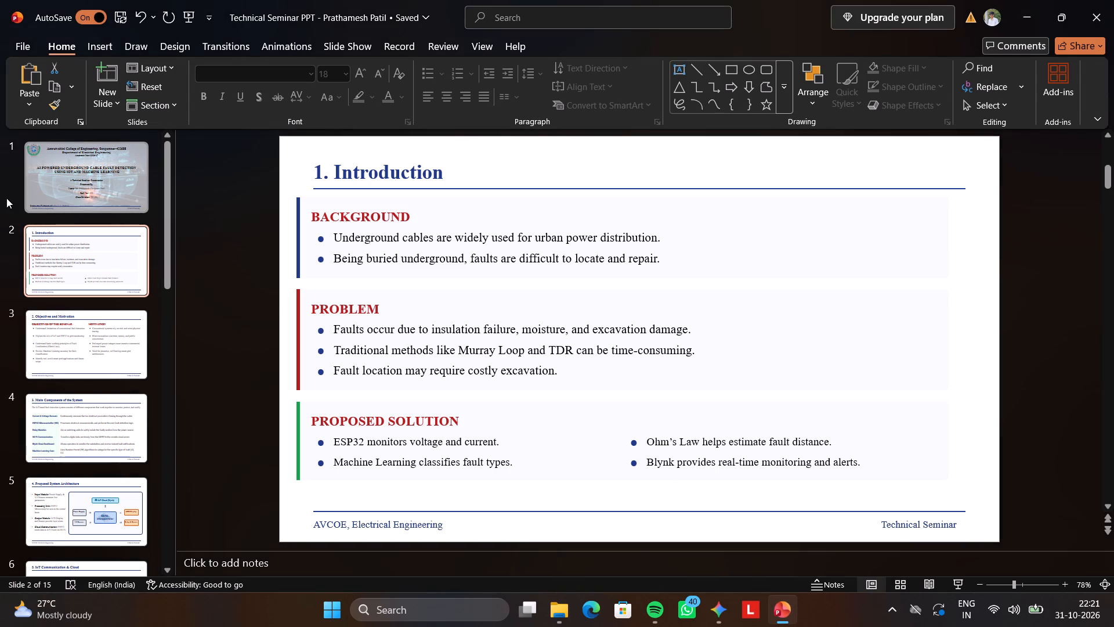
pyautogui.click(105, 313)
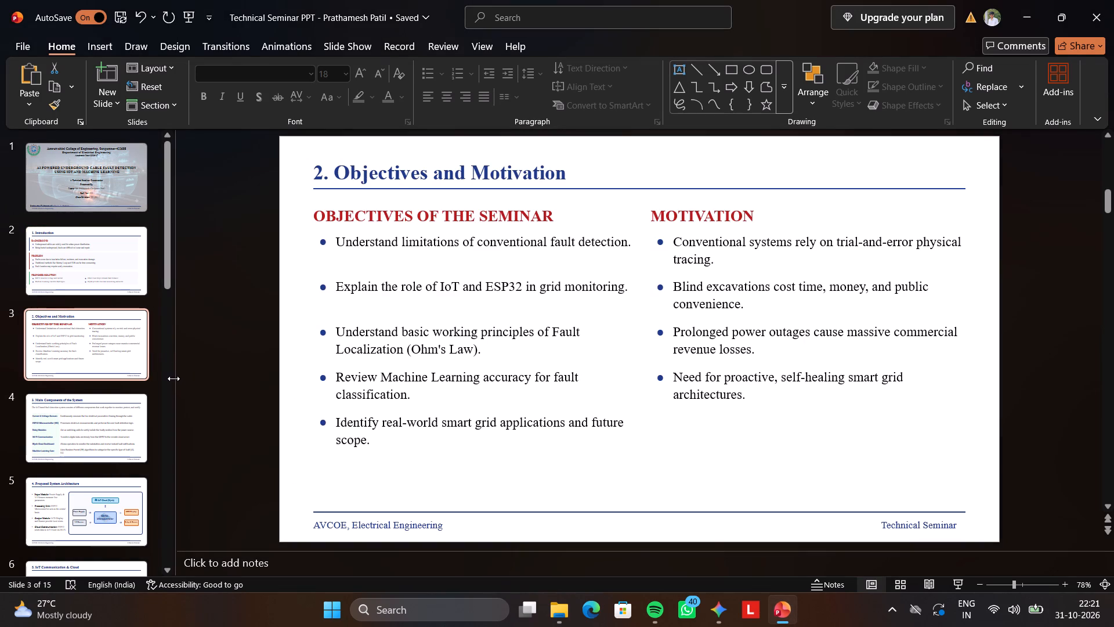
pyautogui.click(126, 410)
pyautogui.scroll(-1, 124, 420)
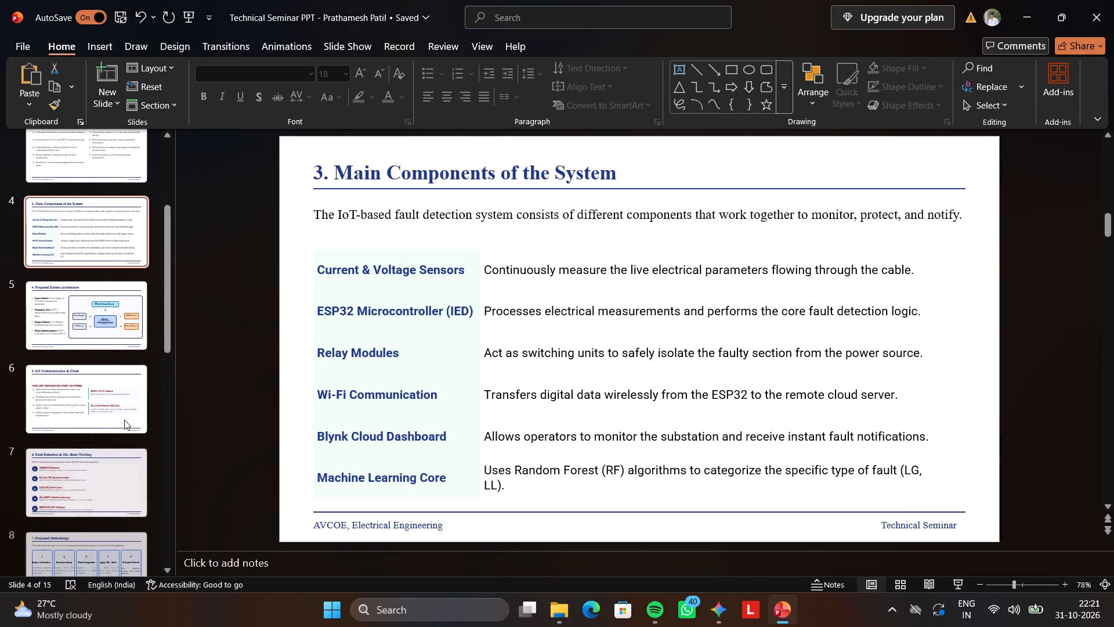
pyautogui.click(320, 255)
pyautogui.moveTo(334, 247); pyautogui.dragTo(334, 242)
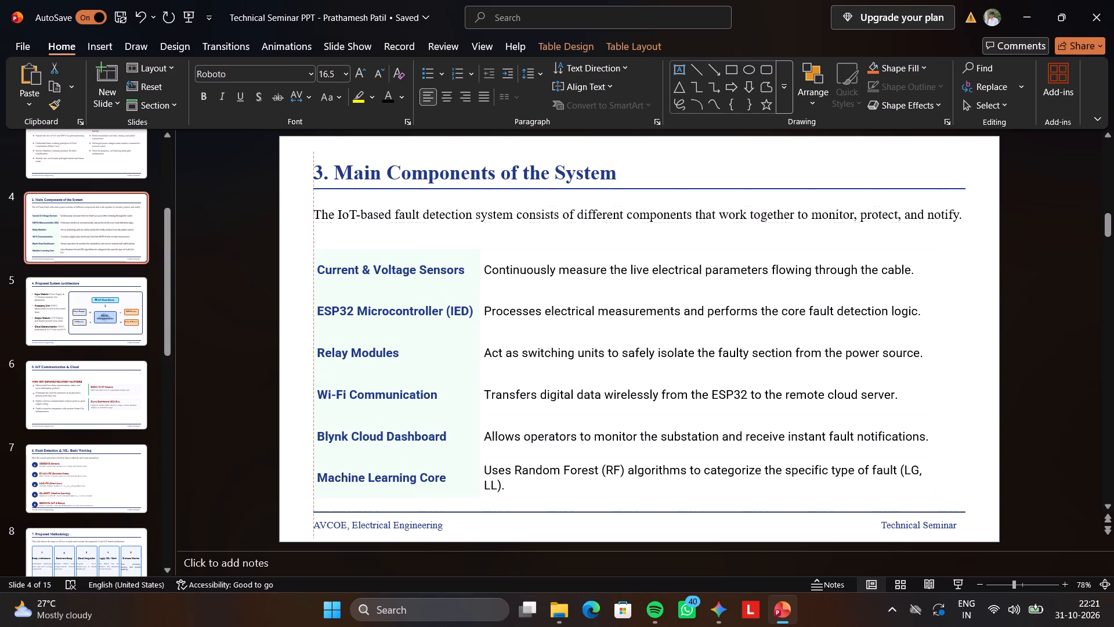
pyautogui.moveTo(334, 242); pyautogui.dragTo(333, 237)
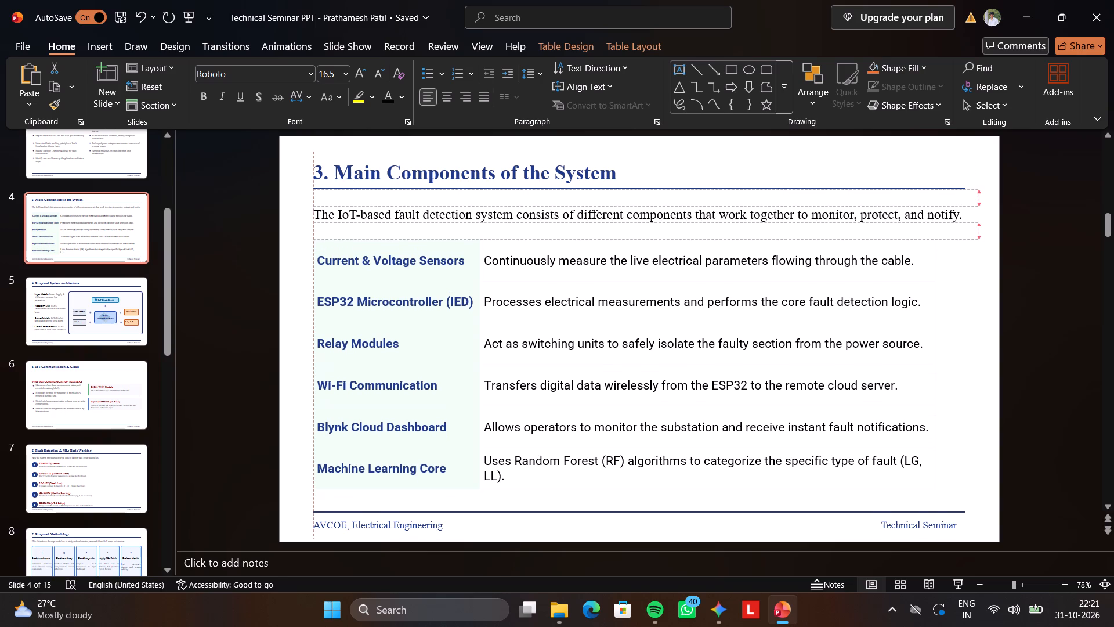
pyautogui.moveTo(333, 237); pyautogui.dragTo(333, 238)
# Slightly reduce the height of the table's first row, Current & Voltage Sensors.
pyautogui.click(587, 293)
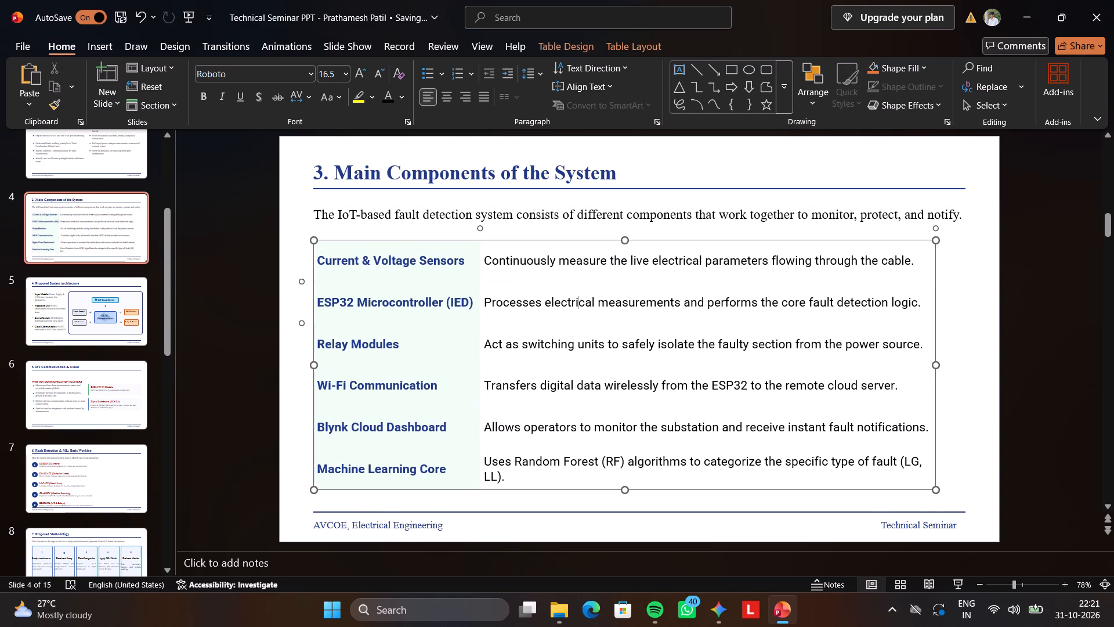
pyautogui.click(473, 289)
pyautogui.tripleClick(462, 284)
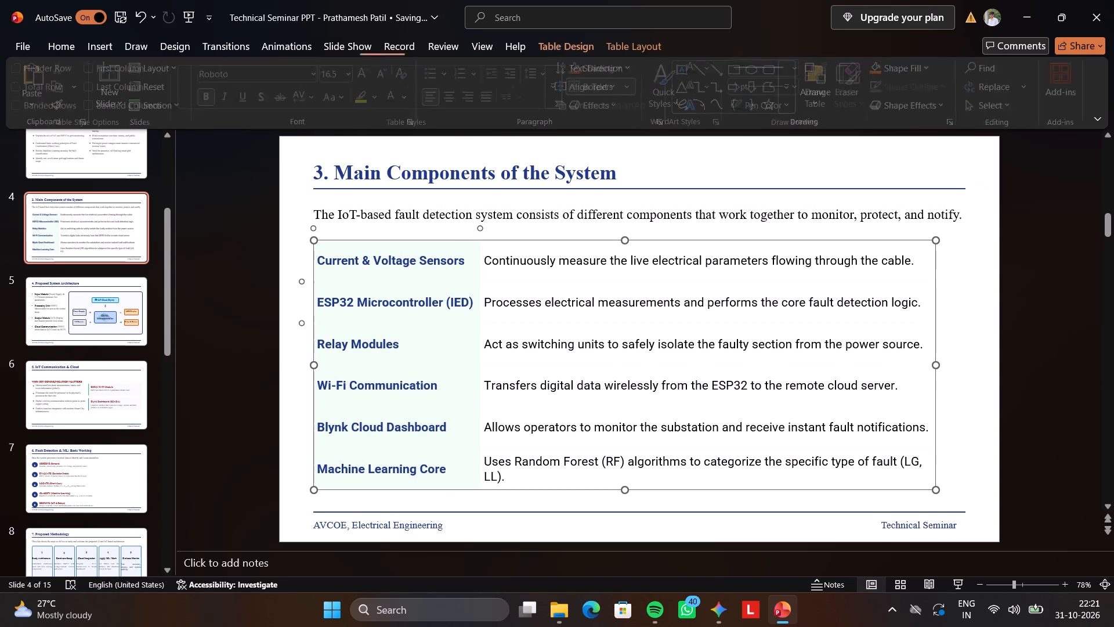
pyautogui.doubleClick(462, 284)
pyautogui.moveTo(462, 284); pyautogui.dragTo(457, 279)
pyautogui.click(457, 279)
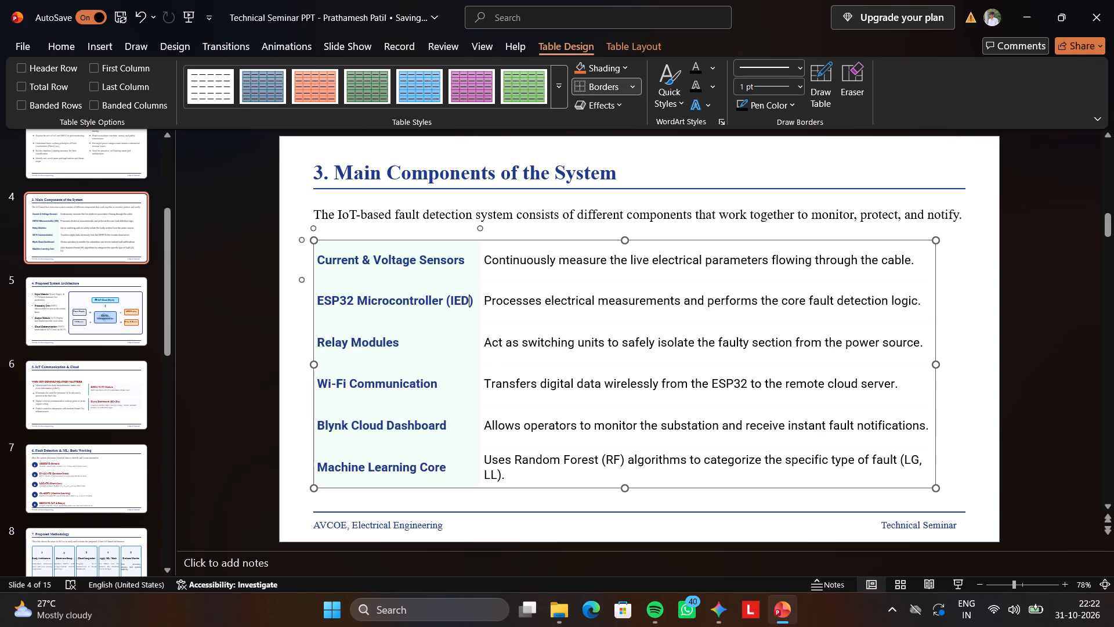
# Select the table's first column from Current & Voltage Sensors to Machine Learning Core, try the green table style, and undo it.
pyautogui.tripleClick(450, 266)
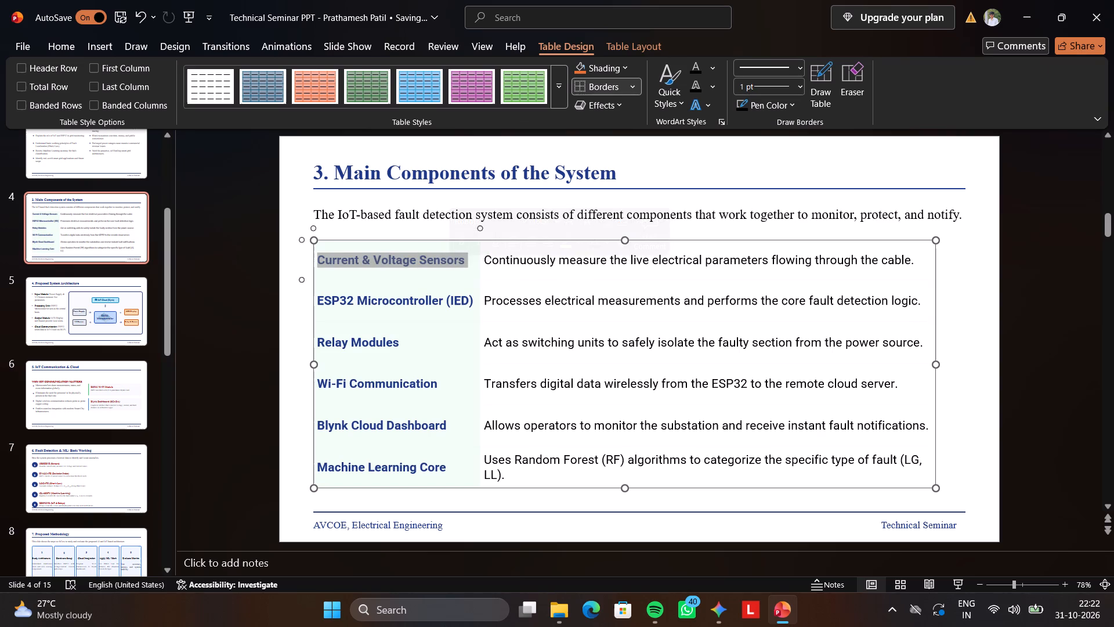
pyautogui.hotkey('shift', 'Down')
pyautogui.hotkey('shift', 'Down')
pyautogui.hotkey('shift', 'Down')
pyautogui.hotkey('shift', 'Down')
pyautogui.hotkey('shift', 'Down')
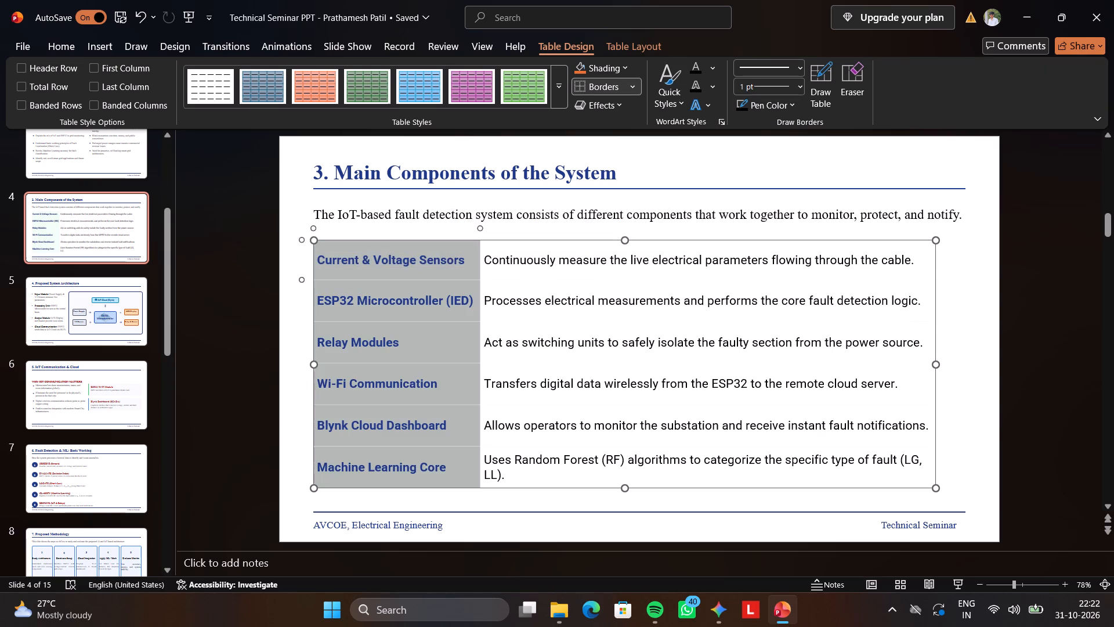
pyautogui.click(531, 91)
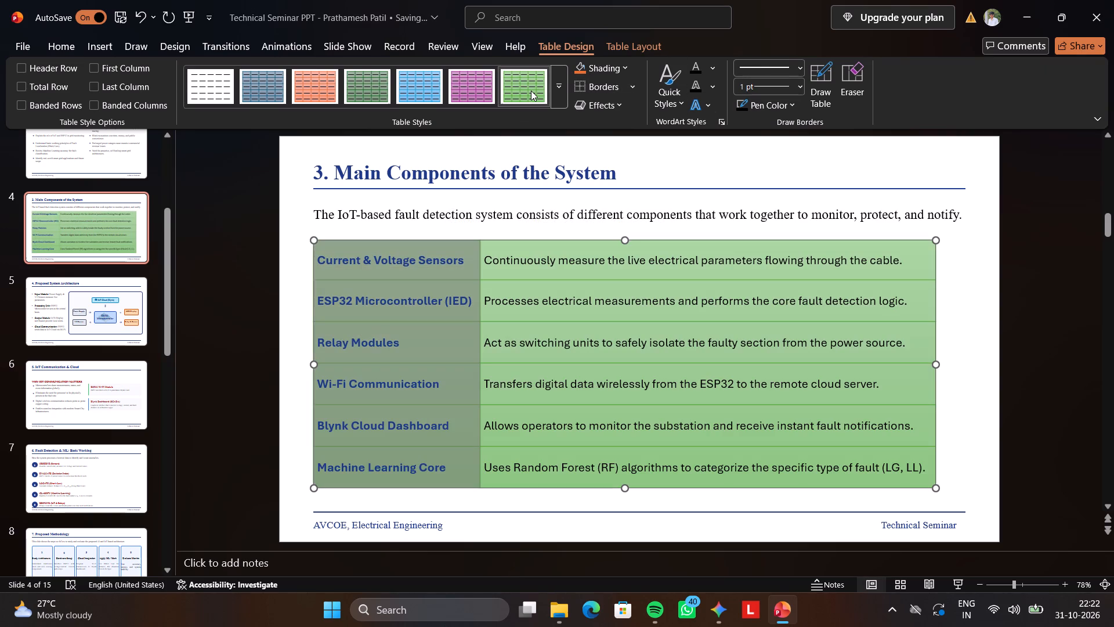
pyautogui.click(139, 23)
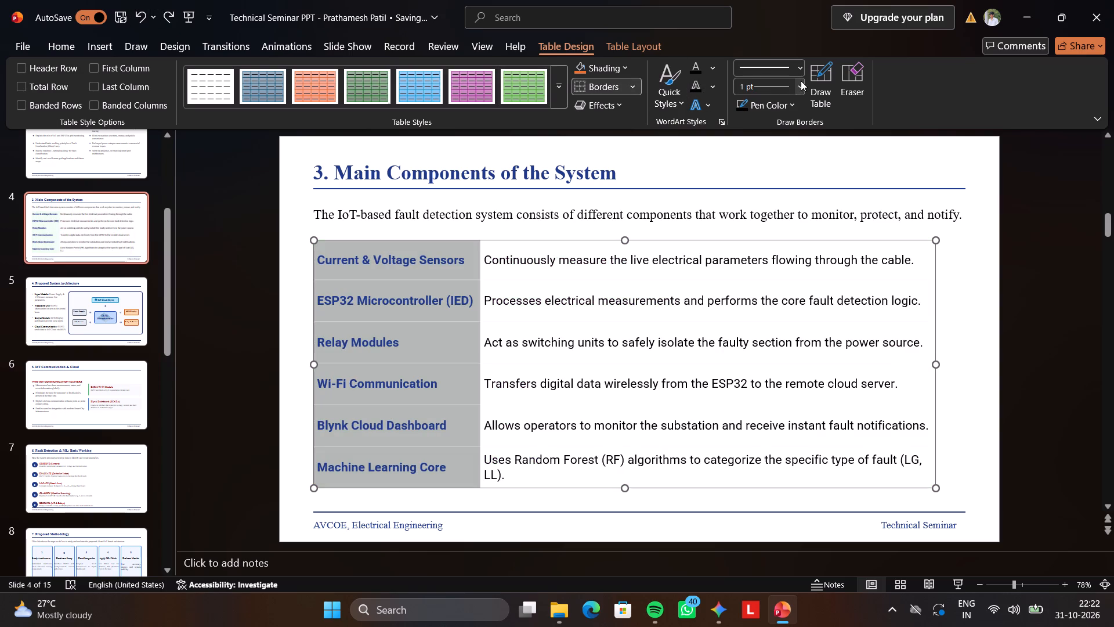
# Open the border options for the selected component-name column.
pyautogui.click(631, 87)
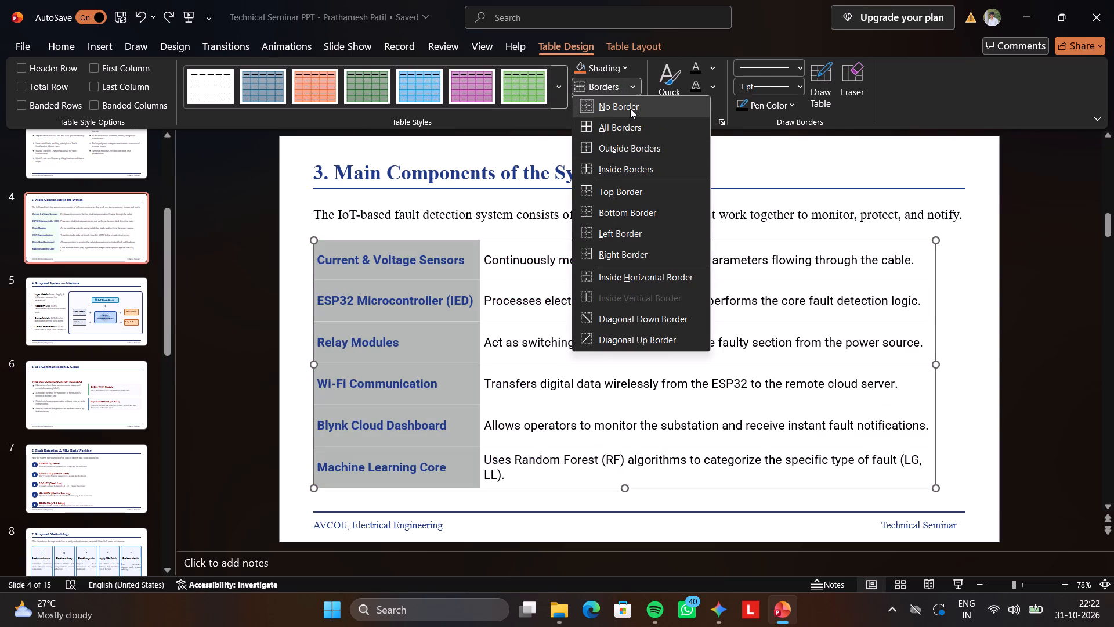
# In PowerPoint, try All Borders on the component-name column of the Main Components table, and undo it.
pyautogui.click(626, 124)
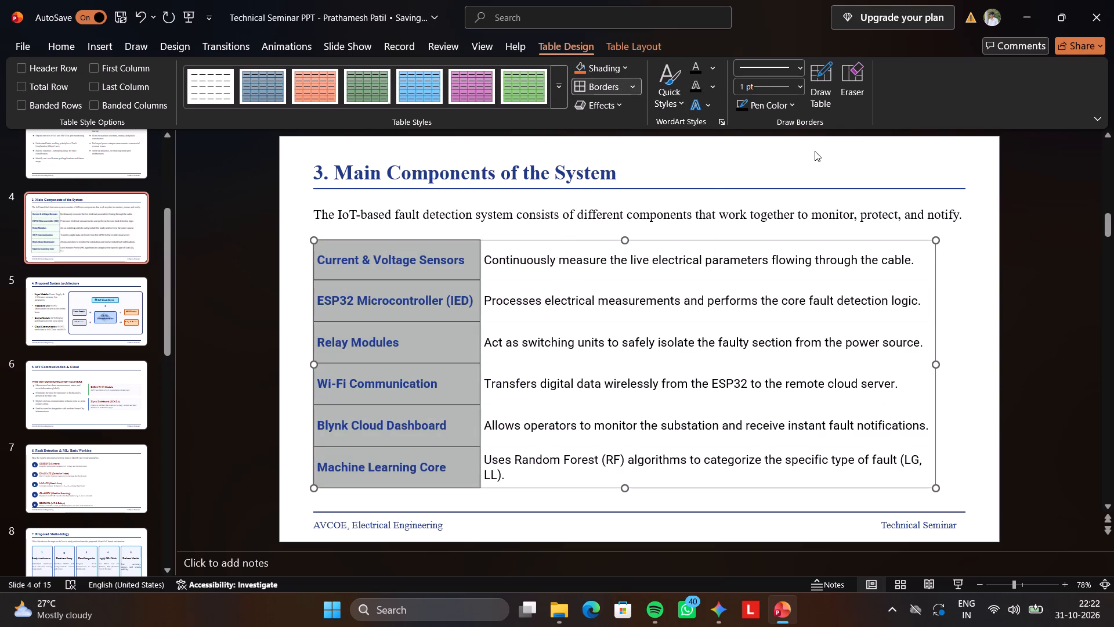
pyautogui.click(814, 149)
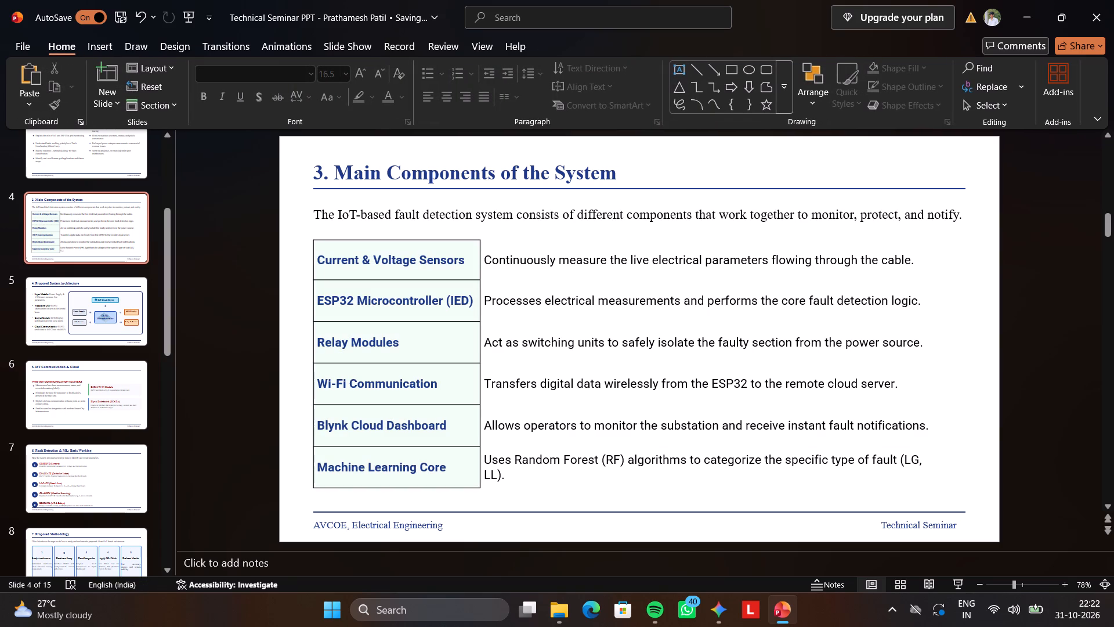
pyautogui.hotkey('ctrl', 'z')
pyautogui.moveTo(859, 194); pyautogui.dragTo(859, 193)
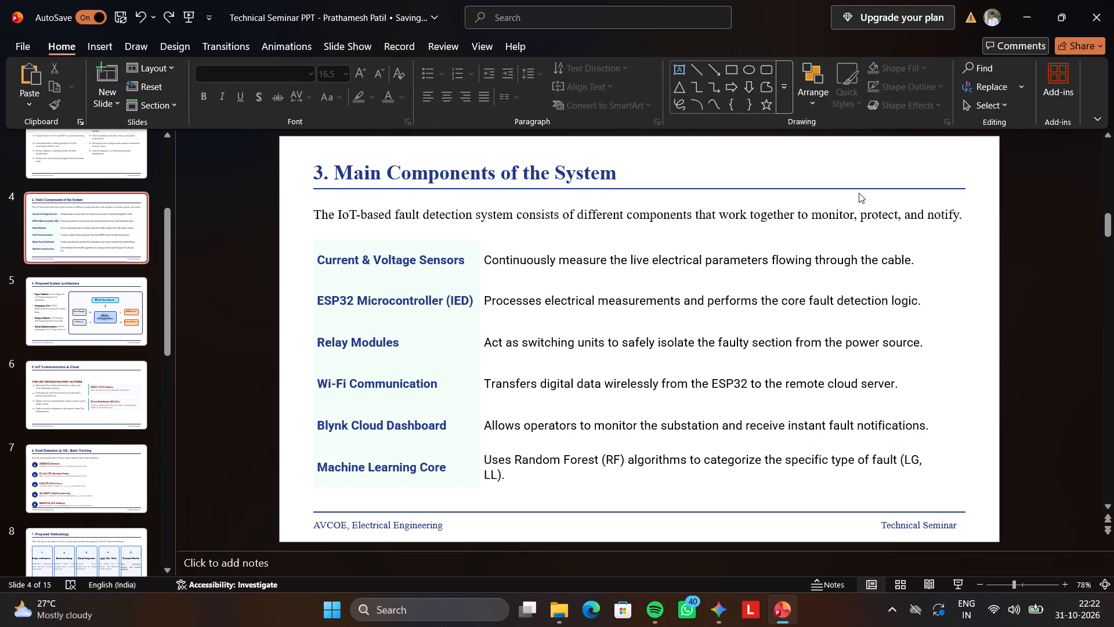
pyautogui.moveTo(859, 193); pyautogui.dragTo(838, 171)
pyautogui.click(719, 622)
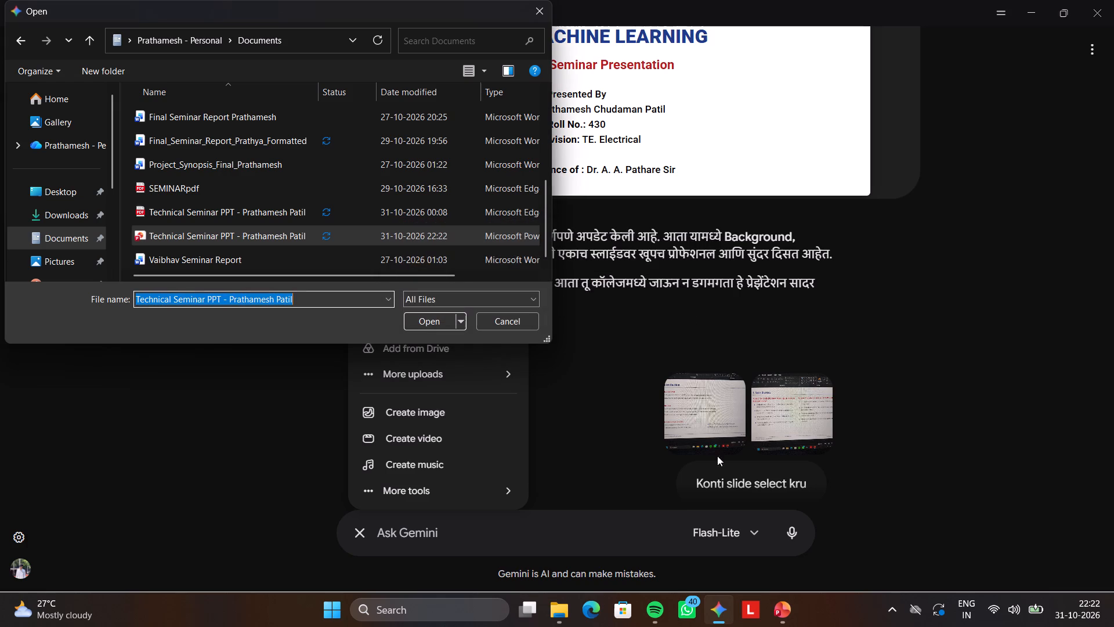
# Return to PowerPoint and look through the slides, examining the References and Conclusion slides.
pyautogui.click(772, 609)
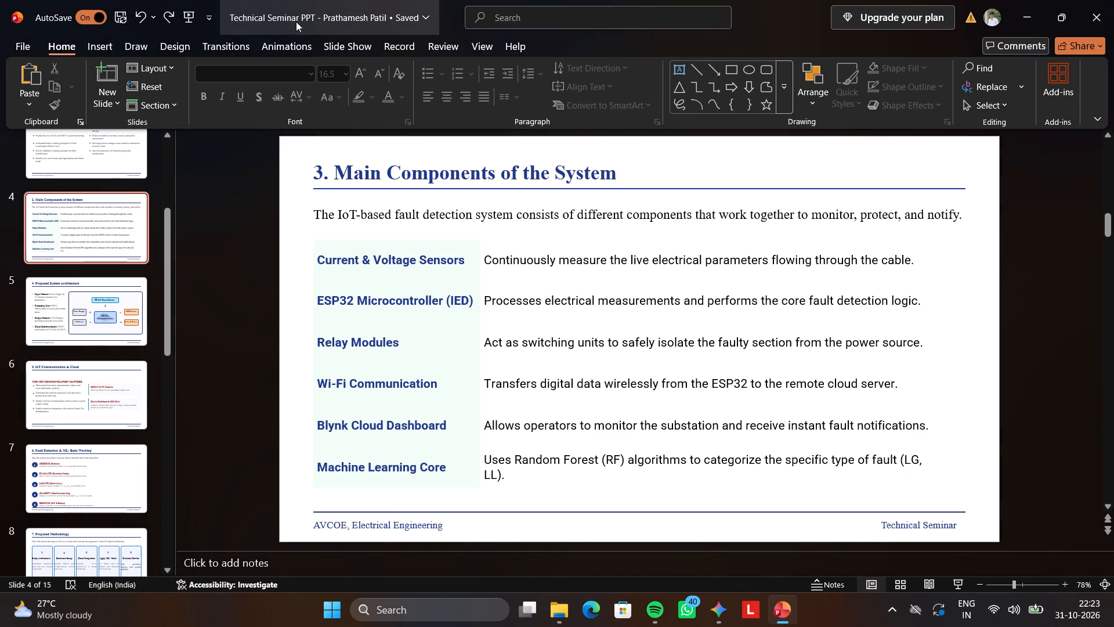
pyautogui.scroll(1, 113, 270)
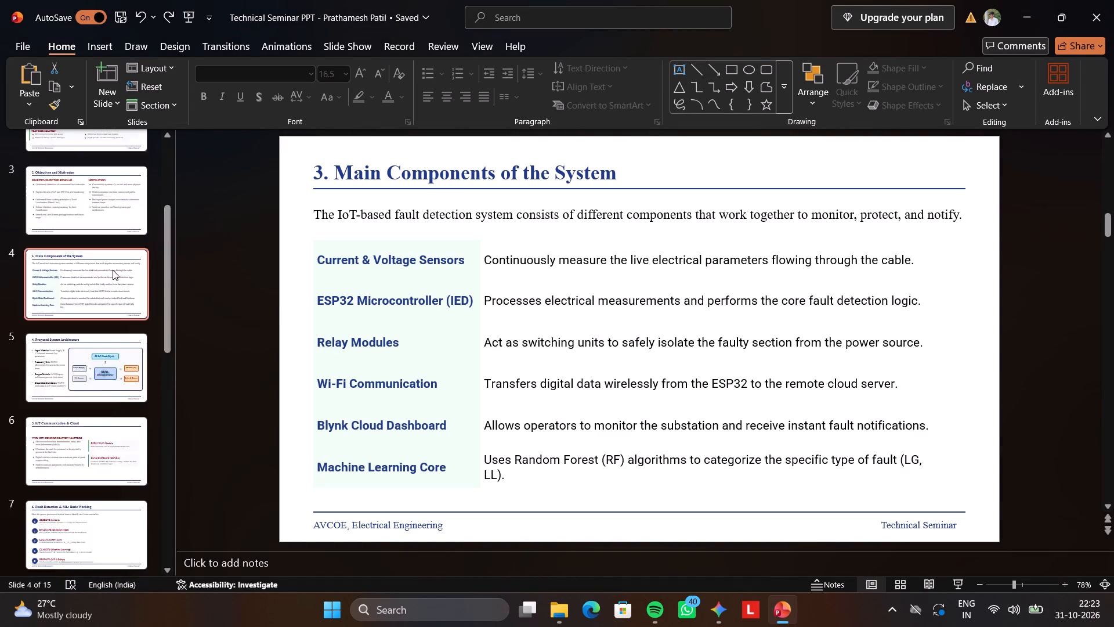
pyautogui.scroll(1, 113, 270)
pyautogui.scroll(-8, 113, 270)
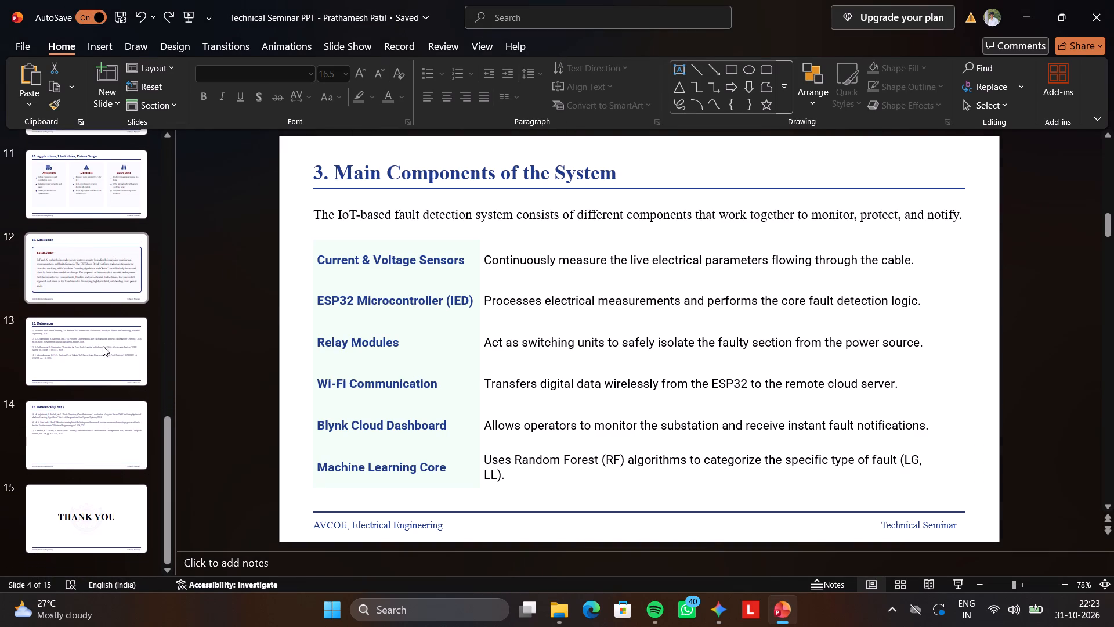
pyautogui.click(105, 406)
pyautogui.click(82, 366)
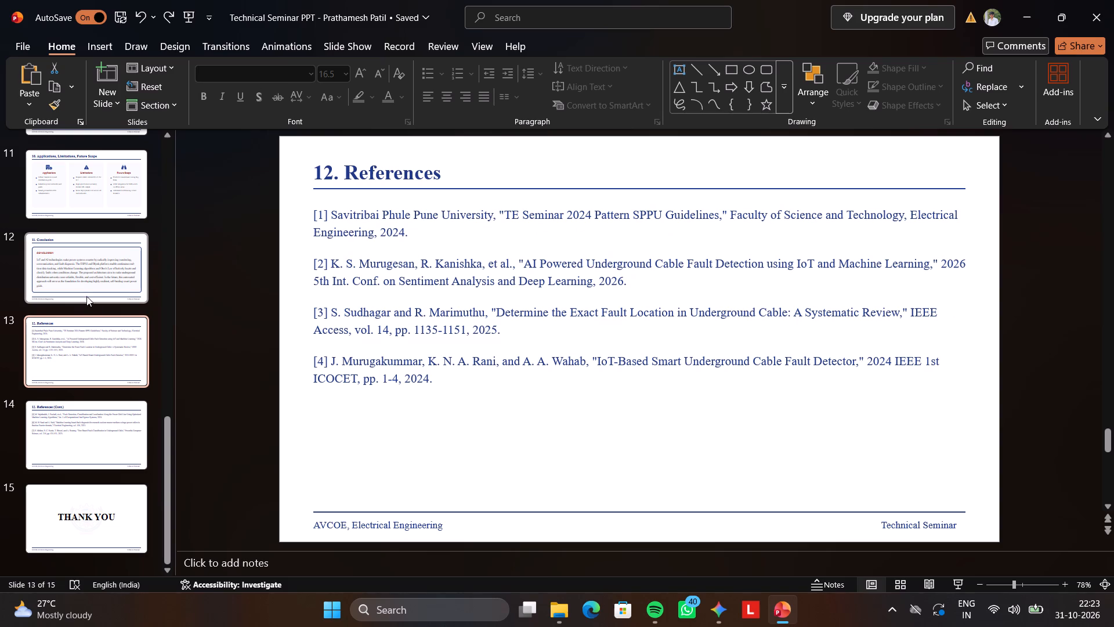
pyautogui.click(100, 271)
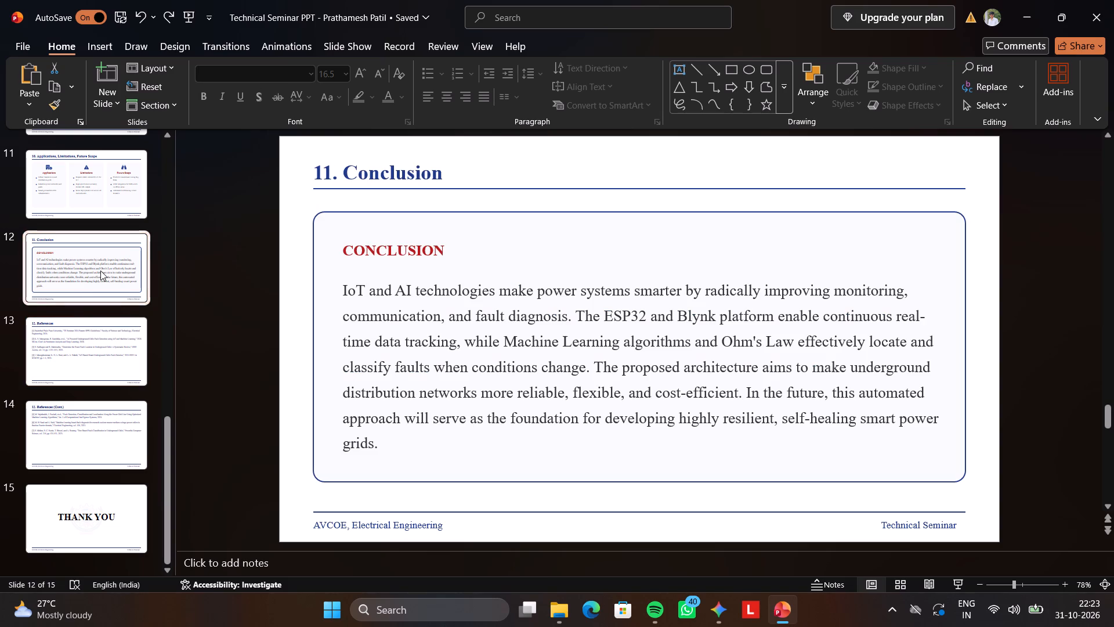
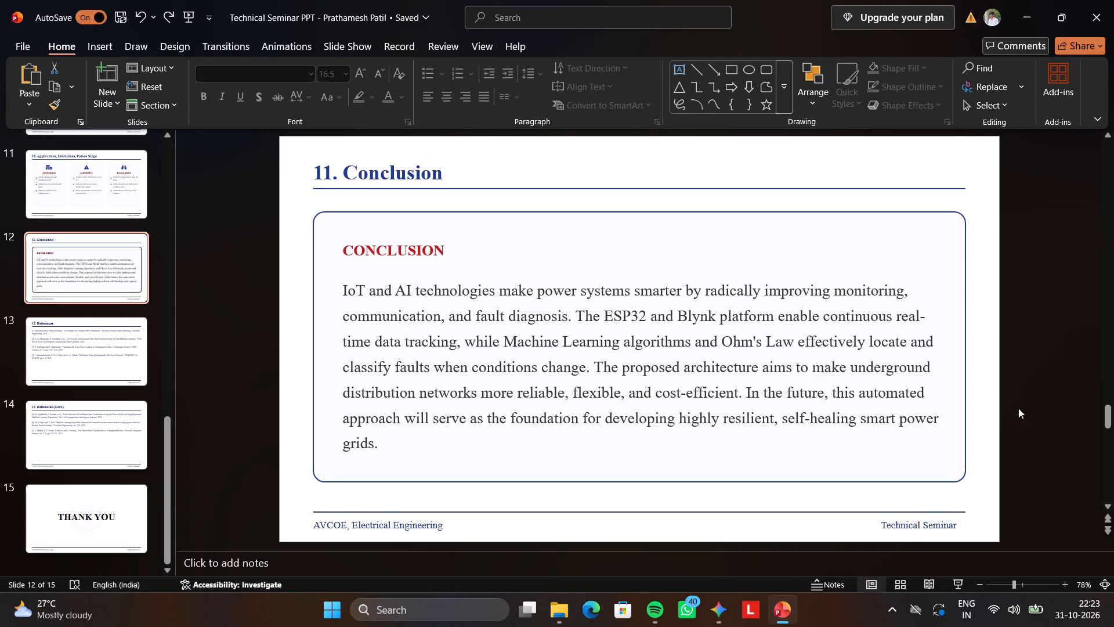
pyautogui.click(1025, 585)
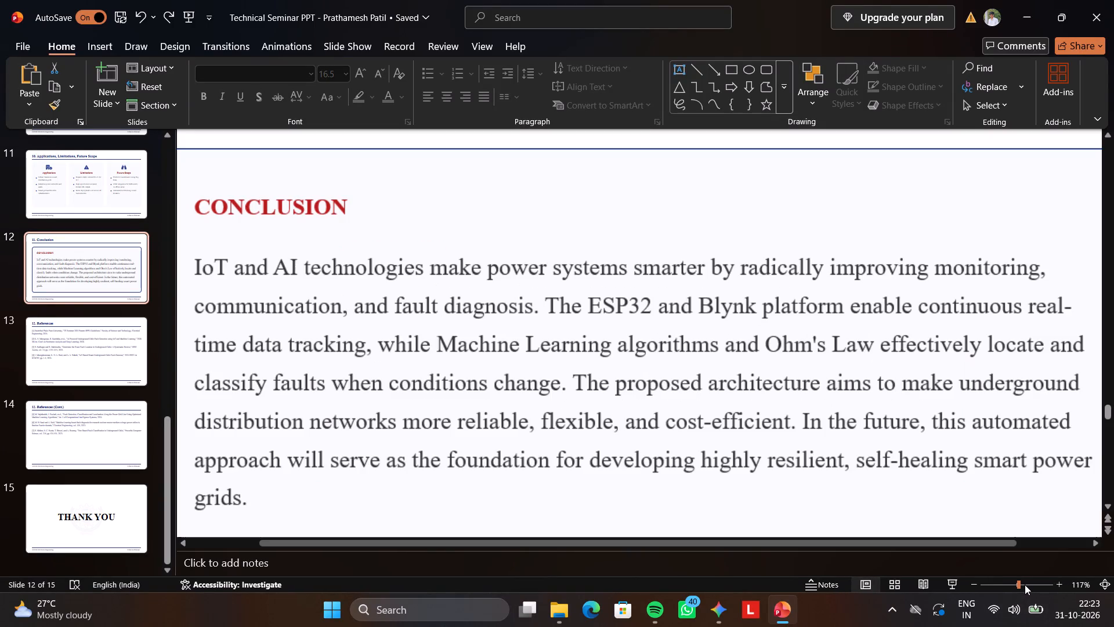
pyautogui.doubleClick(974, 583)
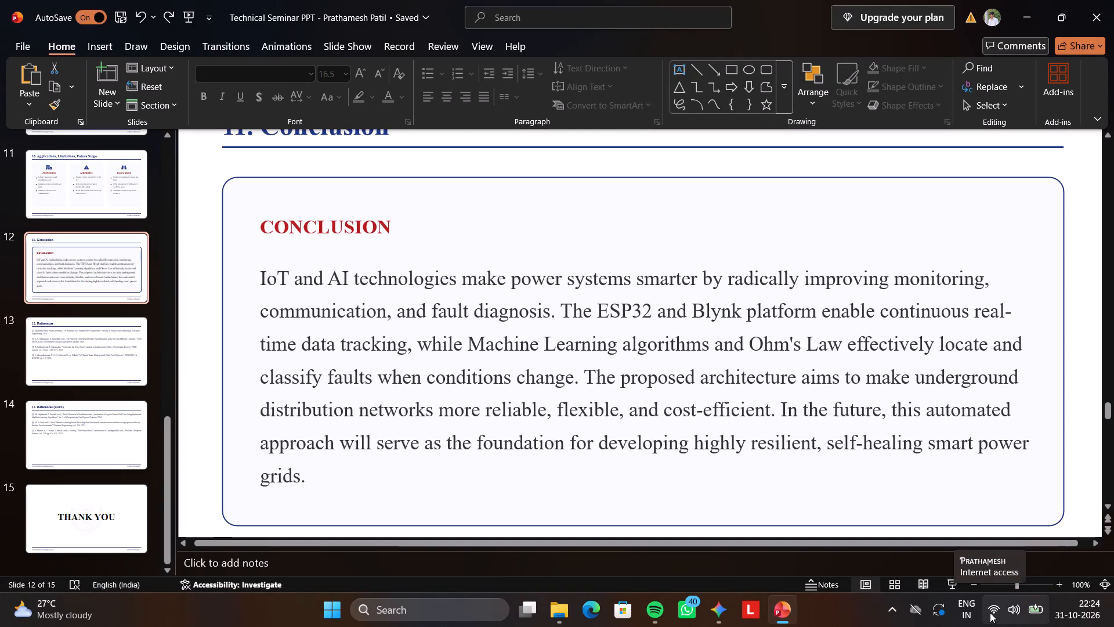
# Skip the Spotify playback forward to the track Samjhawan using the system media controls, and return to the Conclusion slide.
pyautogui.click(1018, 626)
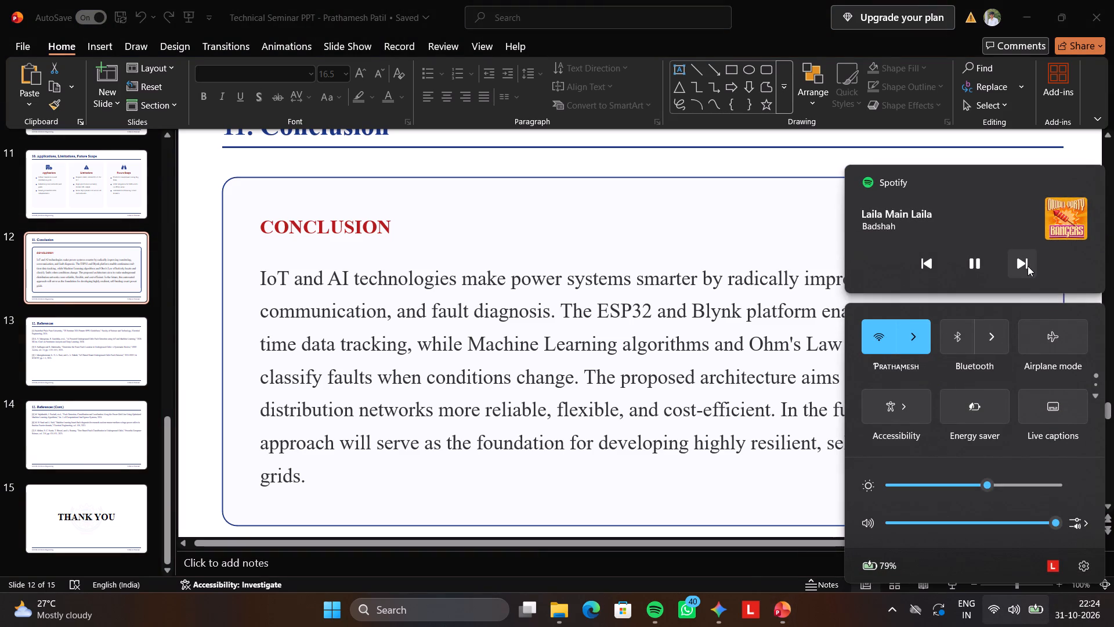
pyautogui.click(1028, 266)
pyautogui.click(1013, 264)
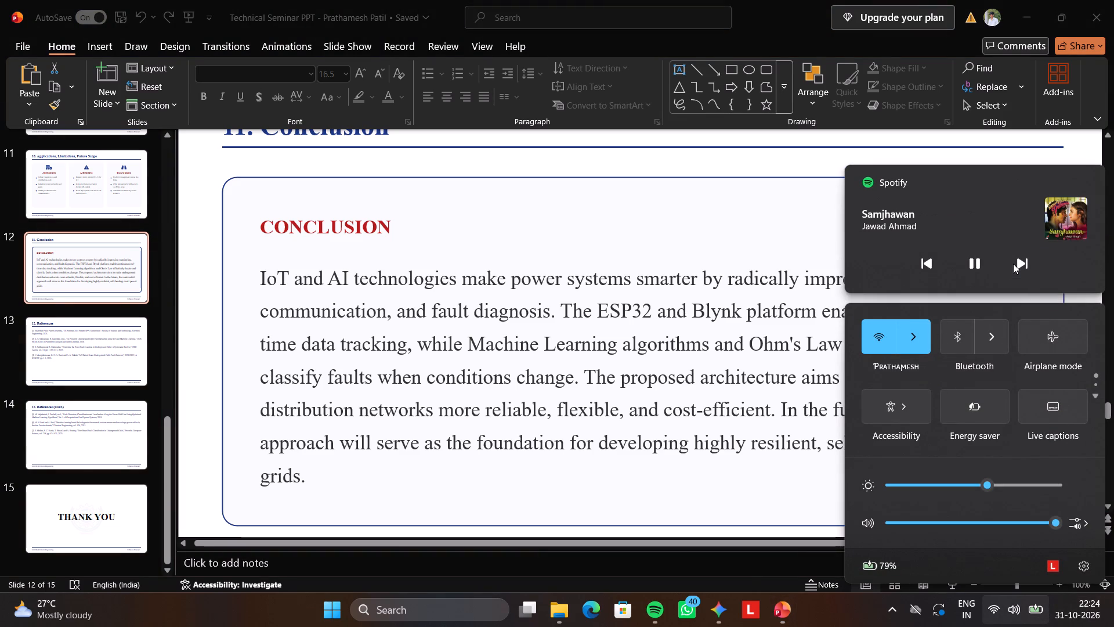
pyautogui.click(738, 245)
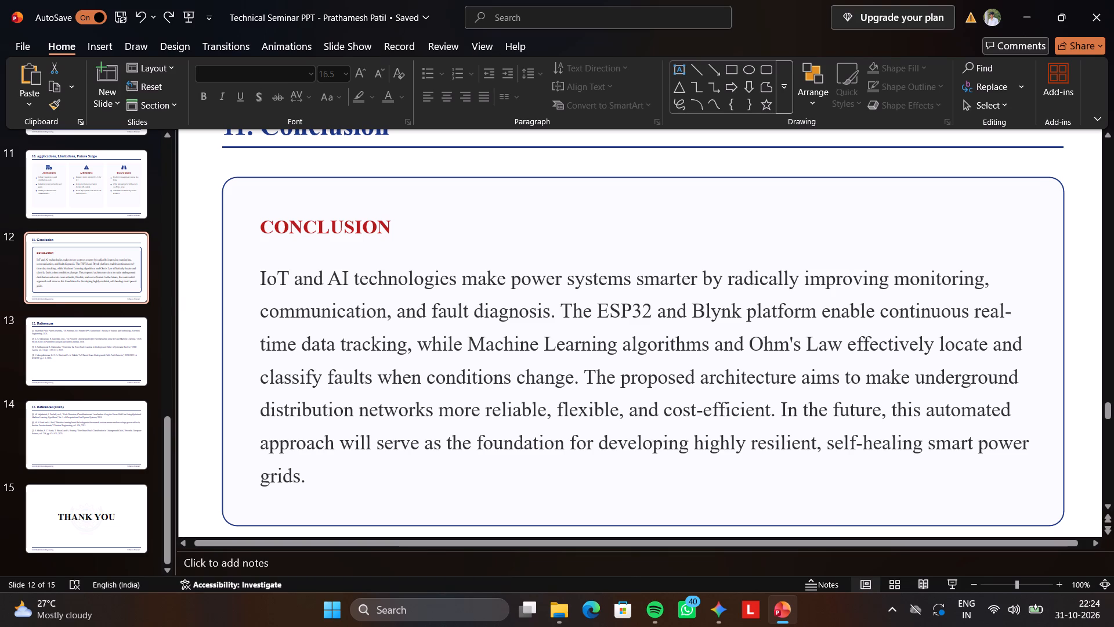
# Skip through the songs playing in Spotify and settle on Dhadak - Title Track.
pyautogui.click(1038, 622)
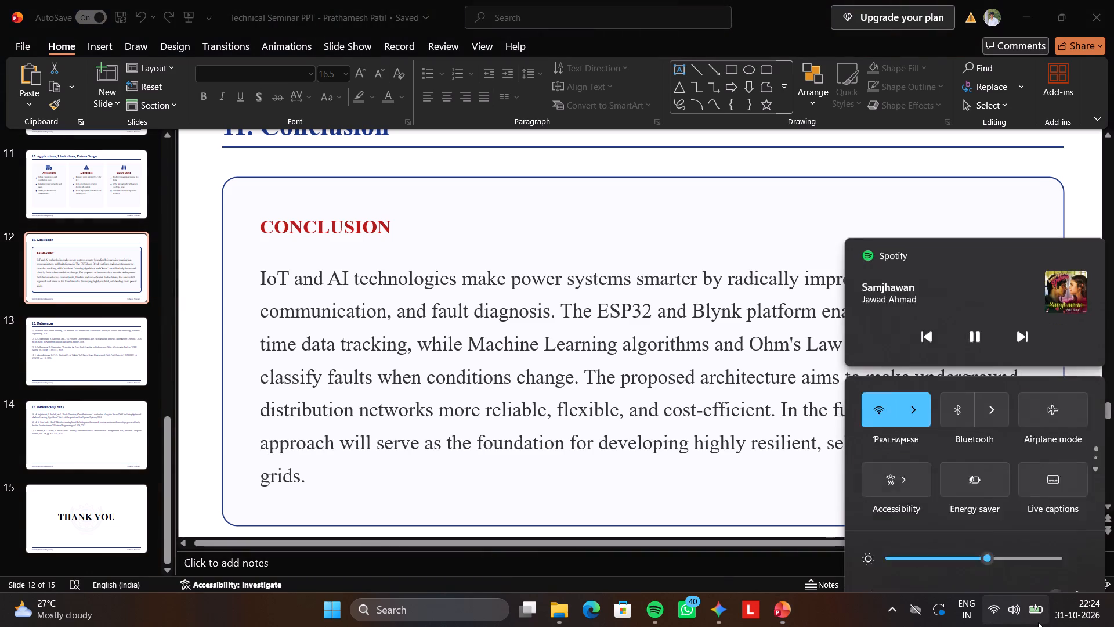
pyautogui.click(1035, 250)
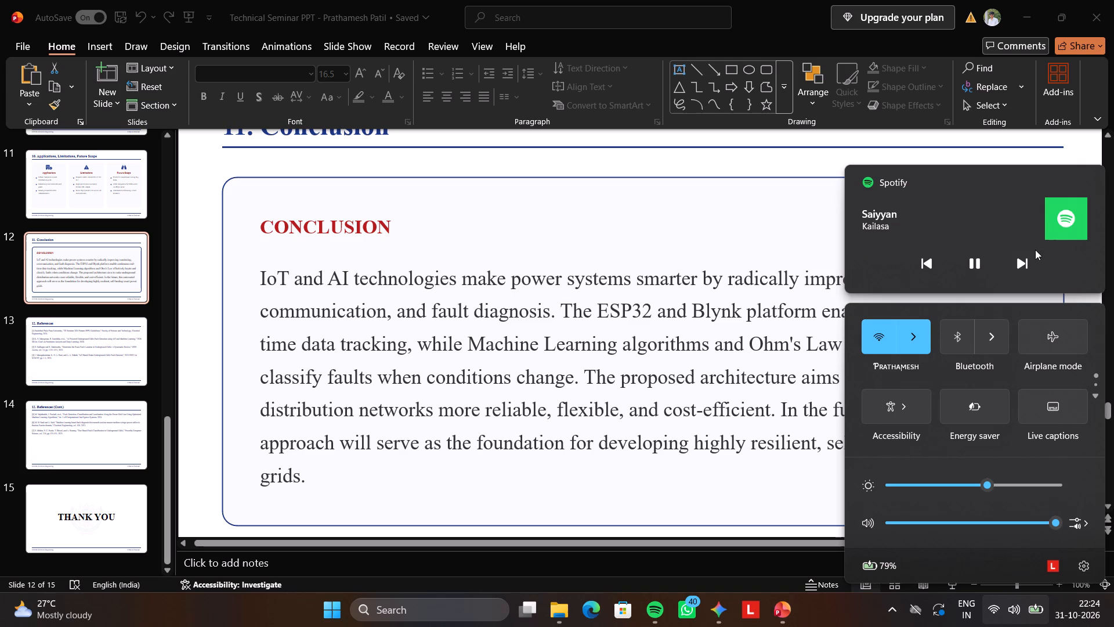
pyautogui.click(1025, 259)
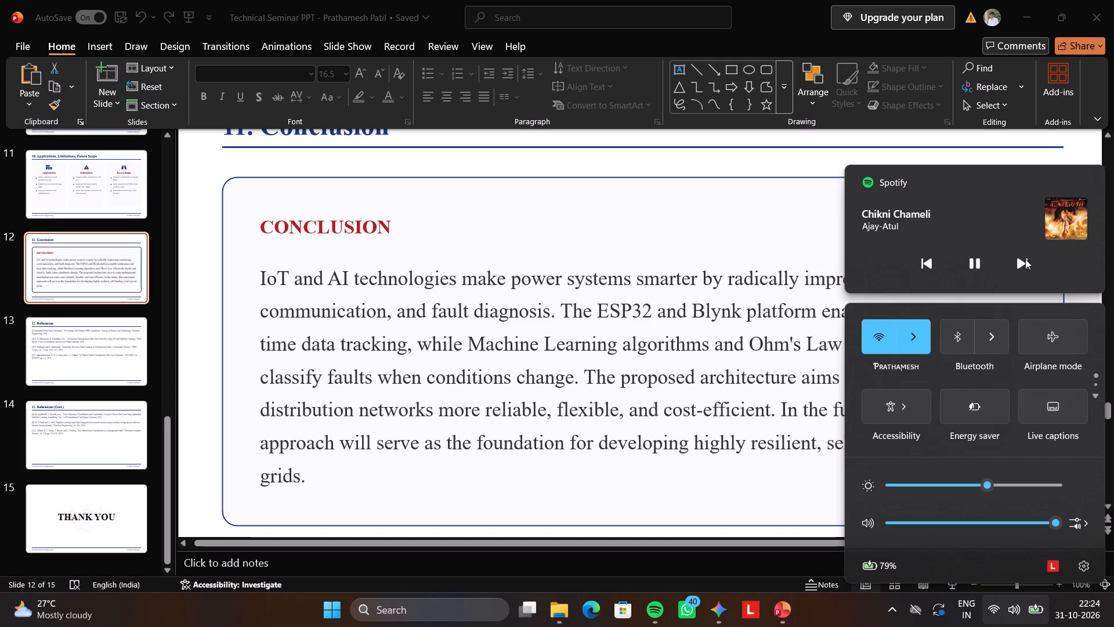
pyautogui.click(1025, 259)
pyautogui.click(1025, 259)
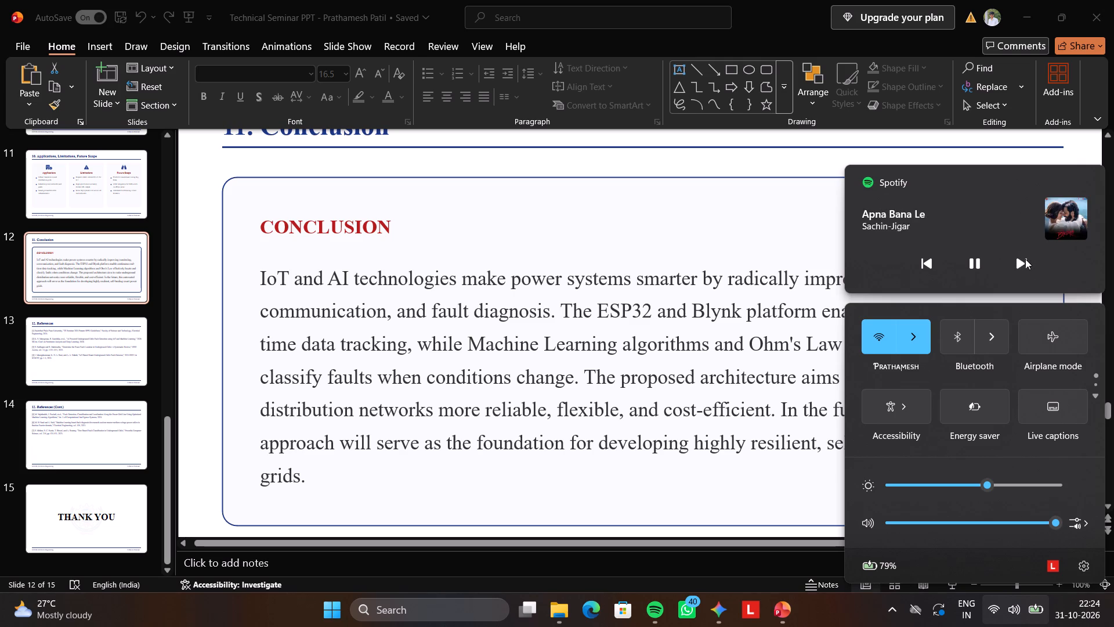
pyautogui.click(932, 263)
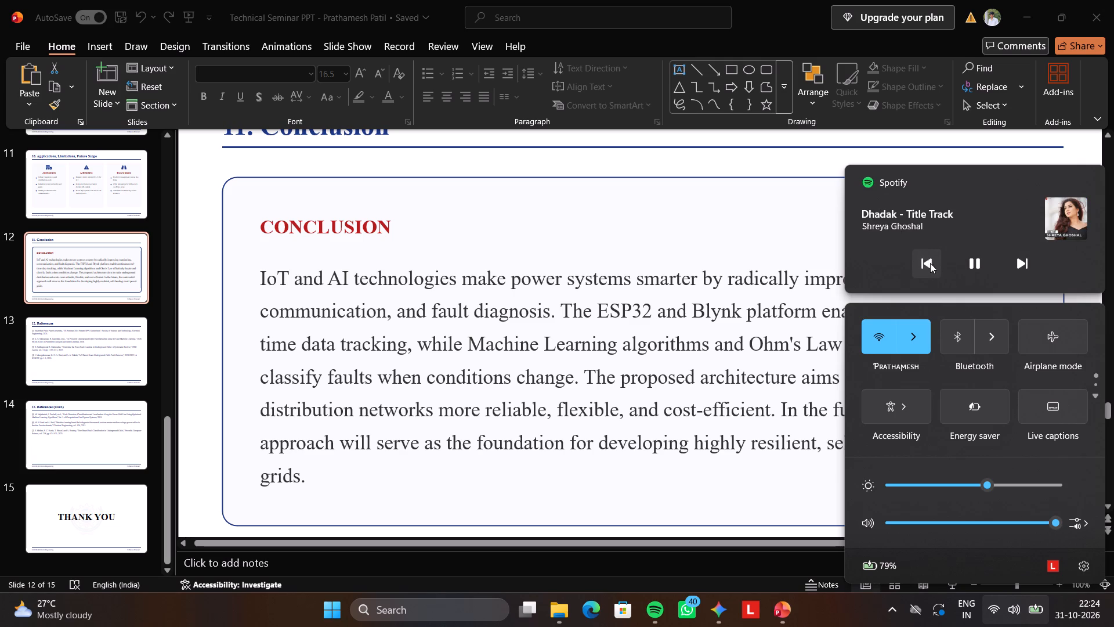
pyautogui.click(924, 262)
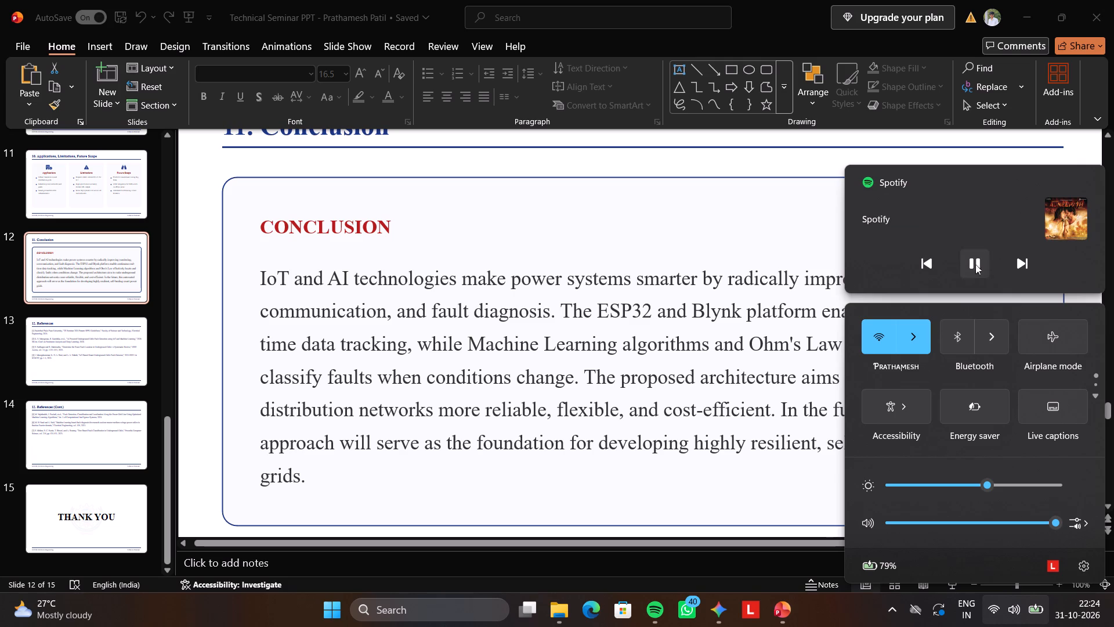
pyautogui.click(928, 266)
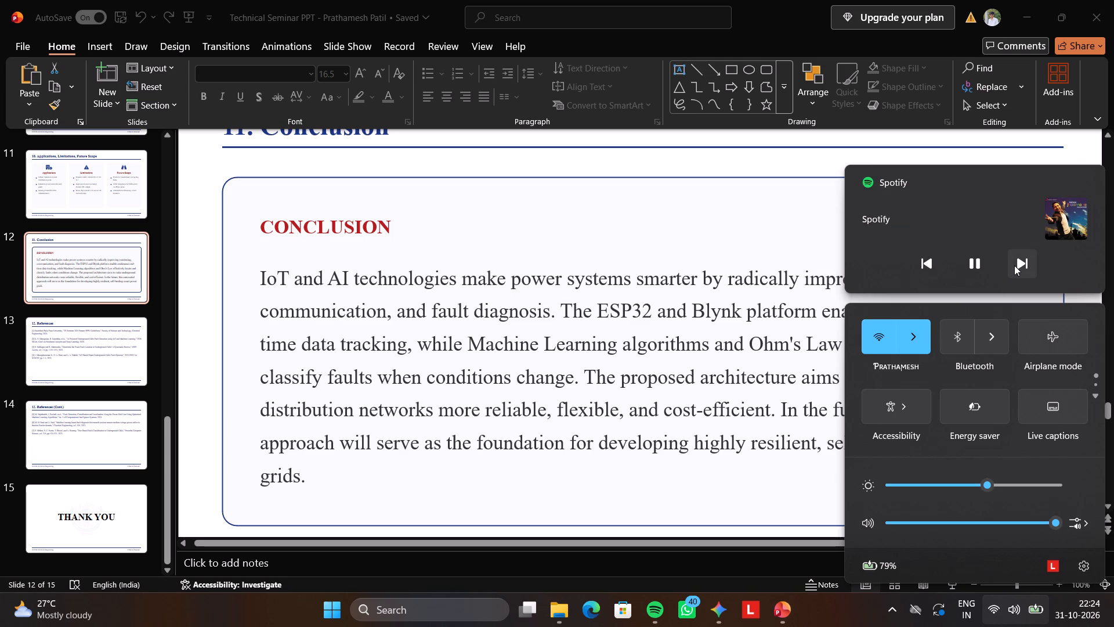
pyautogui.click(1014, 265)
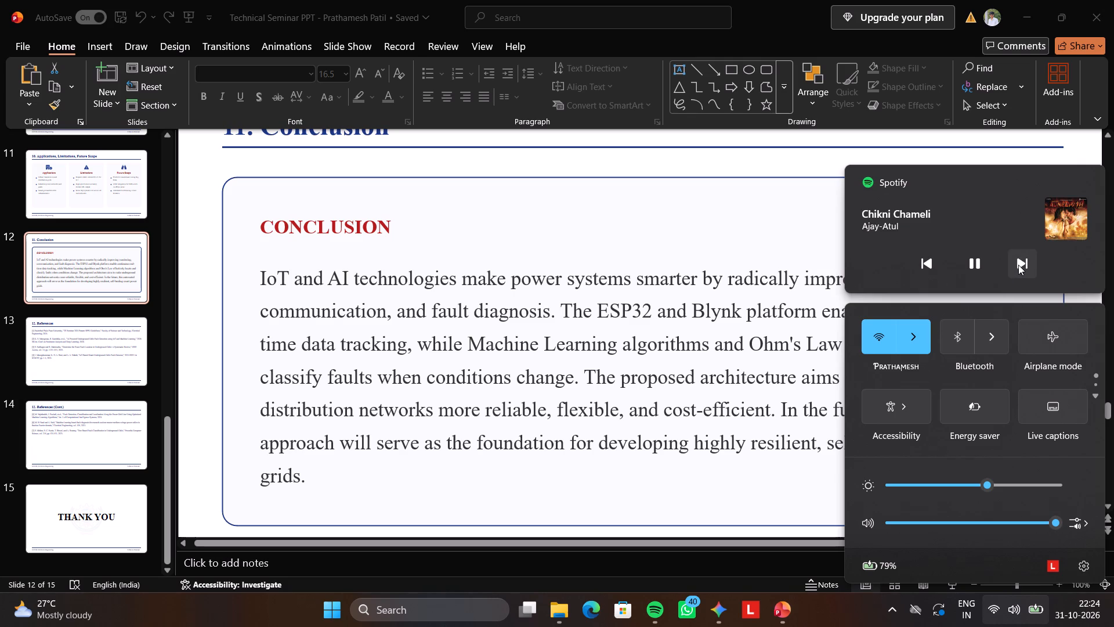
pyautogui.click(1018, 265)
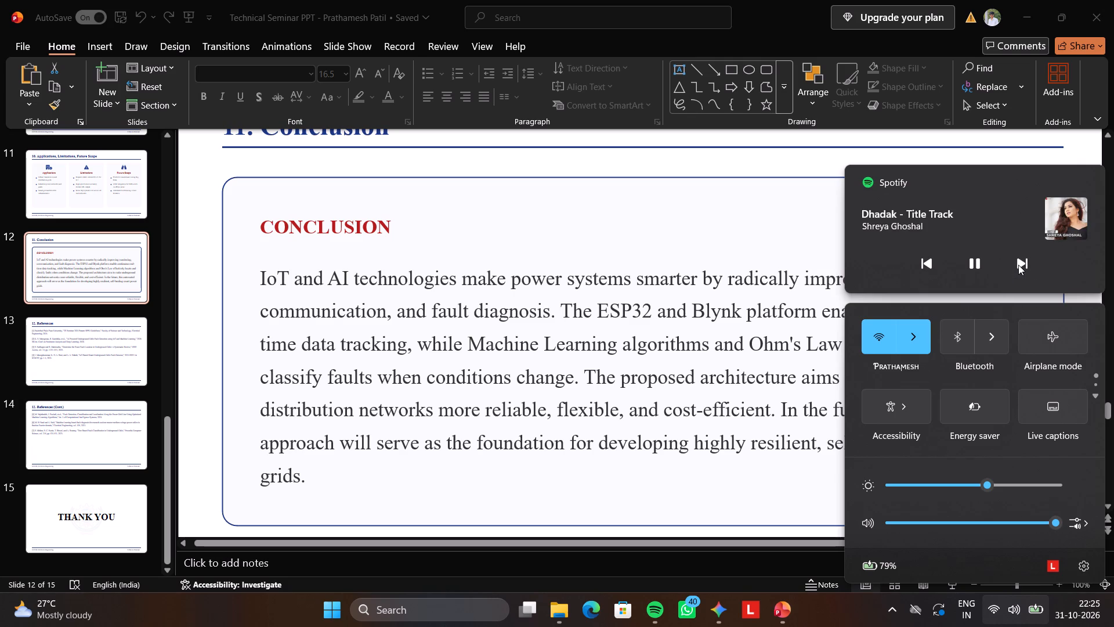
pyautogui.click(796, 211)
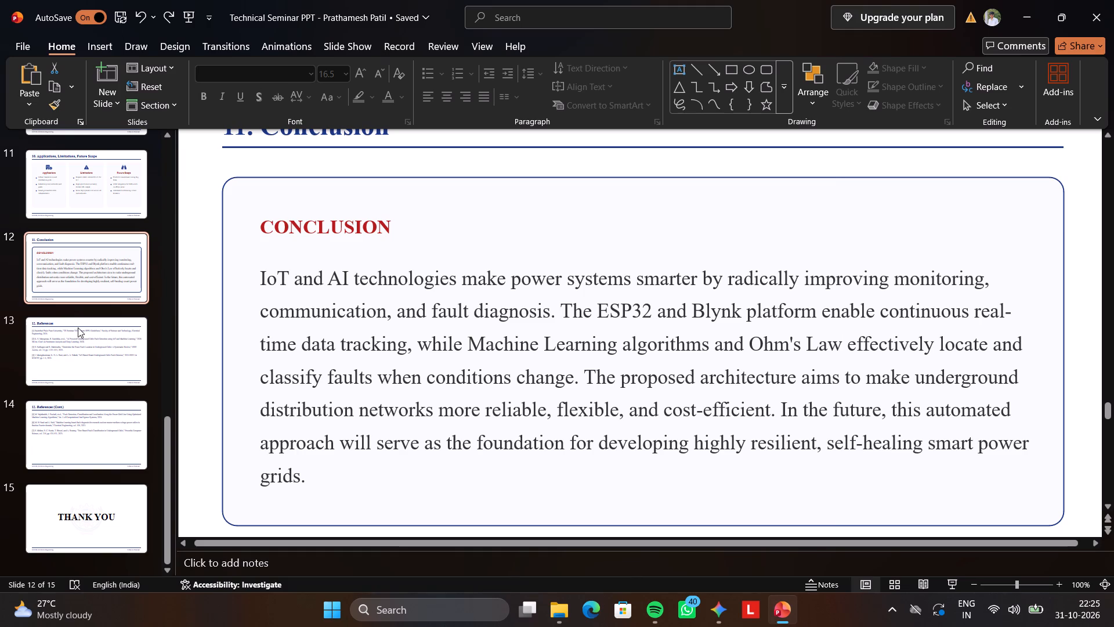
# Review the Proposed Methodology slide at 80% zoom and examine the Performance Measures slide.
pyautogui.scroll(1, 93, 193)
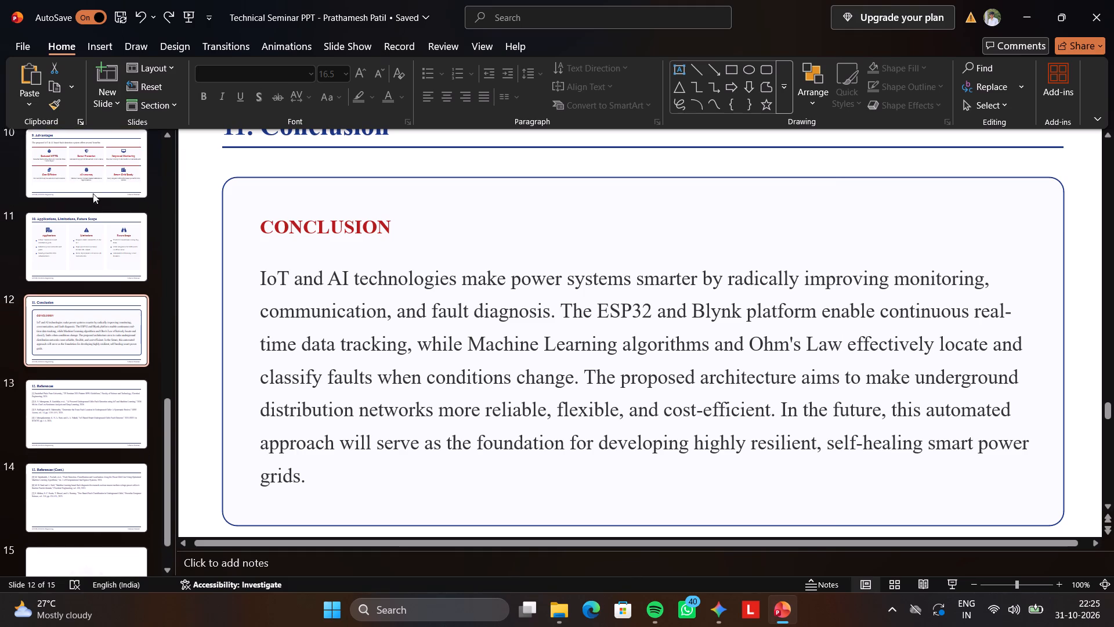
pyautogui.scroll(1, 93, 193)
pyautogui.click(93, 193)
pyautogui.press('Up')
pyautogui.press('Up')
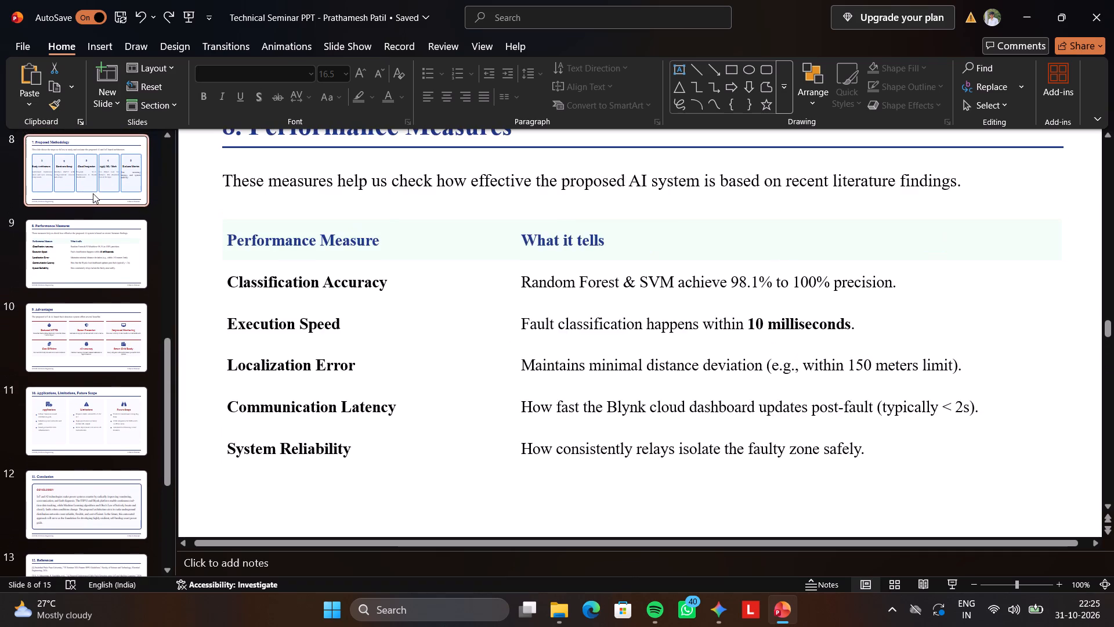
pyautogui.click(743, 297)
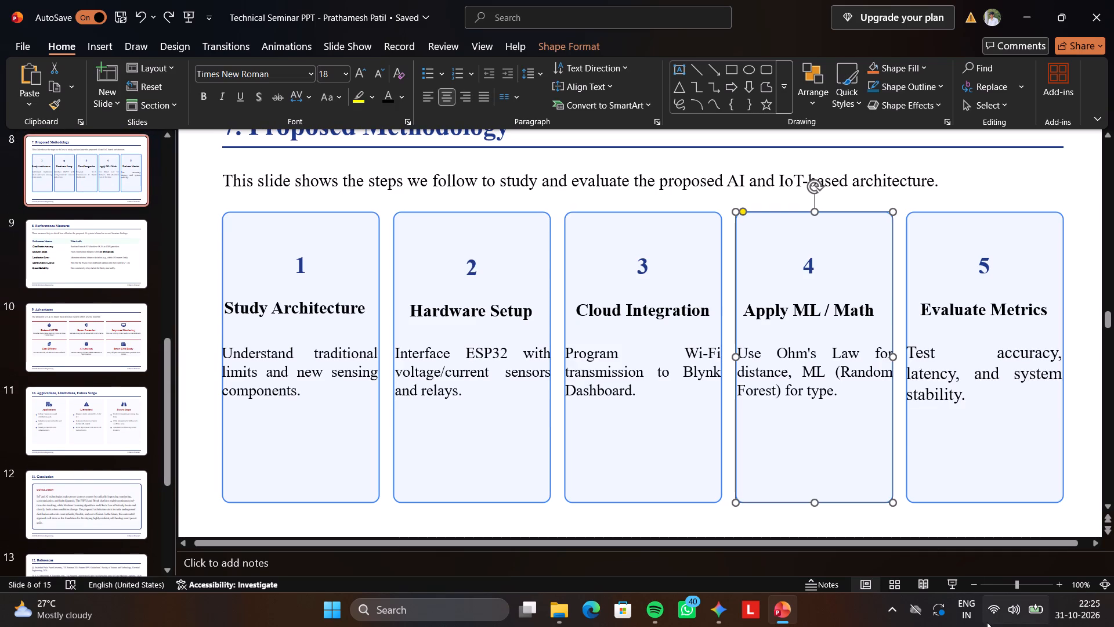
pyautogui.doubleClick(971, 580)
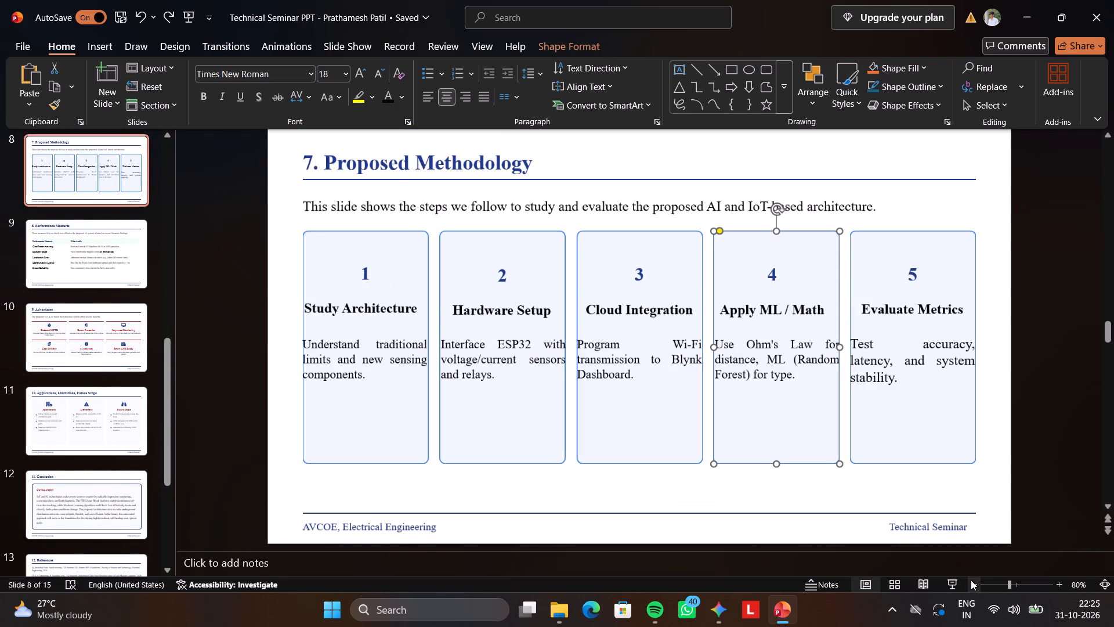
pyautogui.click(115, 255)
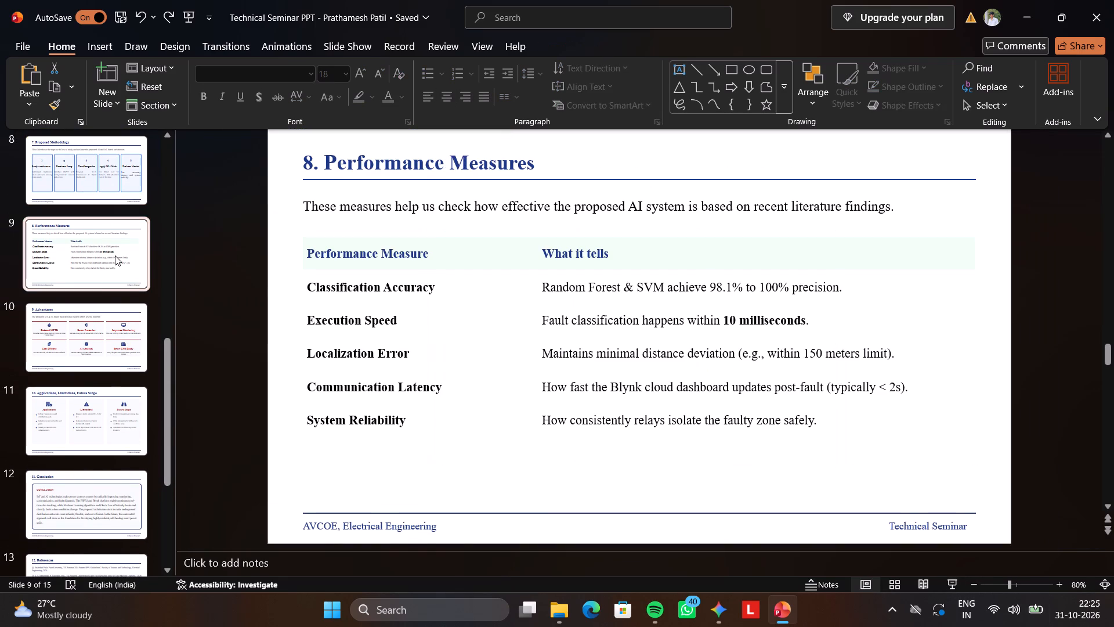
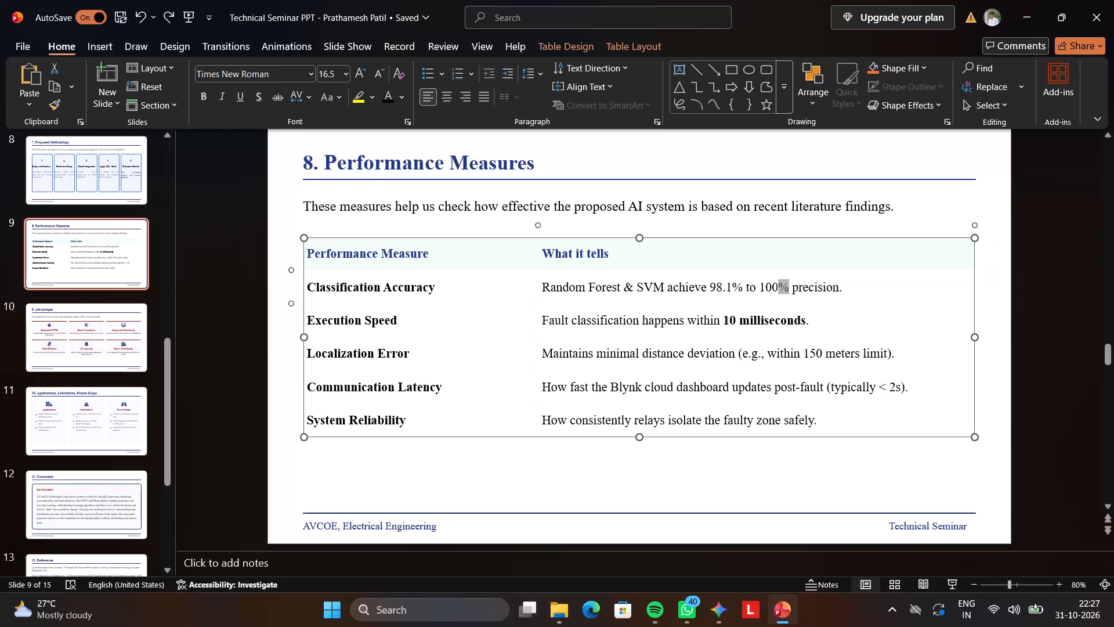
# Replace the Classification Accuracy description with the copied text "Evaluates the accuracy of the system in identifying different types of cable faults.".
pyautogui.tripleClick(789, 294)
pyautogui.hotkey('ctrl', 'v')
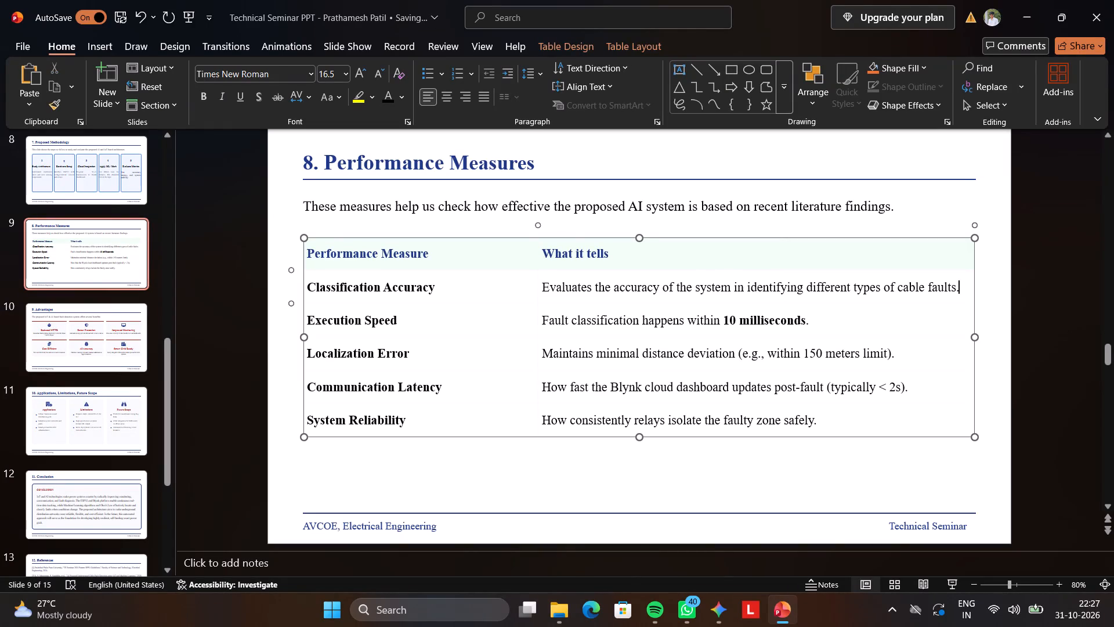
# Select the whole Execution Speed description in the Performance Measures table.
pyautogui.tripleClick(758, 319)
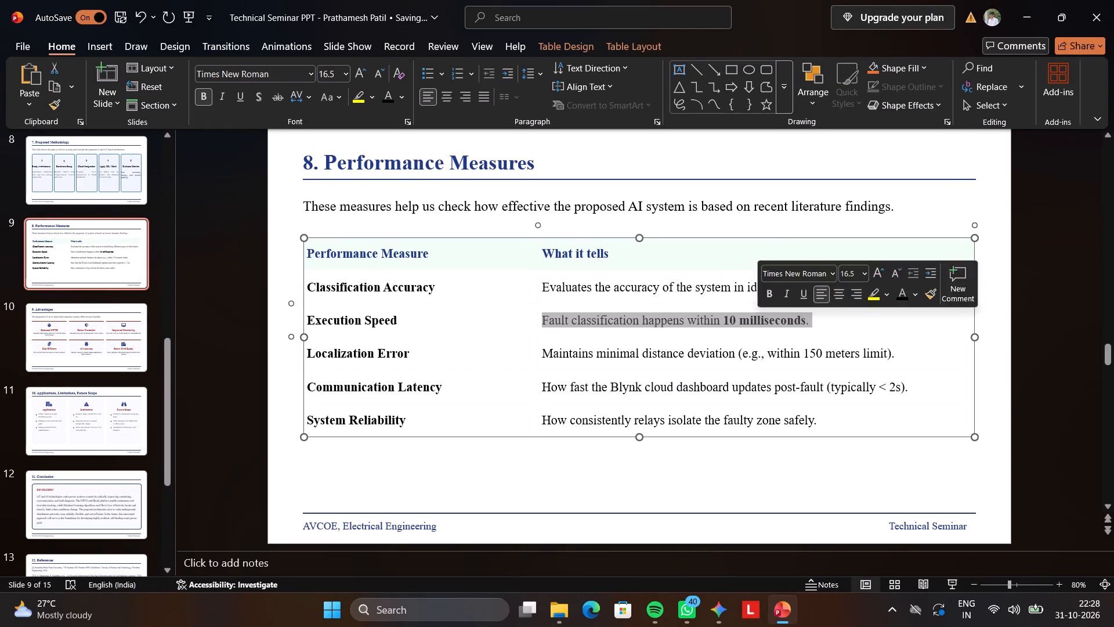
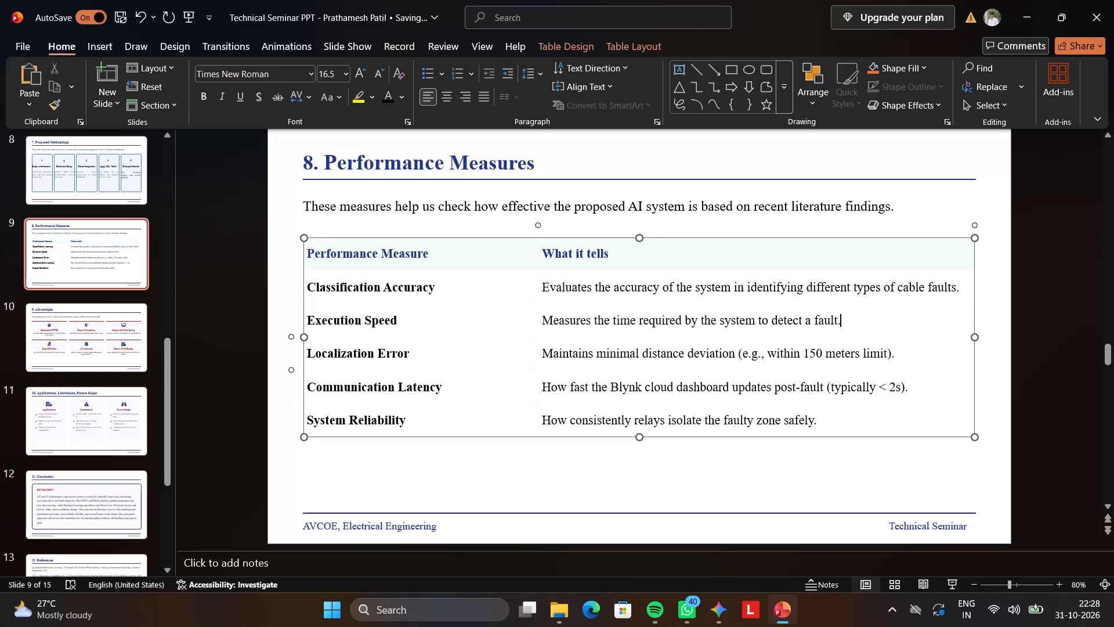
# Select the whole Localization Error description in the Performance Measures table.
pyautogui.tripleClick(720, 356)
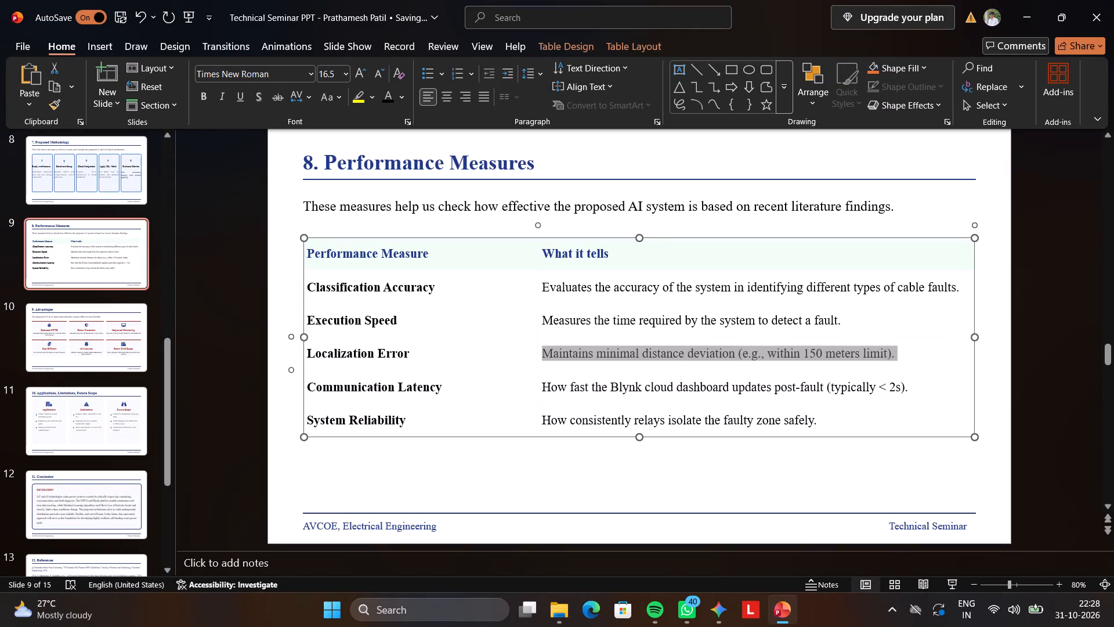
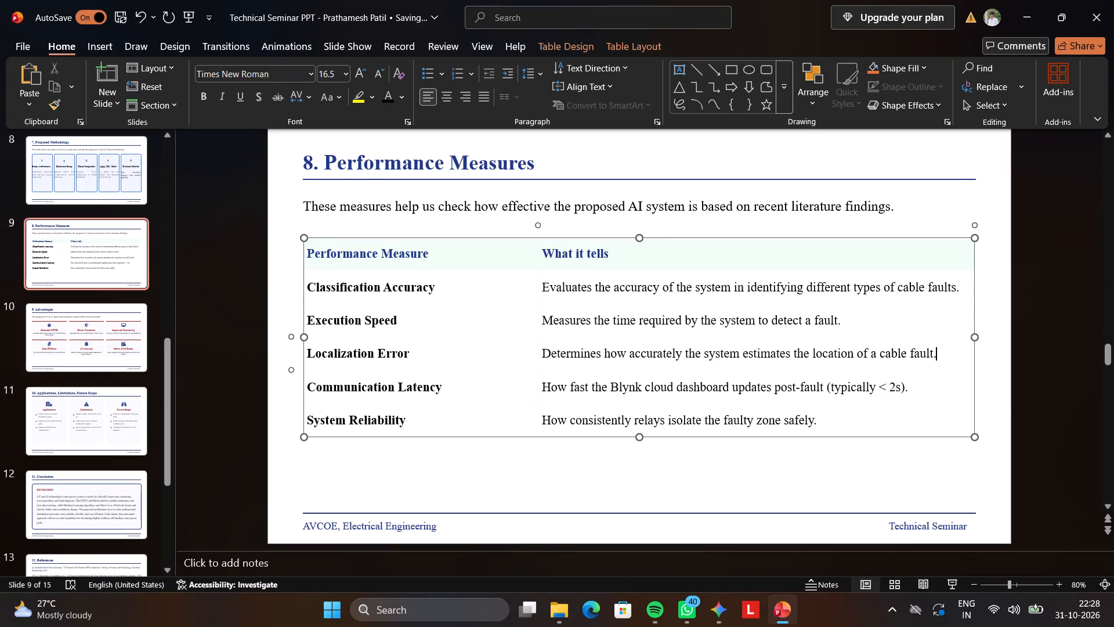
# Select the whole Communication Latency description in the Performance Measures table.
pyautogui.tripleClick(682, 384)
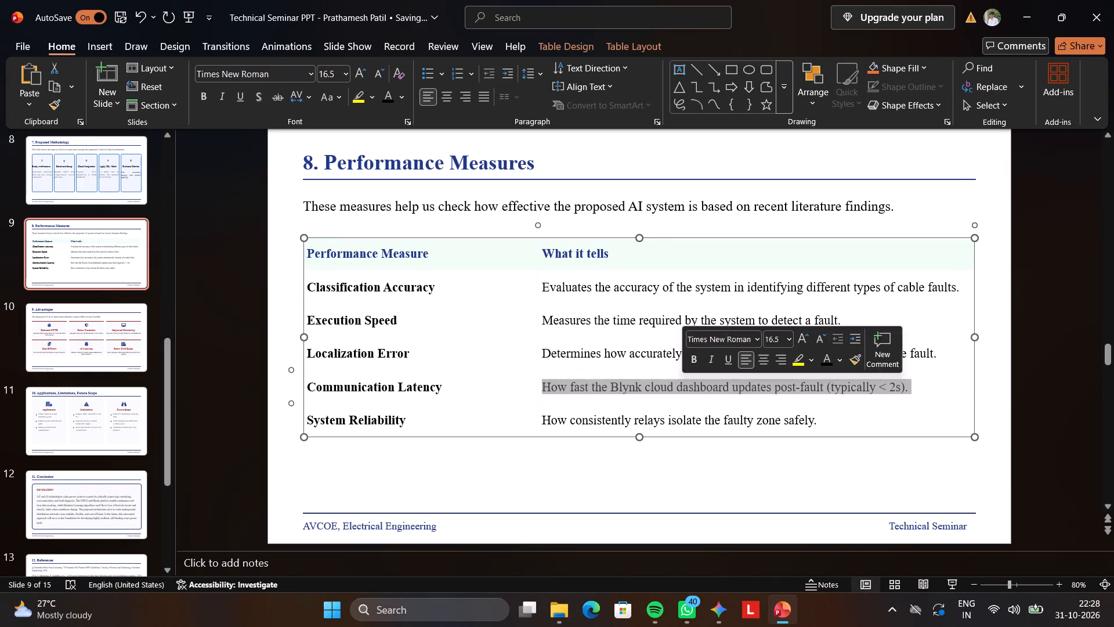
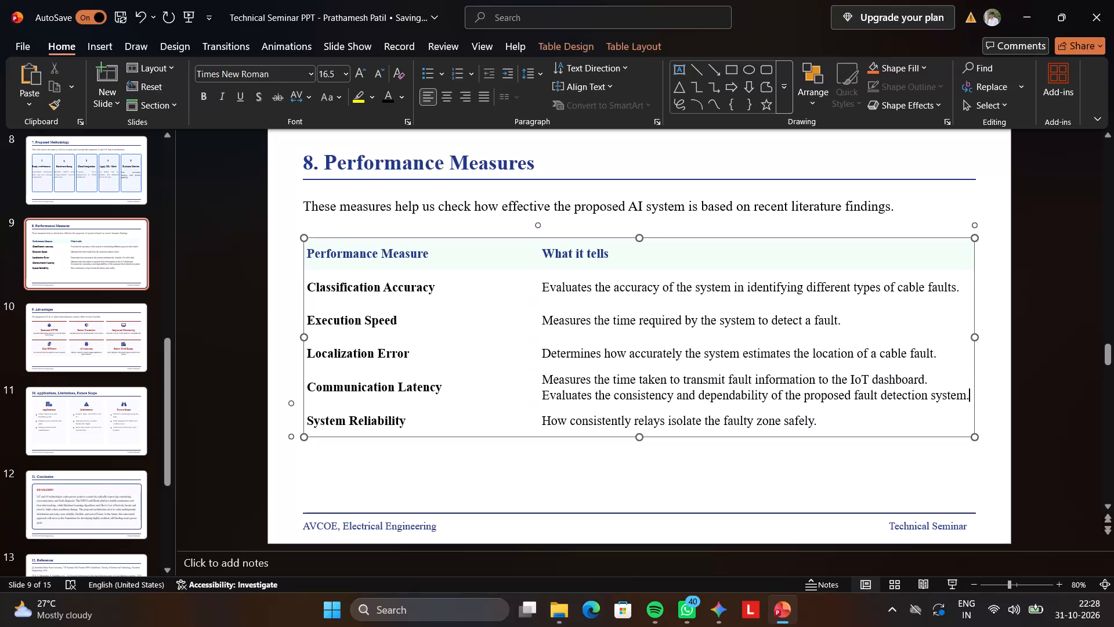
# Undo the last paste in the Communication Latency description of the Performance Measures table.
pyautogui.hotkey('ctrl', 'z')
# Replace the System Reliability description with the copied sentence "Evaluates the consistency and dependability of the proposed fault detection system.".
pyautogui.tripleClick(700, 417)
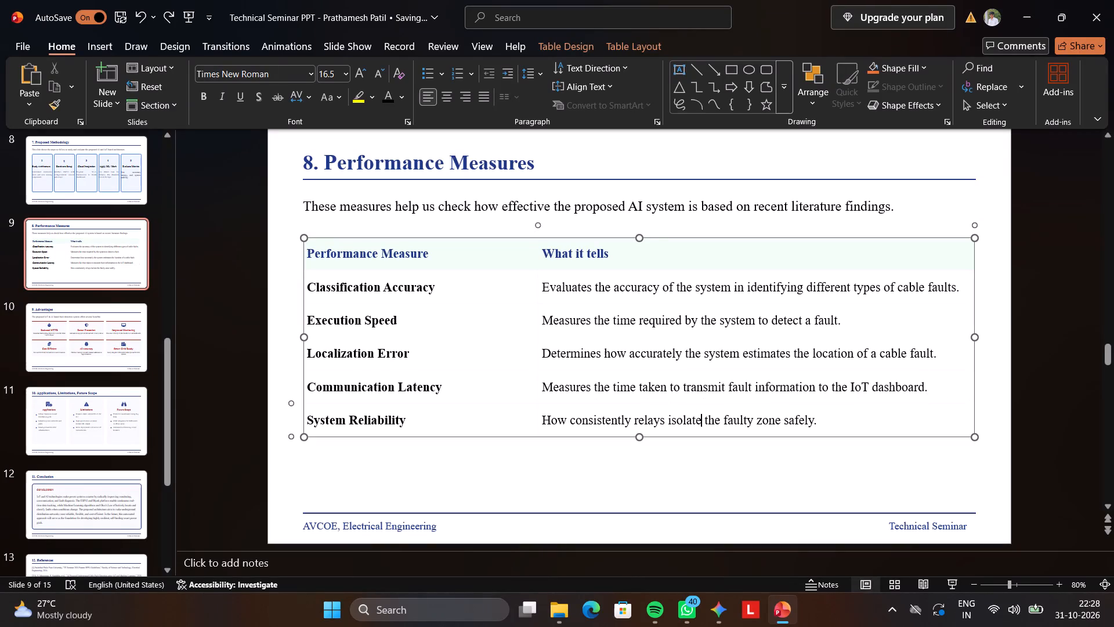
pyautogui.hotkey('ctrl', 'v')
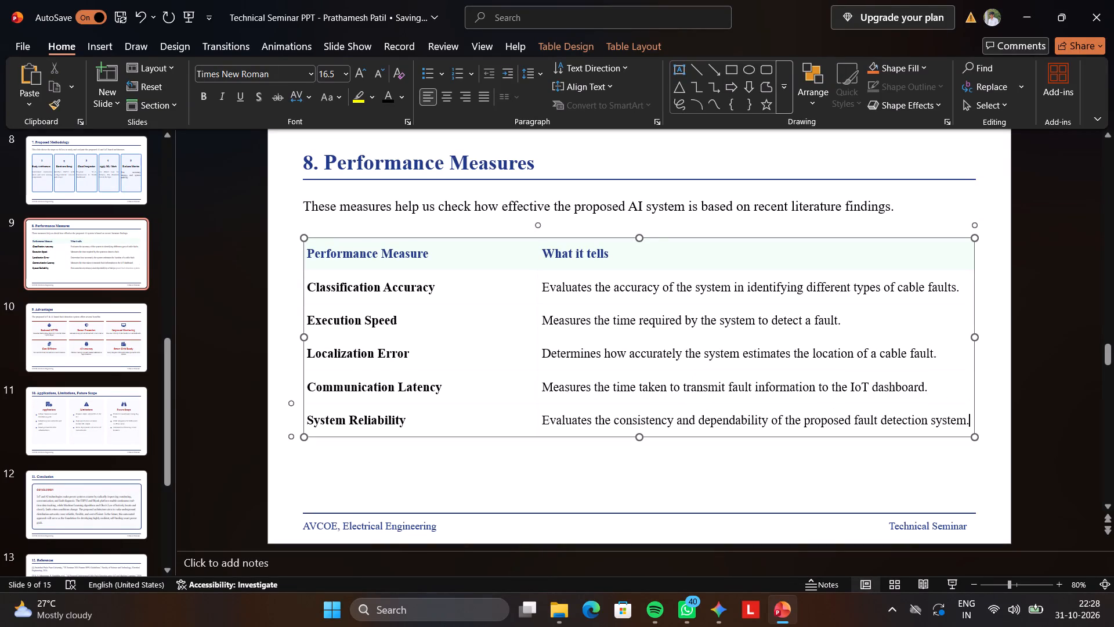
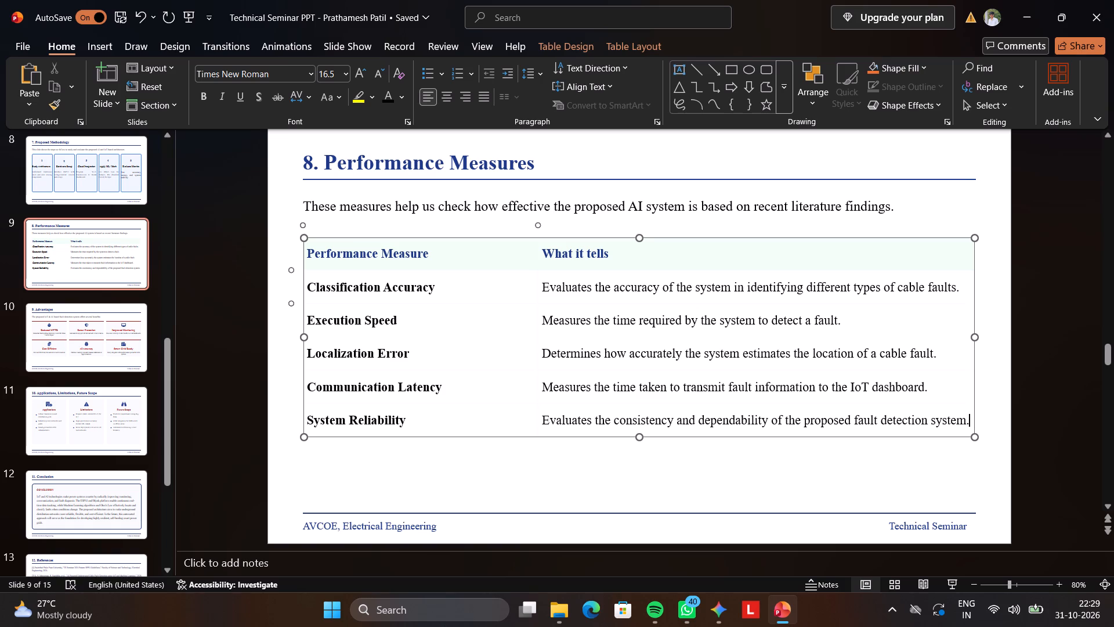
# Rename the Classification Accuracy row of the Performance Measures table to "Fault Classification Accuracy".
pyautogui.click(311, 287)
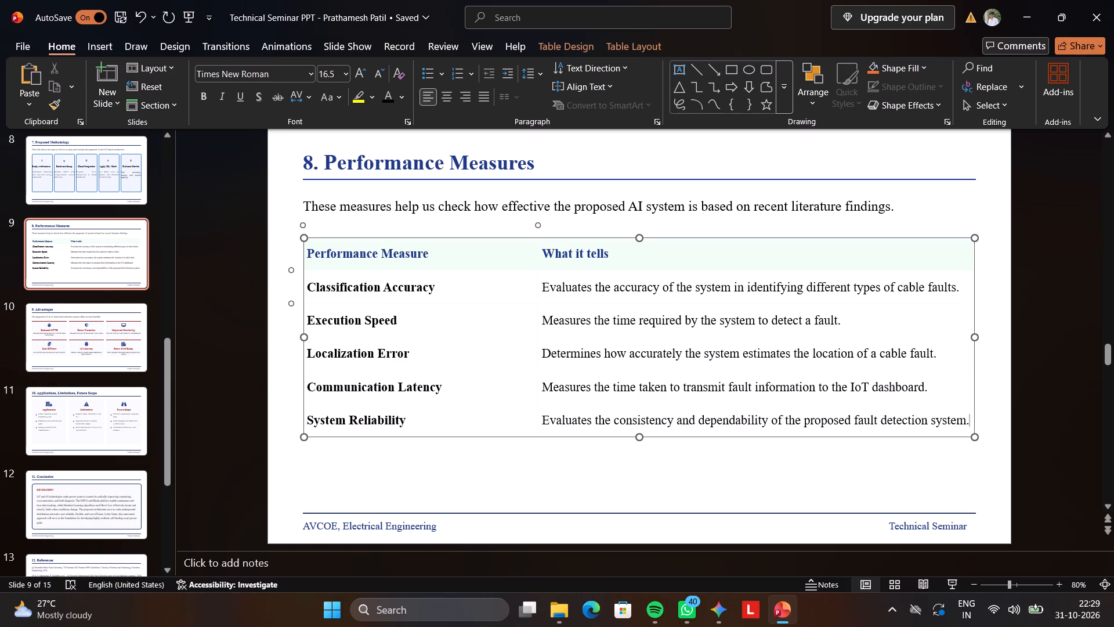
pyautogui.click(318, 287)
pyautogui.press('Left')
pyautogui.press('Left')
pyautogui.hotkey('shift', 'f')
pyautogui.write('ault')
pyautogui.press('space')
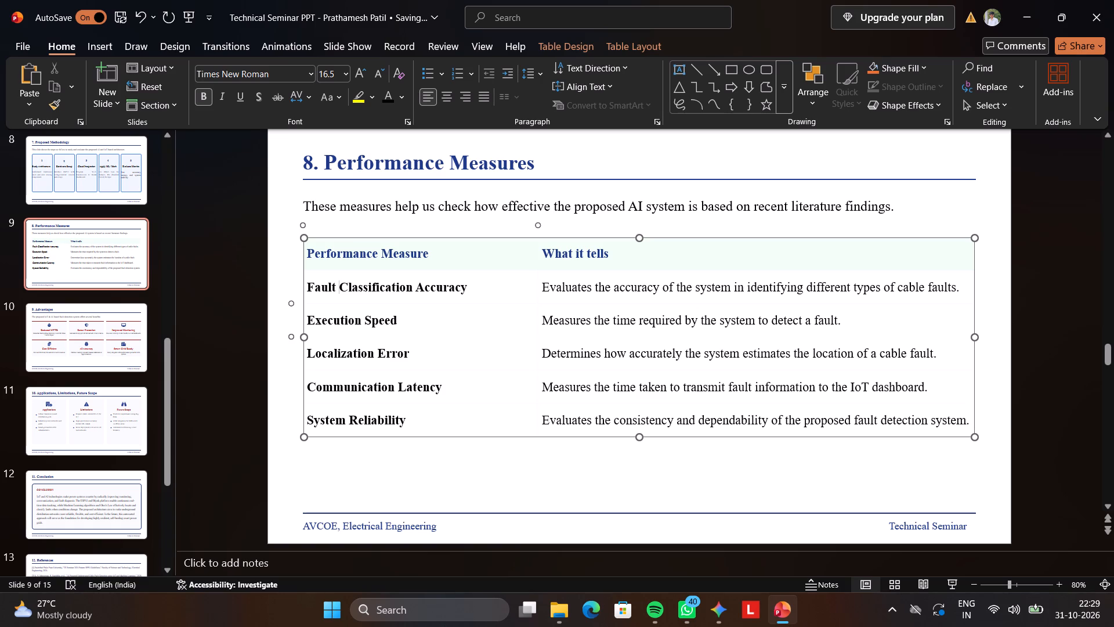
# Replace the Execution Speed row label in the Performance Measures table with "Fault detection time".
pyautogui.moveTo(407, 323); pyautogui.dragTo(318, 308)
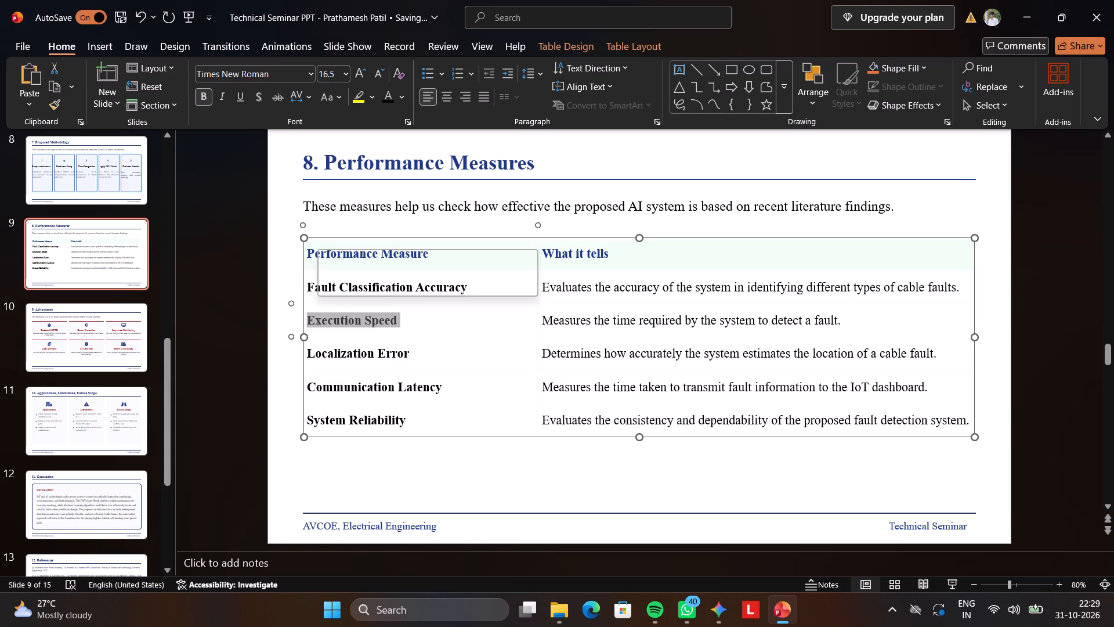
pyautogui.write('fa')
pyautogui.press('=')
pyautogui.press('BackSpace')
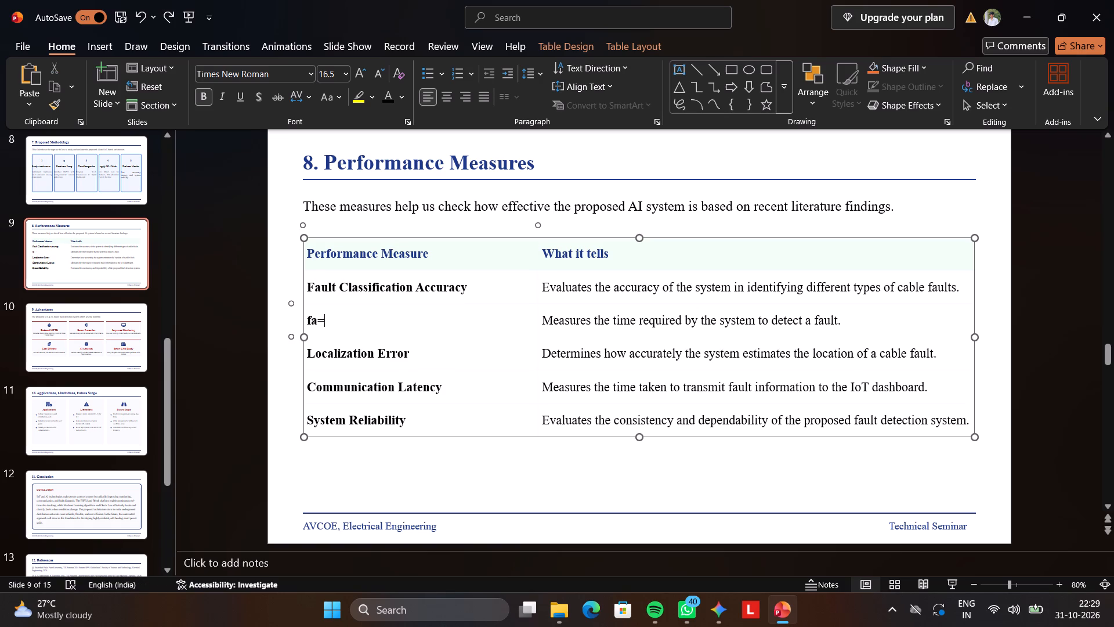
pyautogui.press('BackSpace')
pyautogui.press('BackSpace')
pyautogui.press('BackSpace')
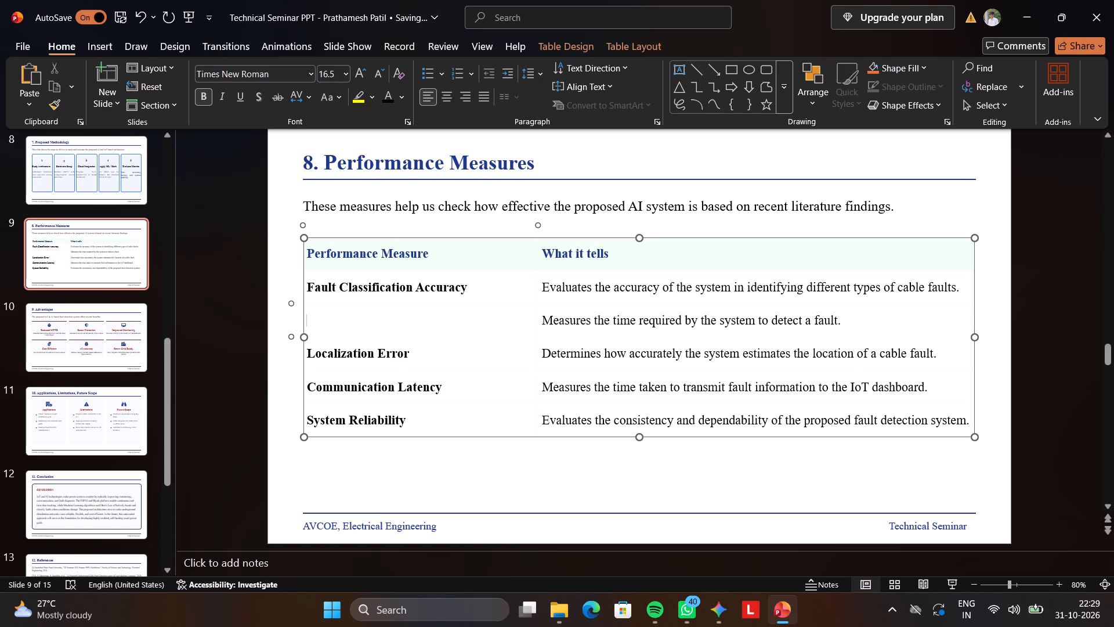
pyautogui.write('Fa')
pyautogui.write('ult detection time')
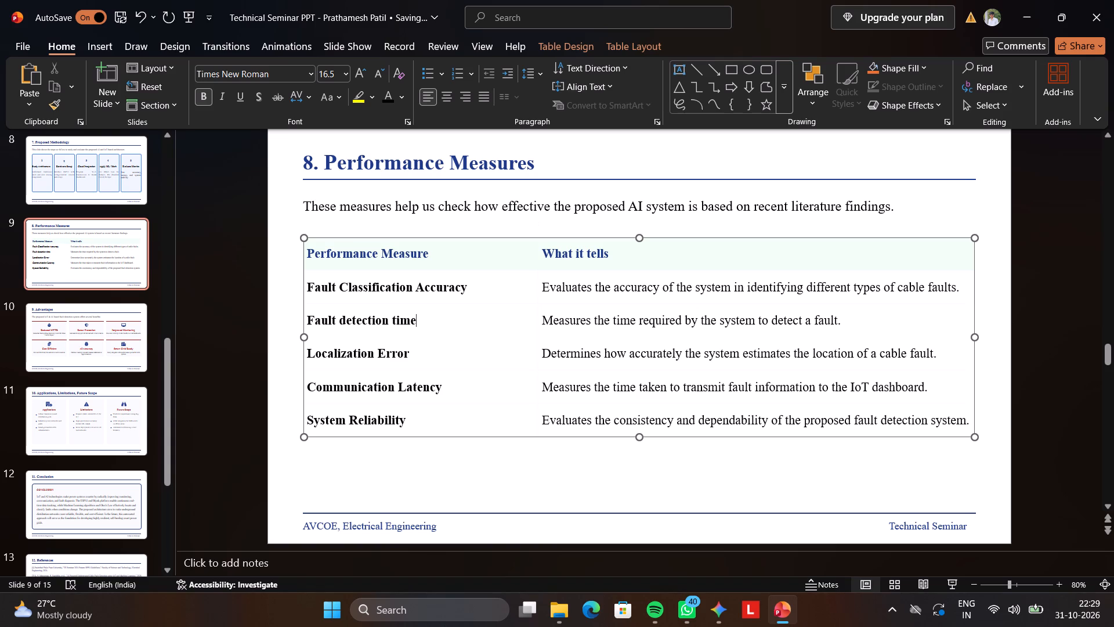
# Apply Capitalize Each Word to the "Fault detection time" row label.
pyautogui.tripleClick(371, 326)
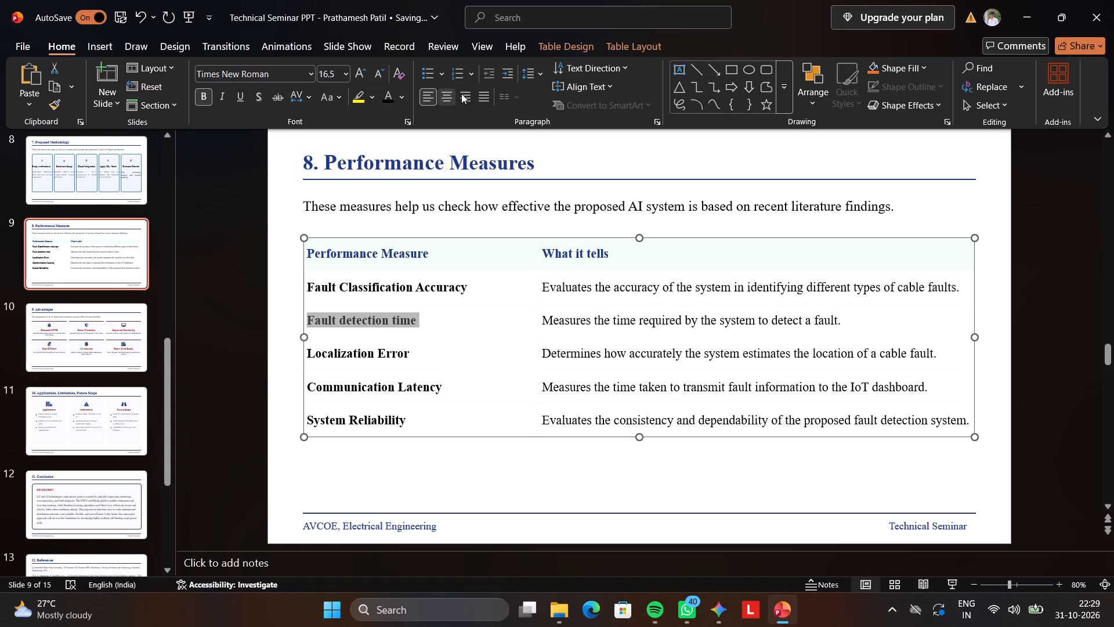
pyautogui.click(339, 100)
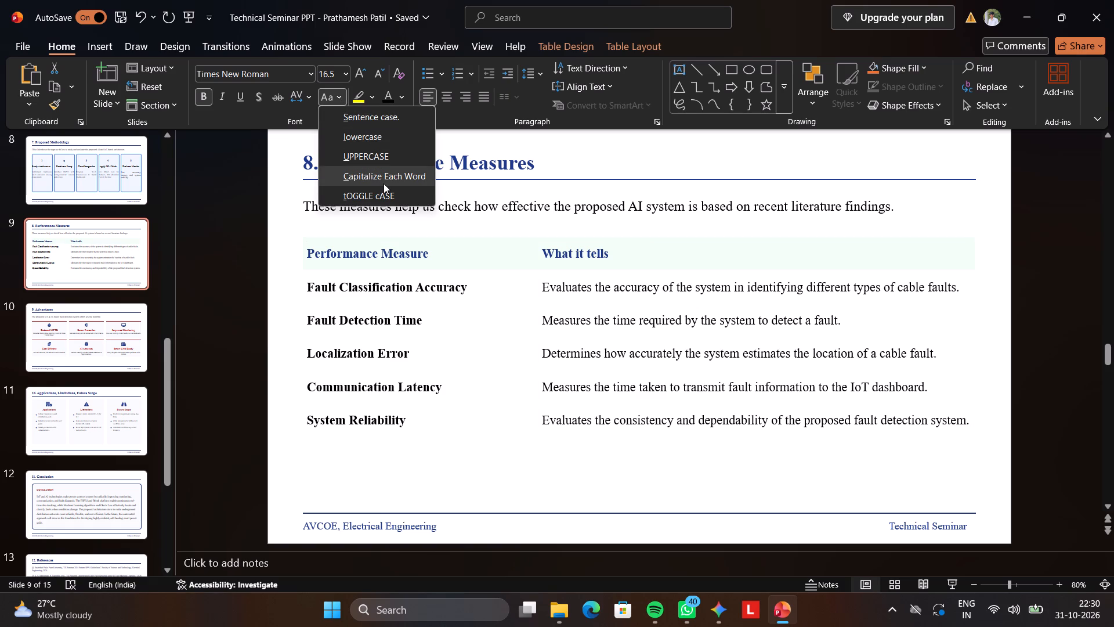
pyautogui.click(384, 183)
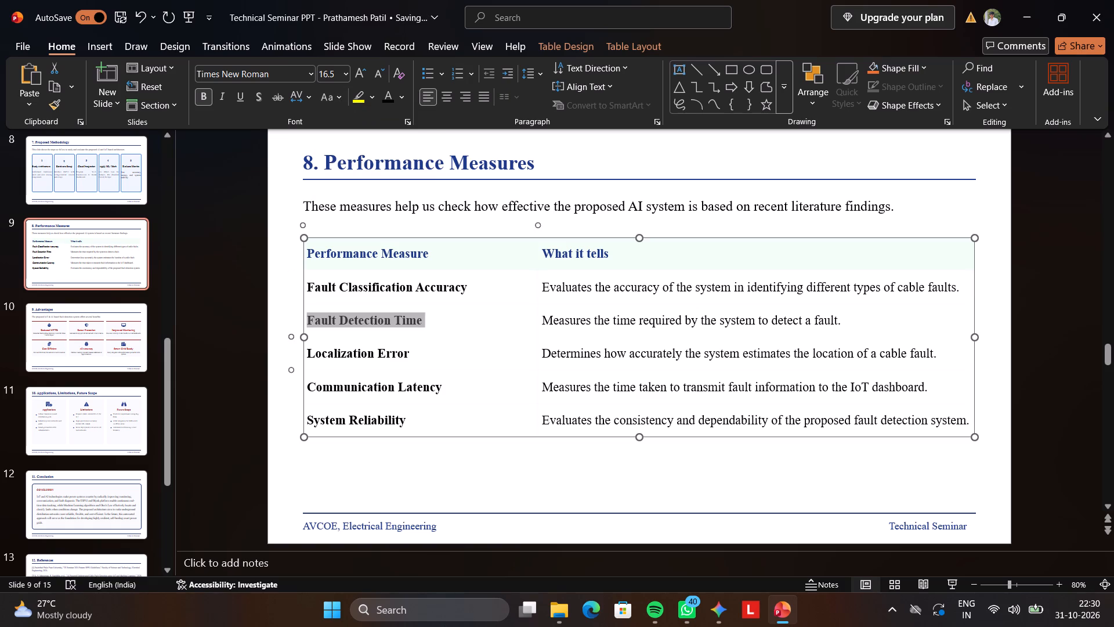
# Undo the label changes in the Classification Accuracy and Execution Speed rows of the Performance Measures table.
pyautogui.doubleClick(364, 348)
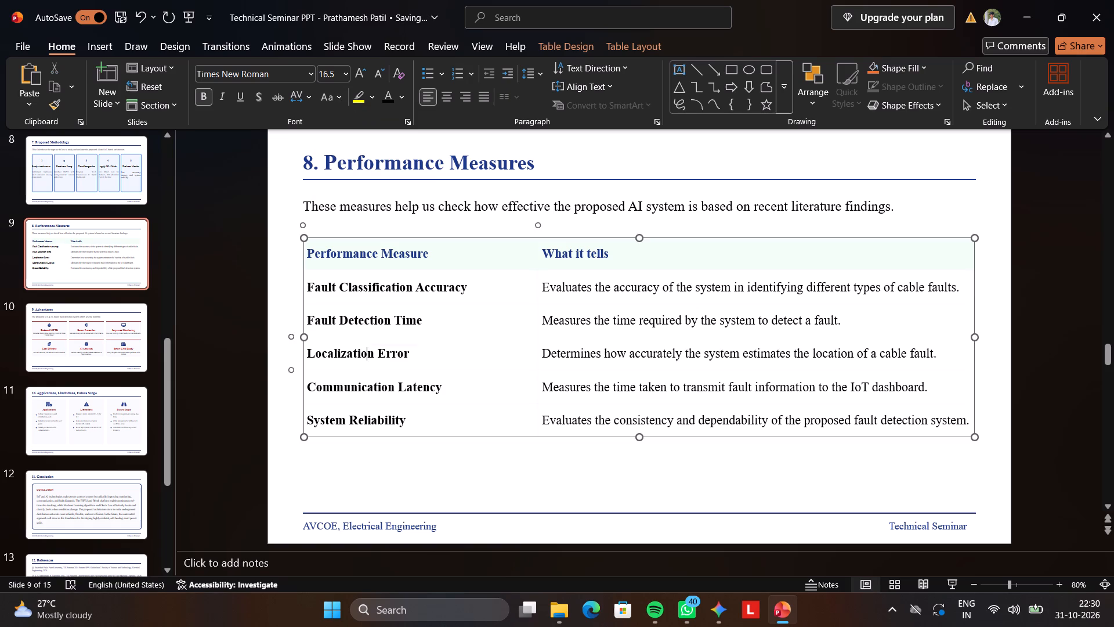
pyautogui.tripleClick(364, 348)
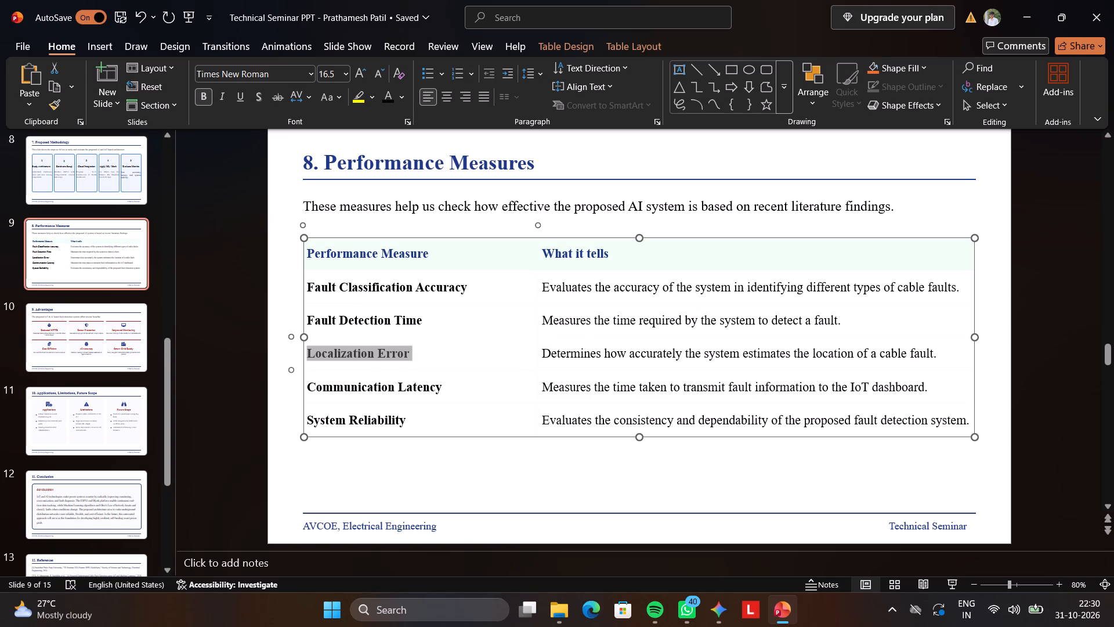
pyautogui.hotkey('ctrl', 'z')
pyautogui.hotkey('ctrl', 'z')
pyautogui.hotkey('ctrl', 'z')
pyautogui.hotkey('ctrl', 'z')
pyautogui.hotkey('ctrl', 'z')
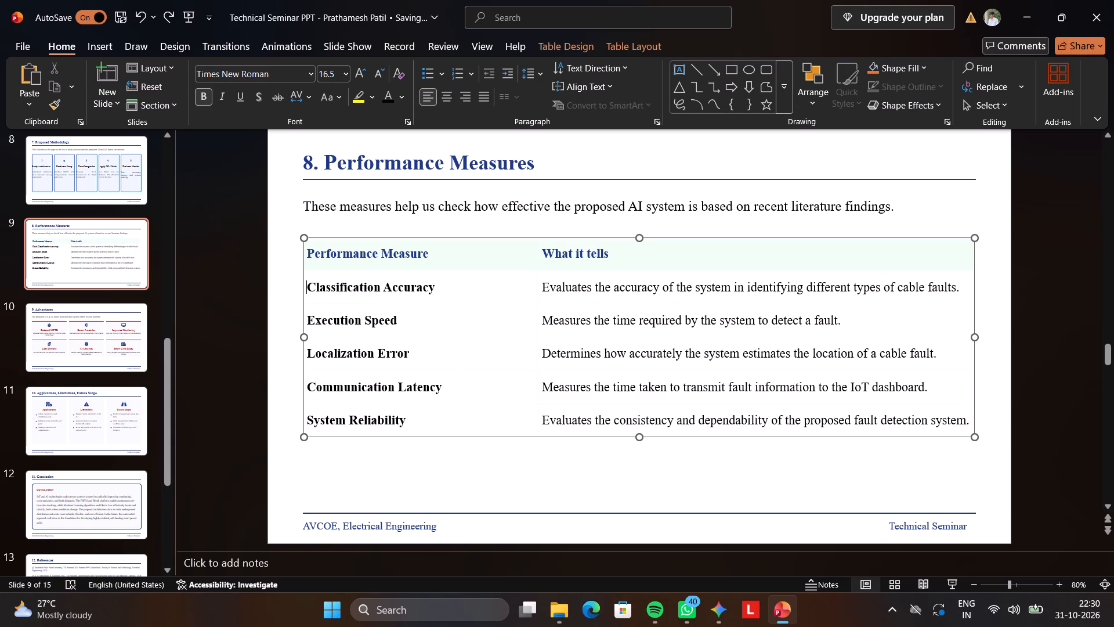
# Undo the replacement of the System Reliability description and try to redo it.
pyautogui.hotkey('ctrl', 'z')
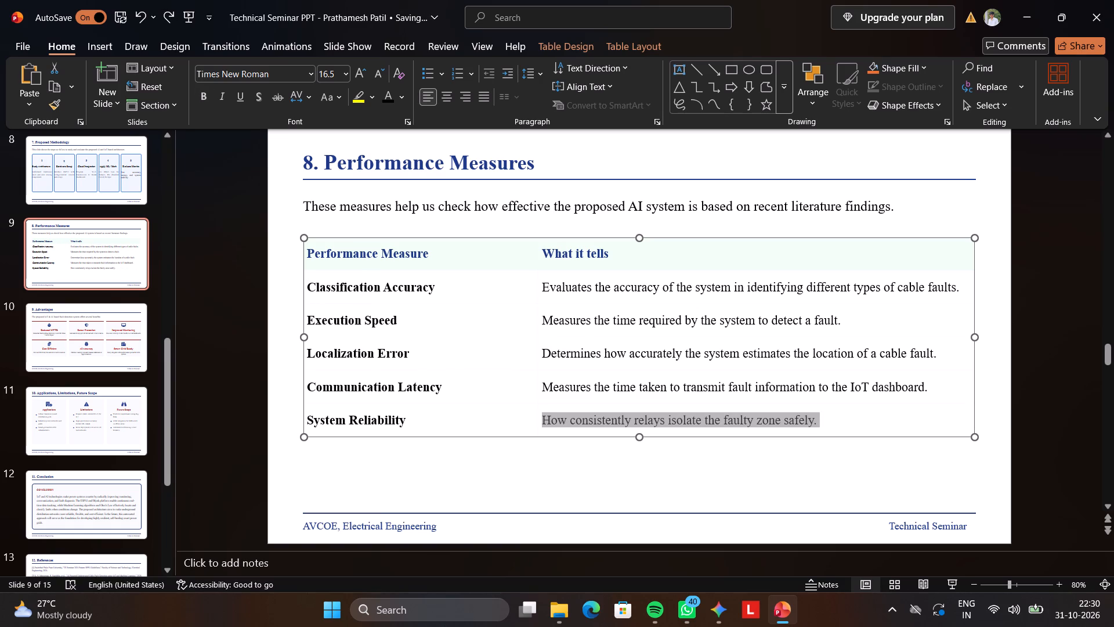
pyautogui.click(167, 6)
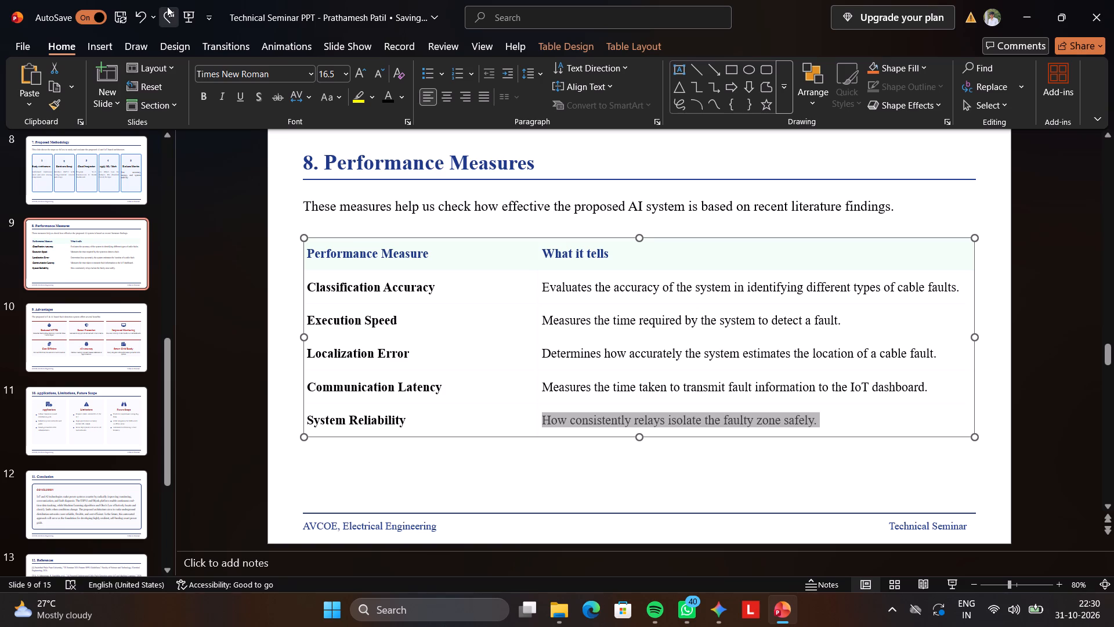
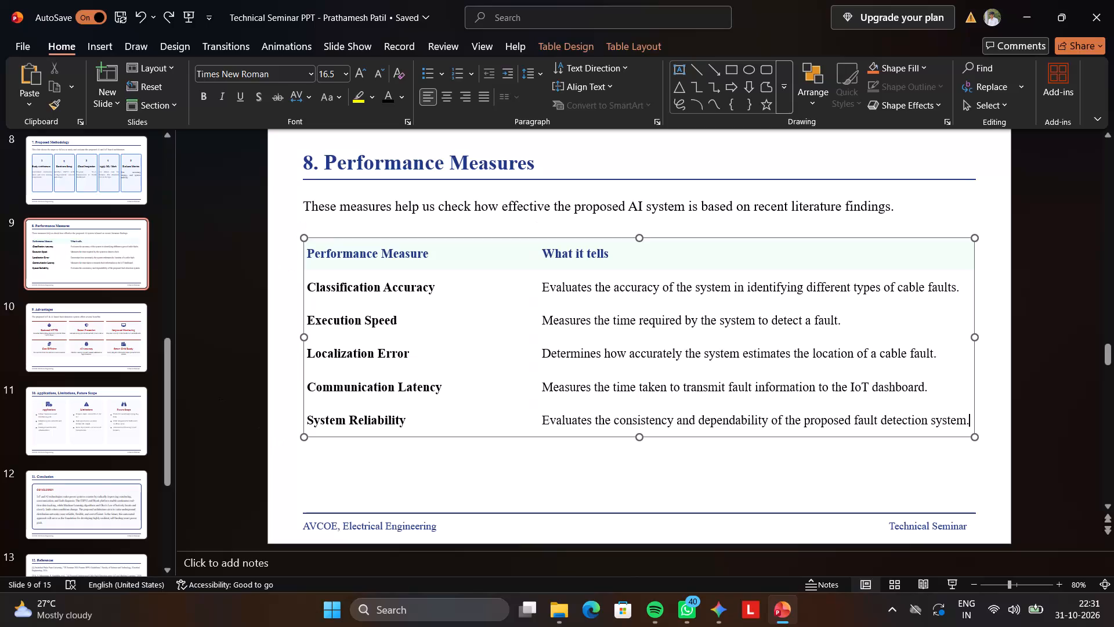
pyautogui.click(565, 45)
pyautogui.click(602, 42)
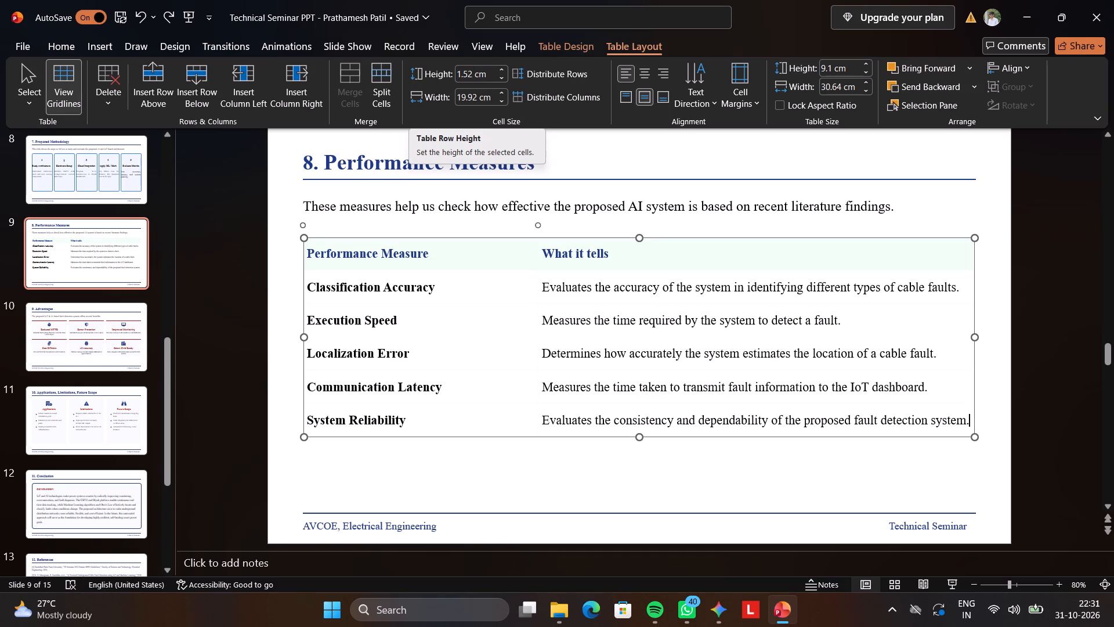
# Replace the Execution Speed row label in the Performance Measures table with "Detection Time".
pyautogui.tripleClick(372, 319)
pyautogui.tripleClick(372, 319)
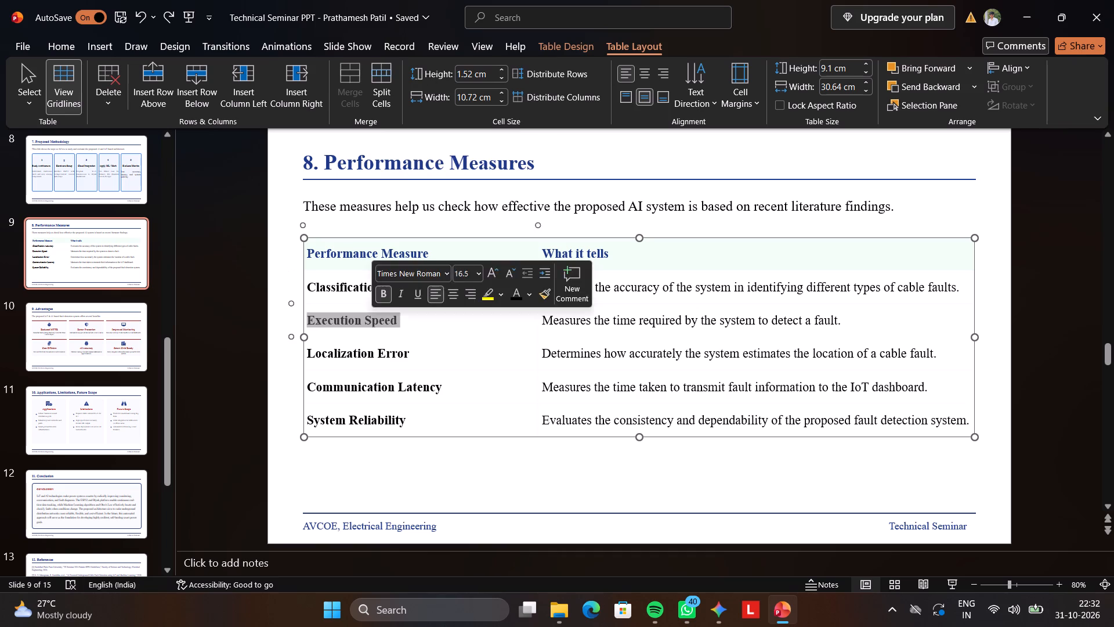
pyautogui.doubleClick(372, 319)
pyautogui.click(372, 319)
pyautogui.doubleClick(372, 319)
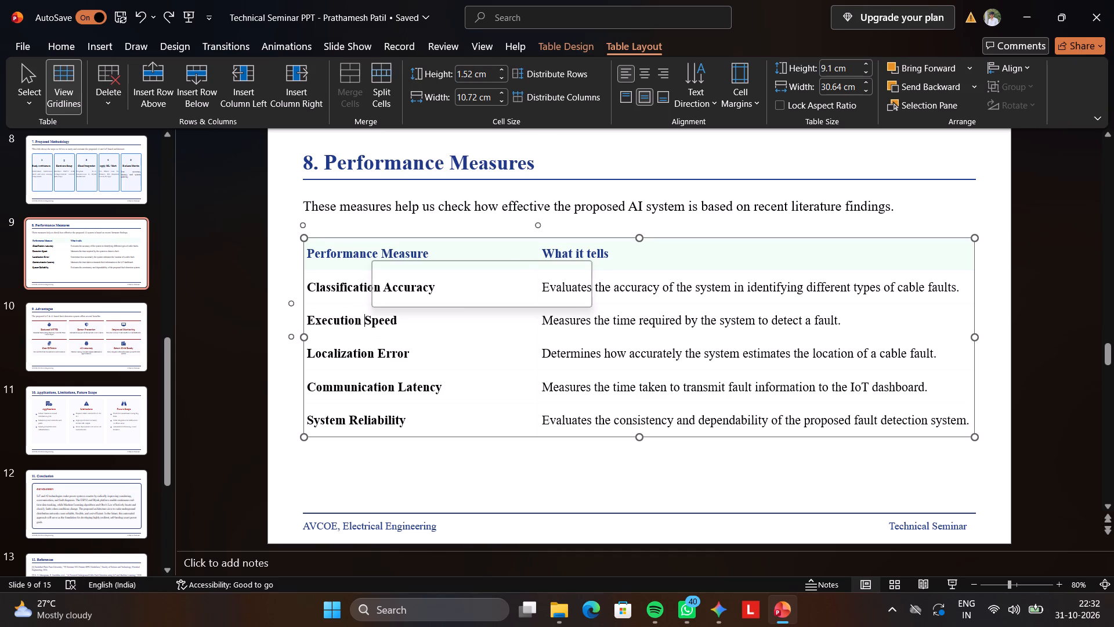
pyautogui.write('Detection Time')
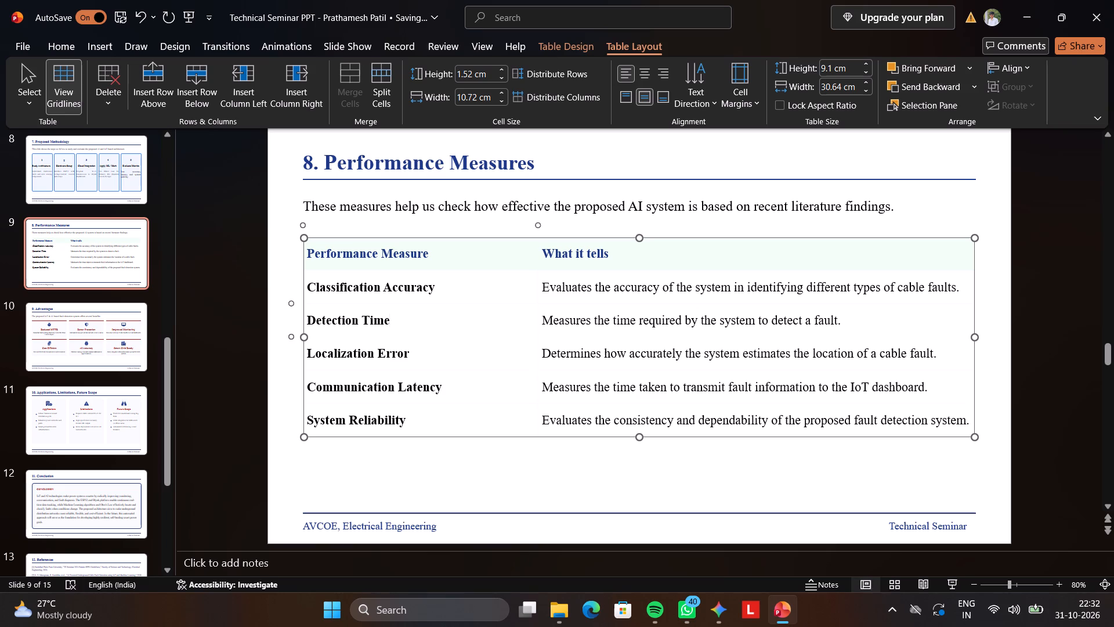
# Replace the Localization Error row label in the Performance Measures table with "Fault Location Accuracy".
pyautogui.doubleClick(366, 360)
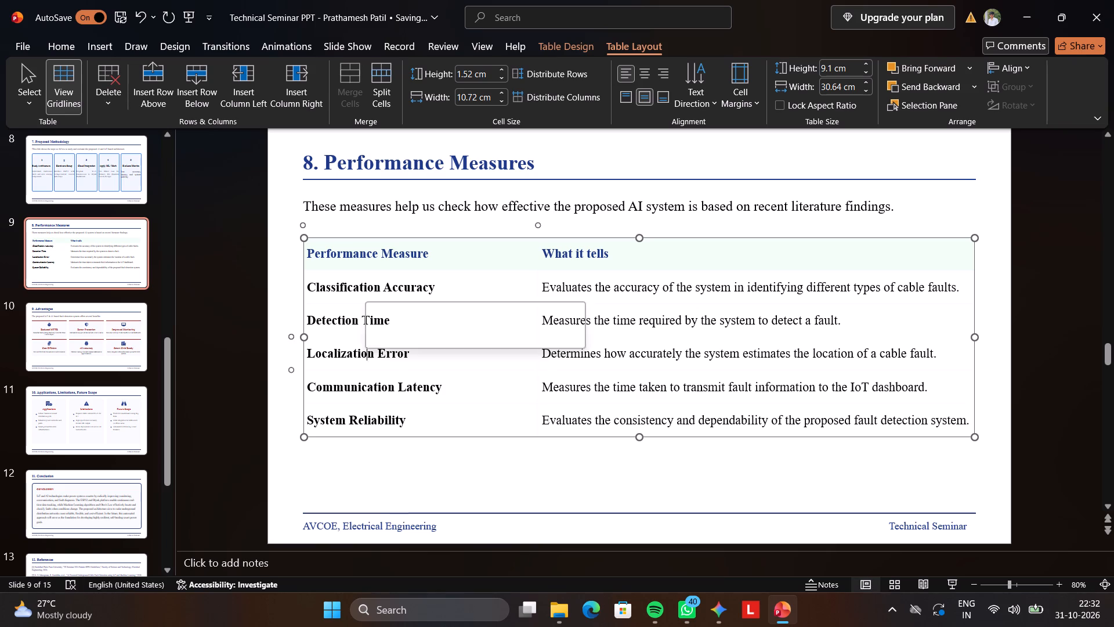
pyautogui.tripleClick(366, 360)
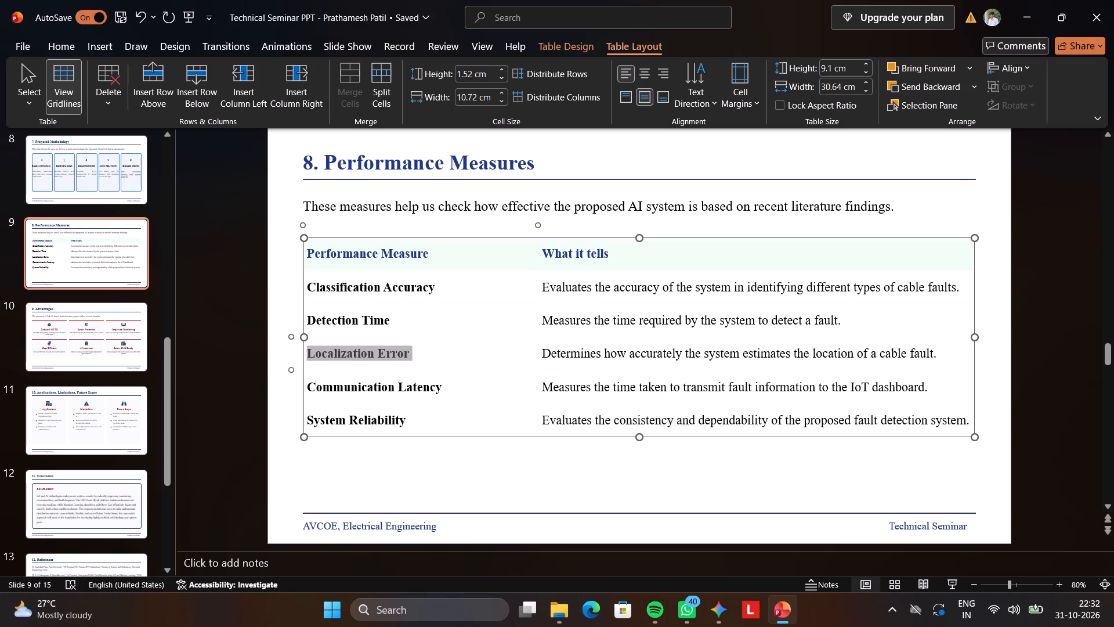
pyautogui.write('Faukt')
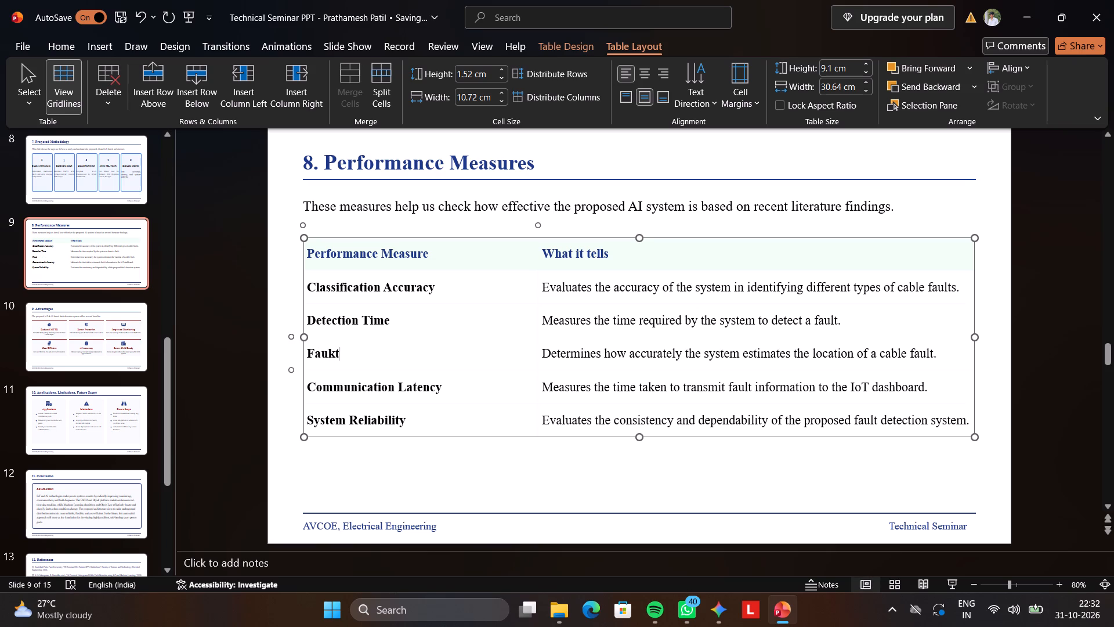
pyautogui.press('BackSpace')
pyautogui.press('BackSpace')
pyautogui.write('lt')
pyautogui.press('space')
pyautogui.write('Location Ac')
pyautogui.write('curacy')
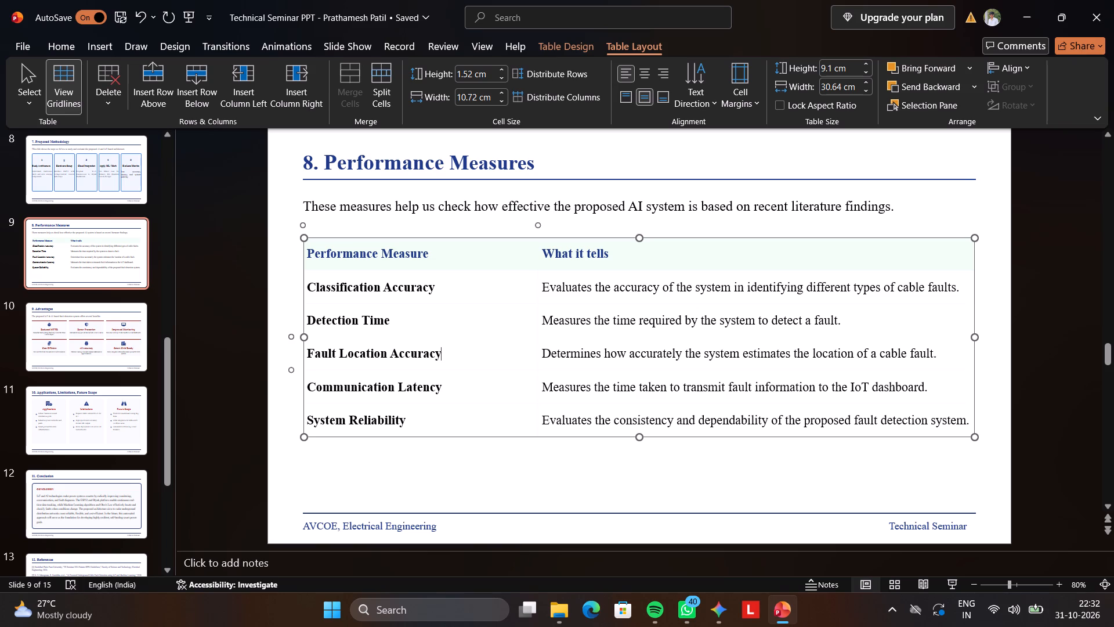
# Change the "What it tells" column header of the Performance Measures table to "Description".
pyautogui.doubleClick(560, 258)
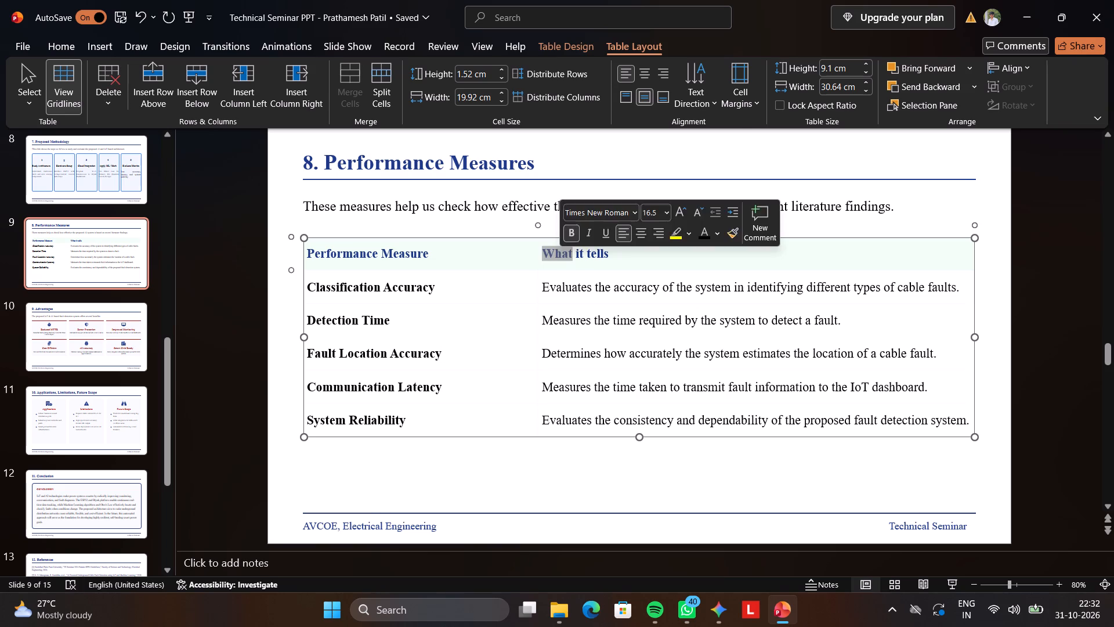
pyautogui.tripleClick(560, 258)
pyautogui.write('De')
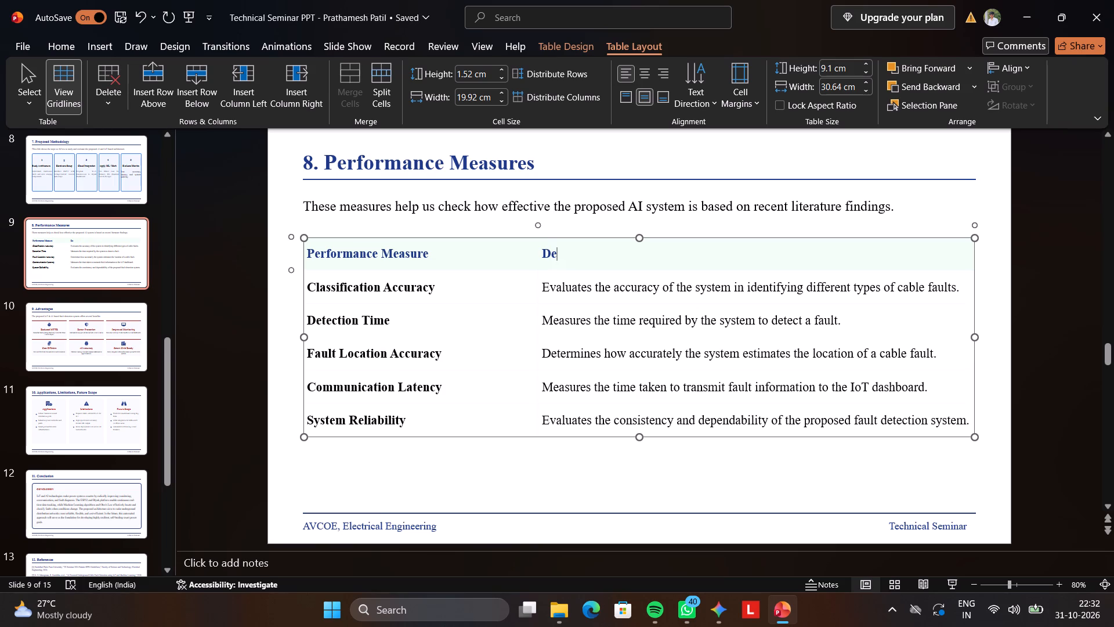
pyautogui.write('sc')
pyautogui.write('ription')
pyautogui.hscroll(-1, 576, 268)
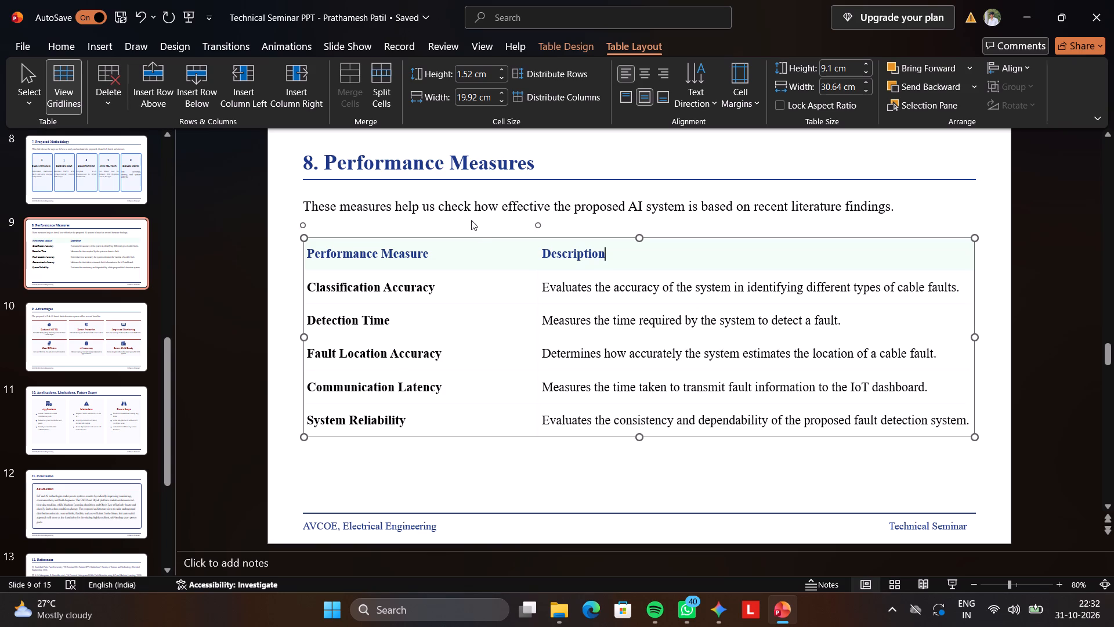
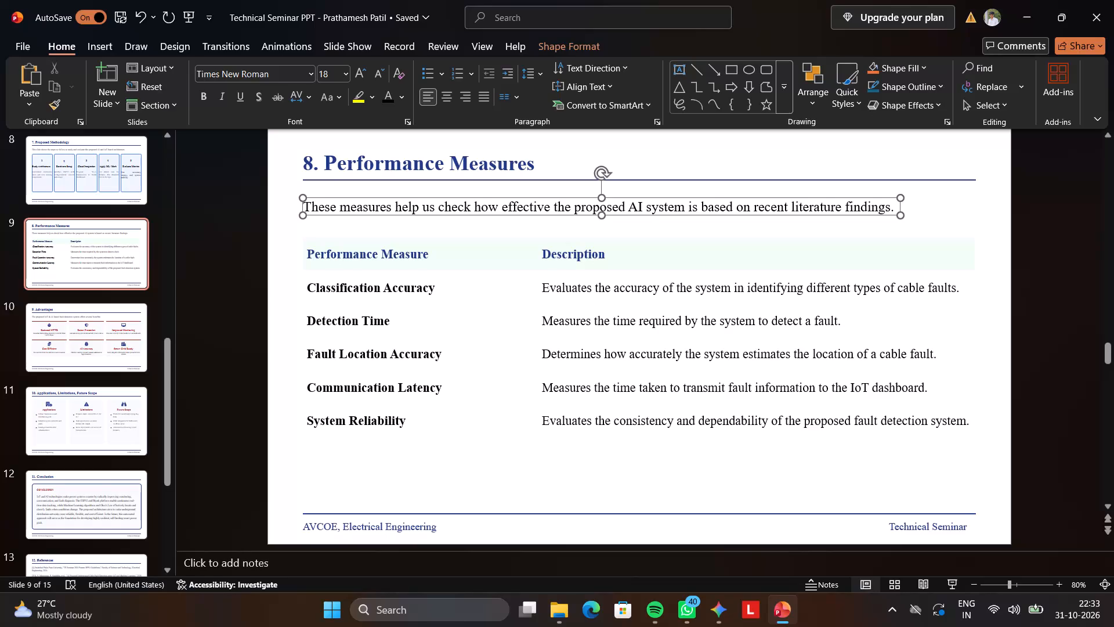
# Replace the Performance Measures introductory sentence with "These parameters are used to evaluate the accuracy, speed, and reliability of the proposed system.".
pyautogui.tripleClick(555, 204)
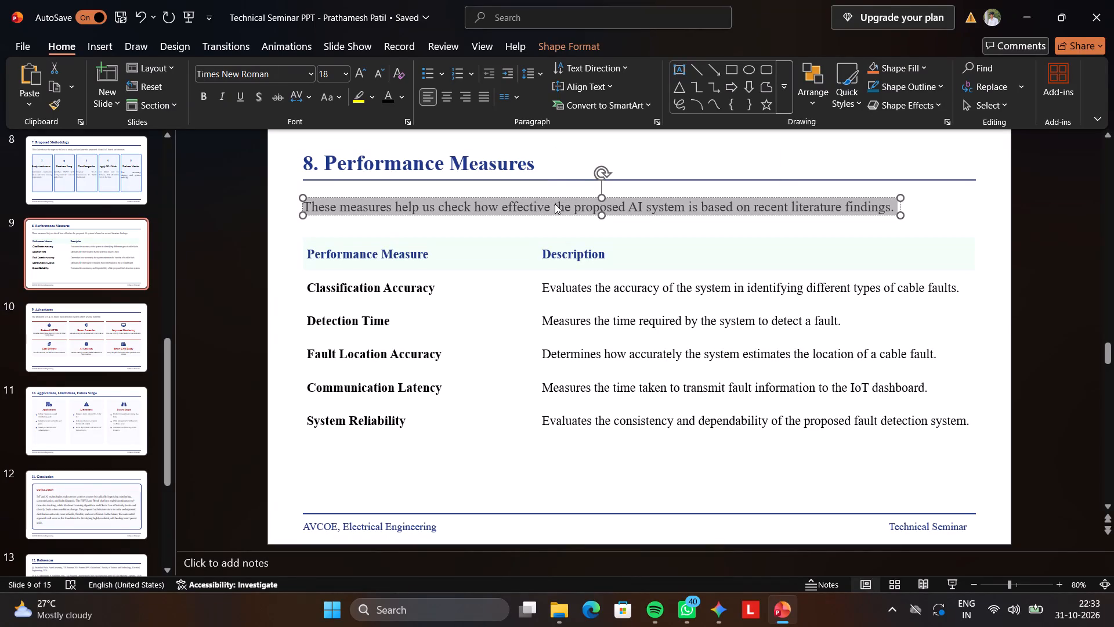
pyautogui.hotkey('ctrl', 'v')
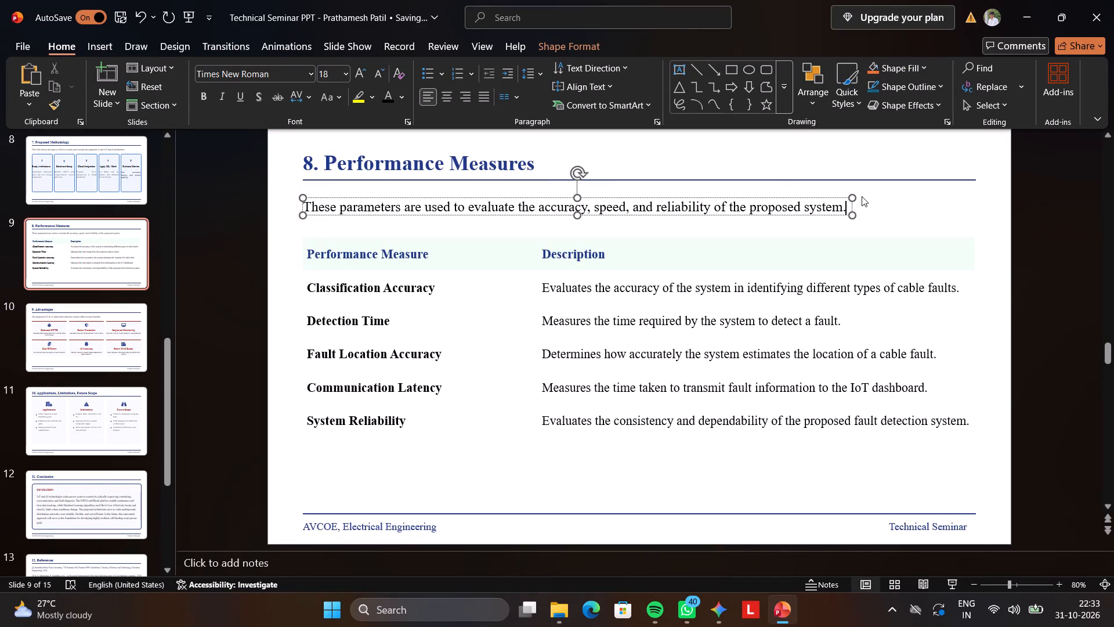
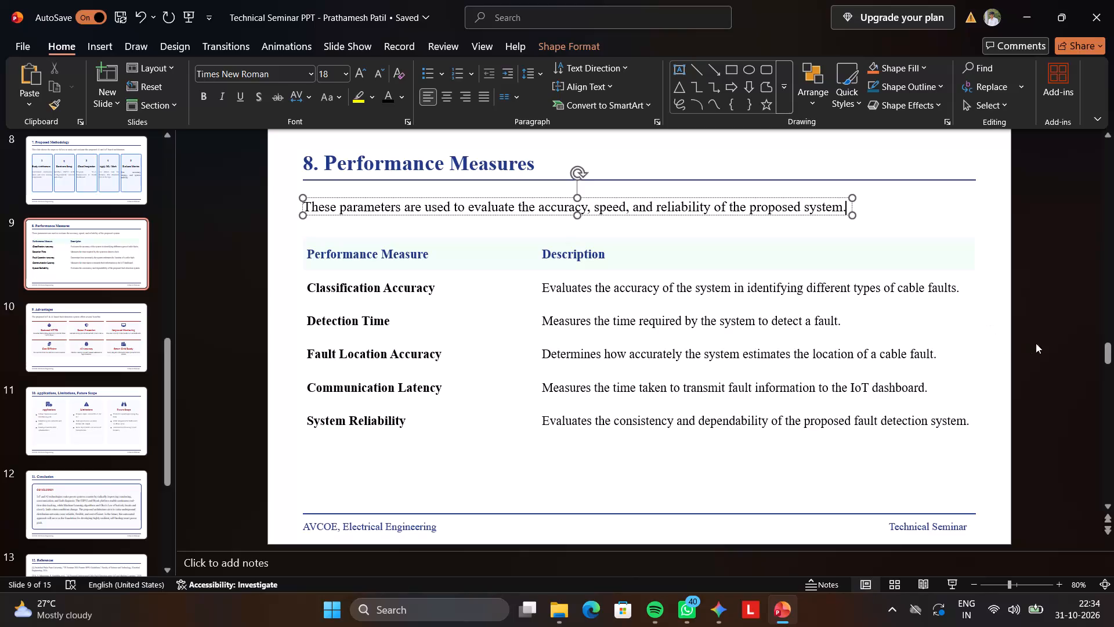
# Switch to Spotify and look over the current song's album page, enlarged cover art, and expanded now-playing details.
pyautogui.click(663, 626)
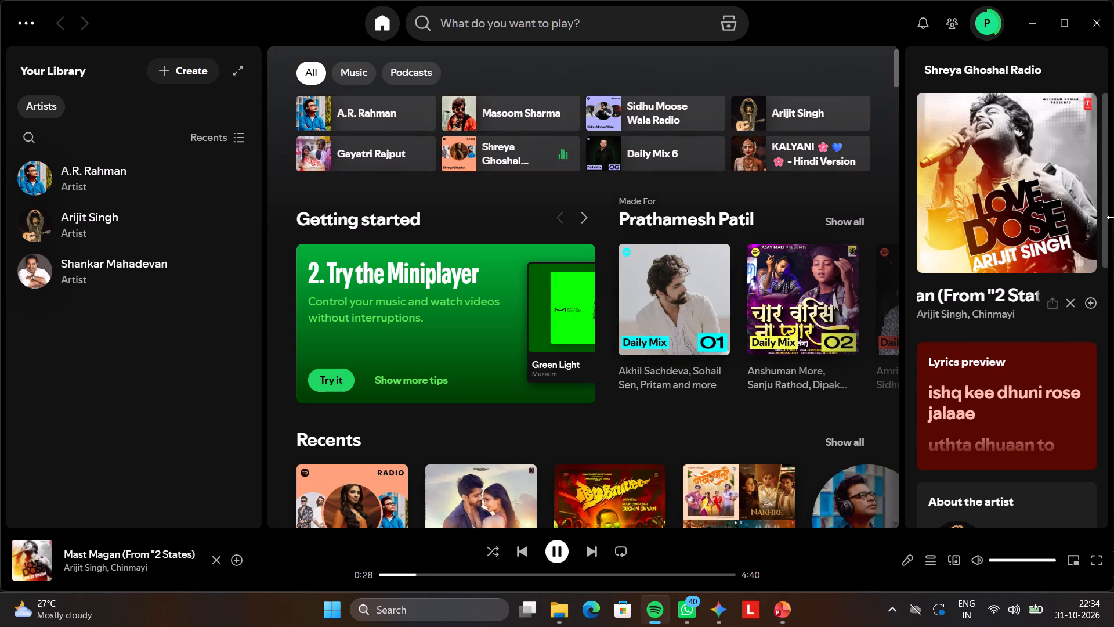
pyautogui.click(1075, 215)
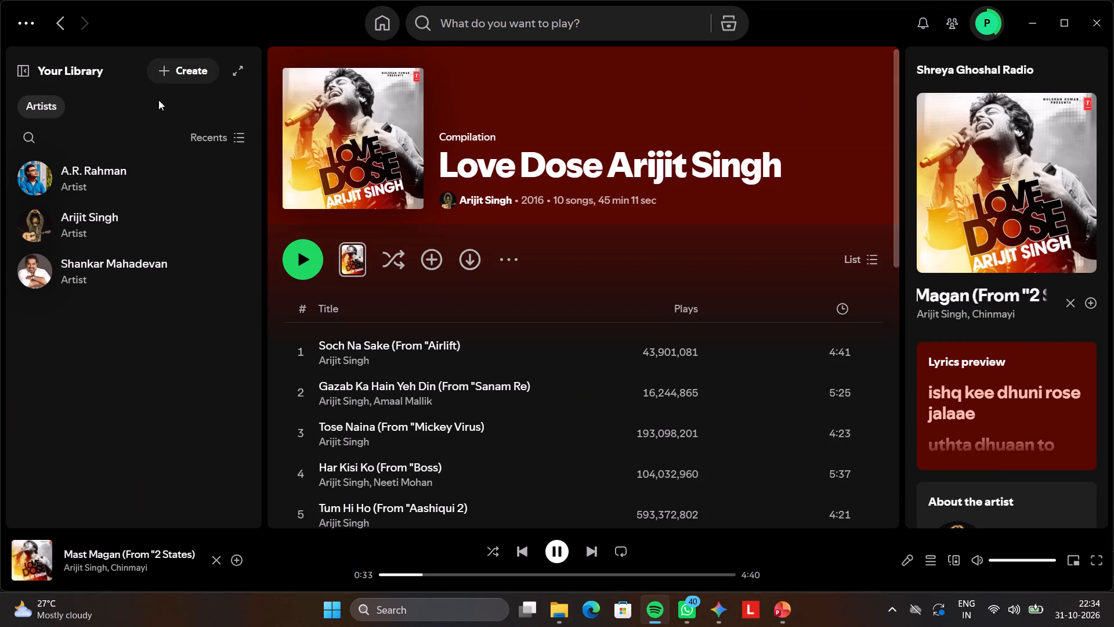
pyautogui.click(406, 161)
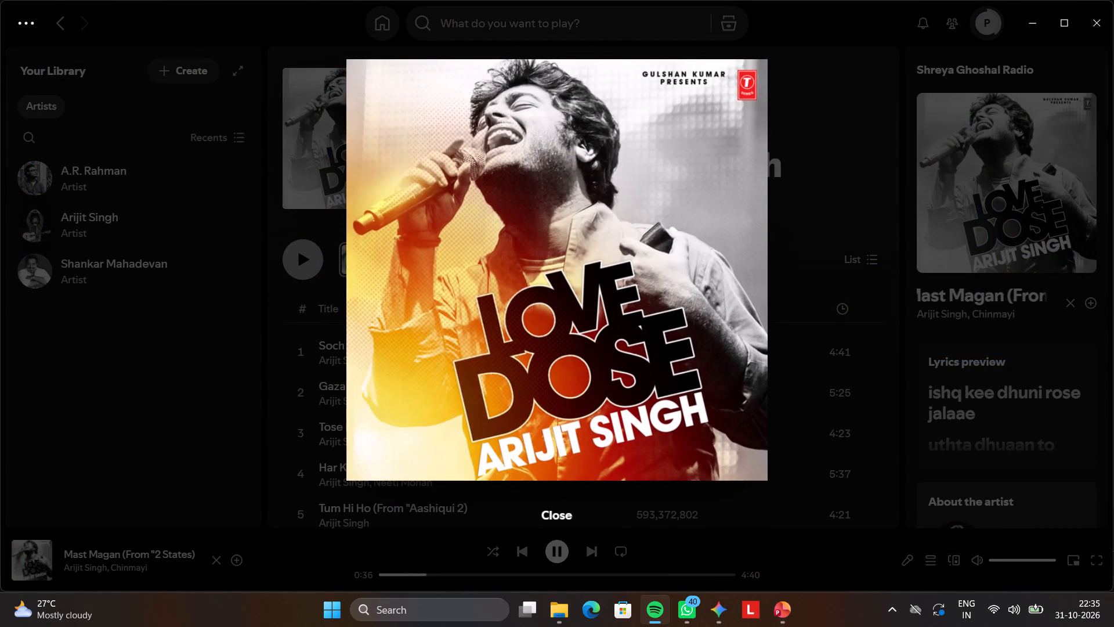
pyautogui.click(549, 521)
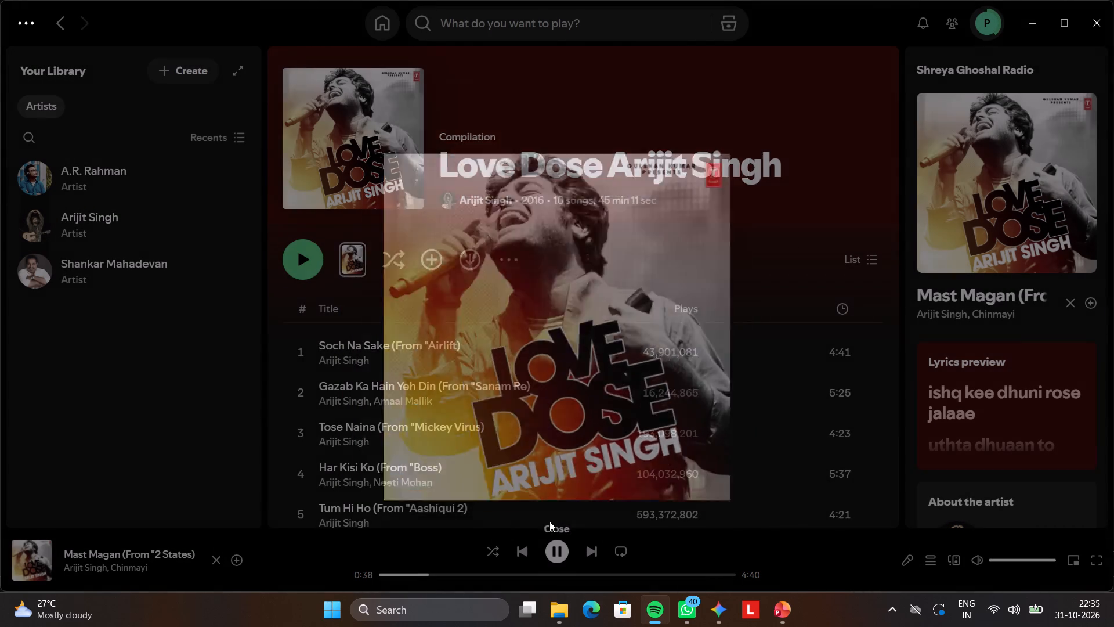
pyautogui.click(1011, 241)
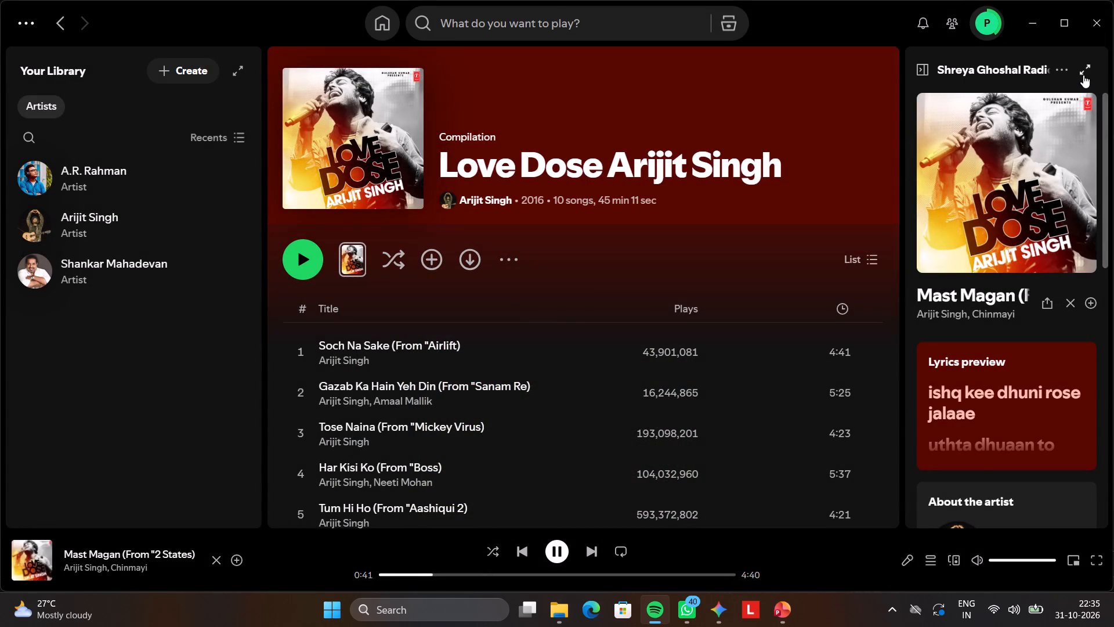
pyautogui.click(1083, 75)
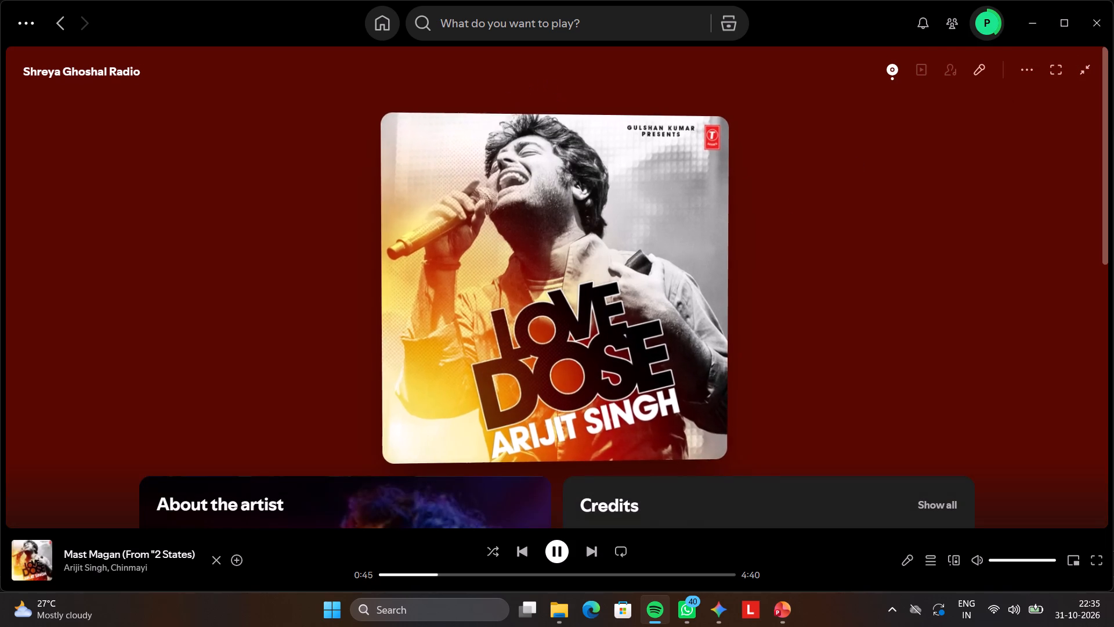
pyautogui.scroll(-4, 590, 319)
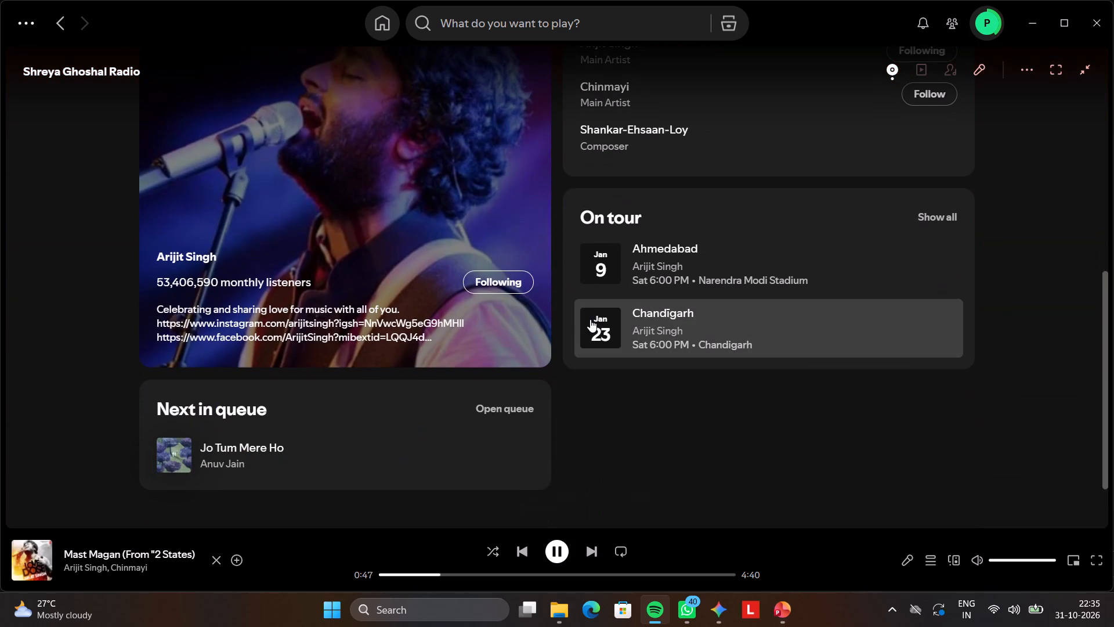
pyautogui.scroll(10, 590, 319)
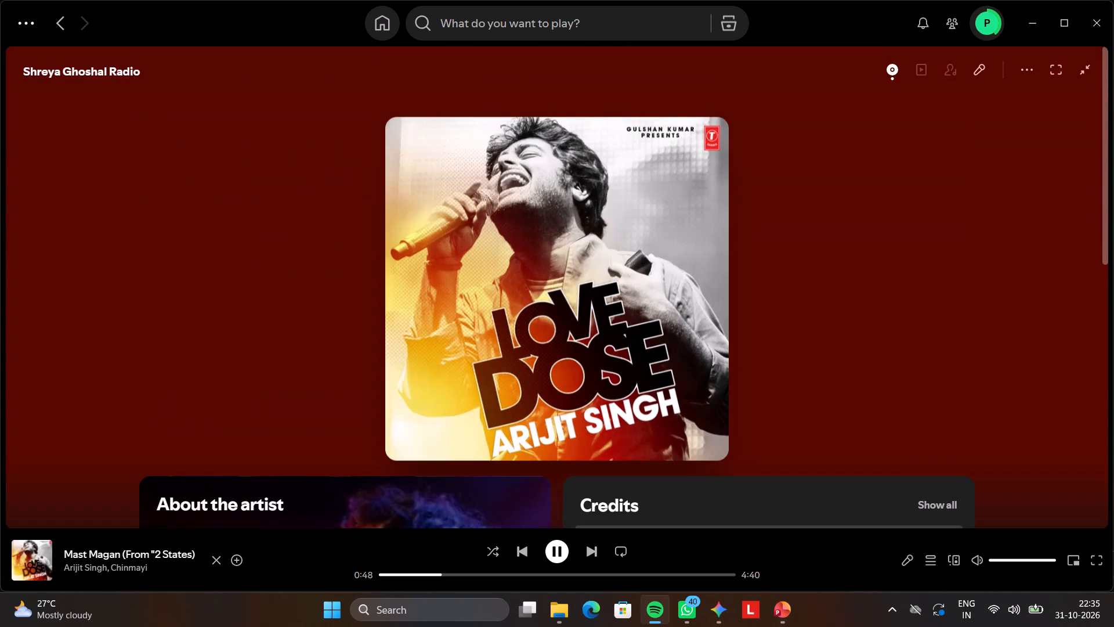
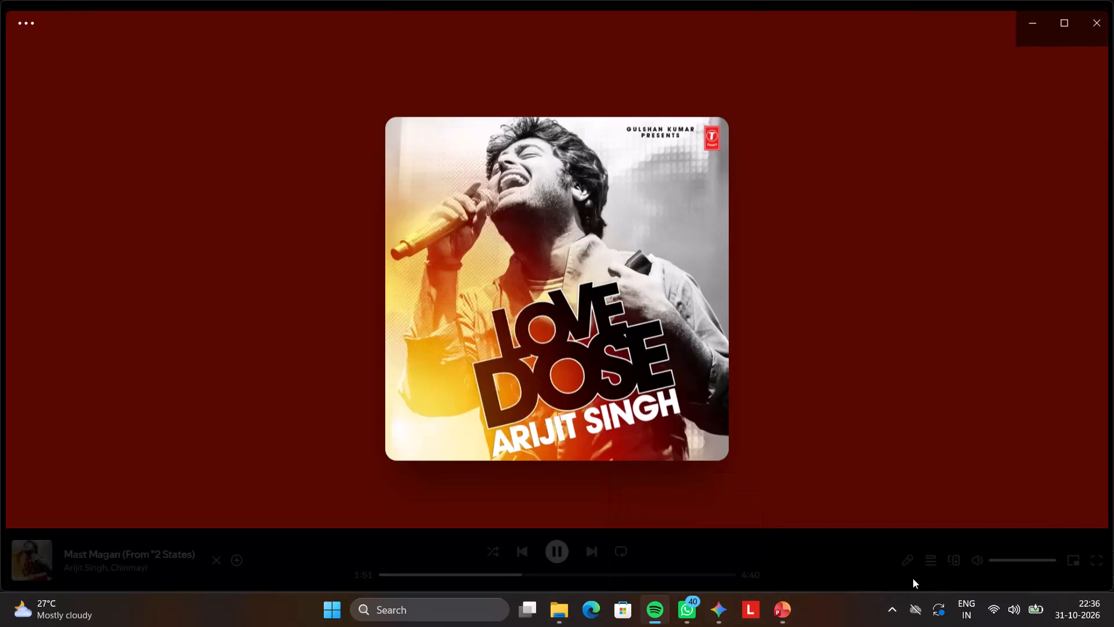
# Switch back to the PowerPoint presentation and deselect the introduction text box on the Performance Measures slide.
pyautogui.click(792, 622)
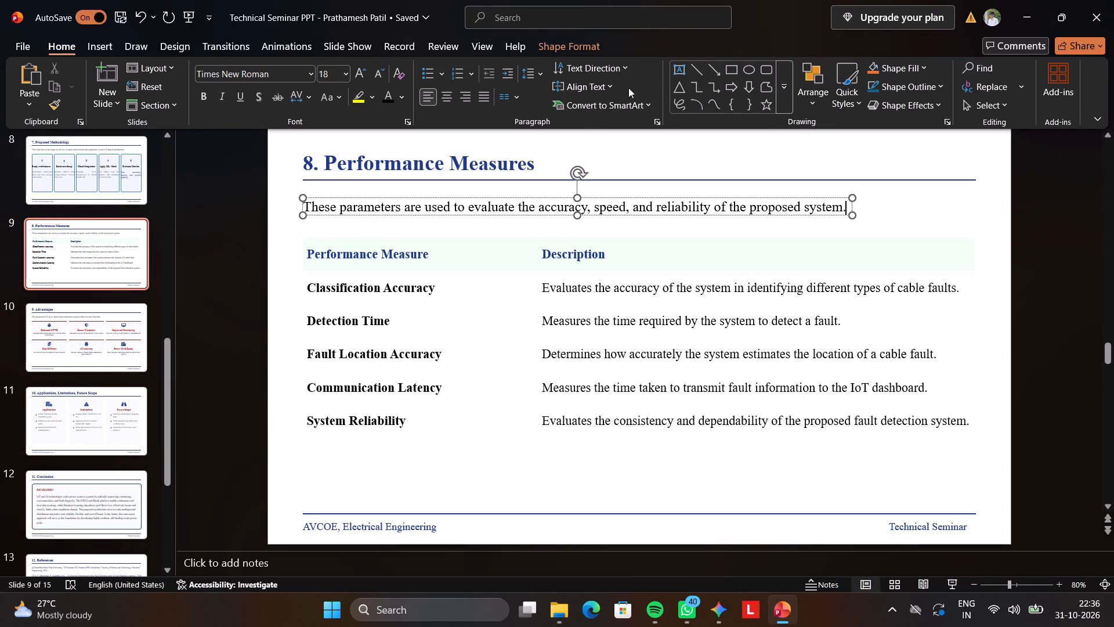
pyautogui.click(891, 208)
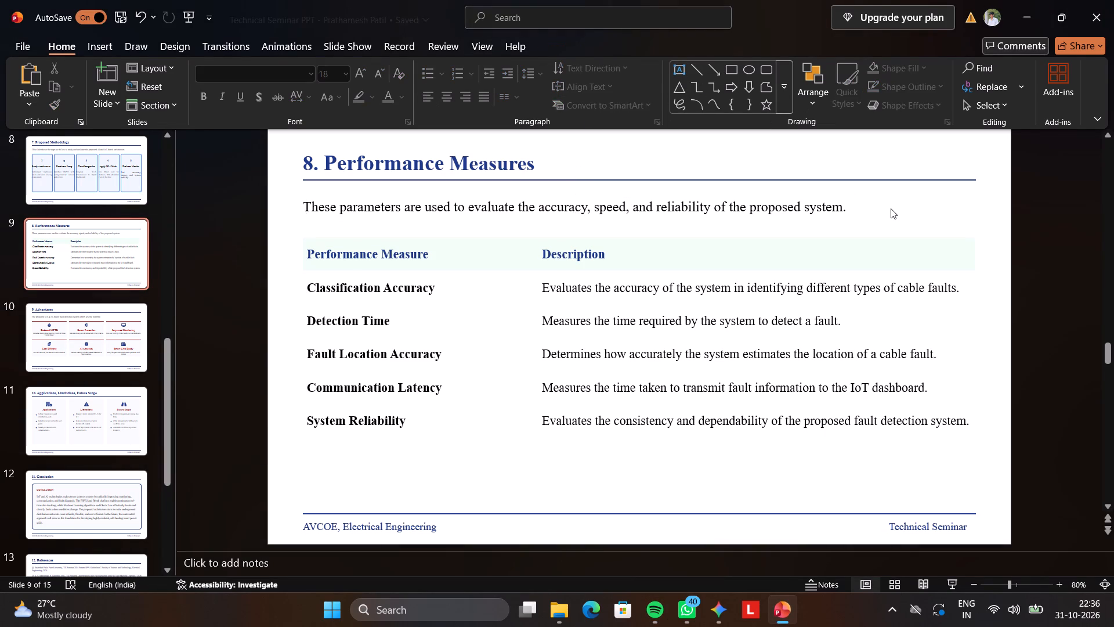
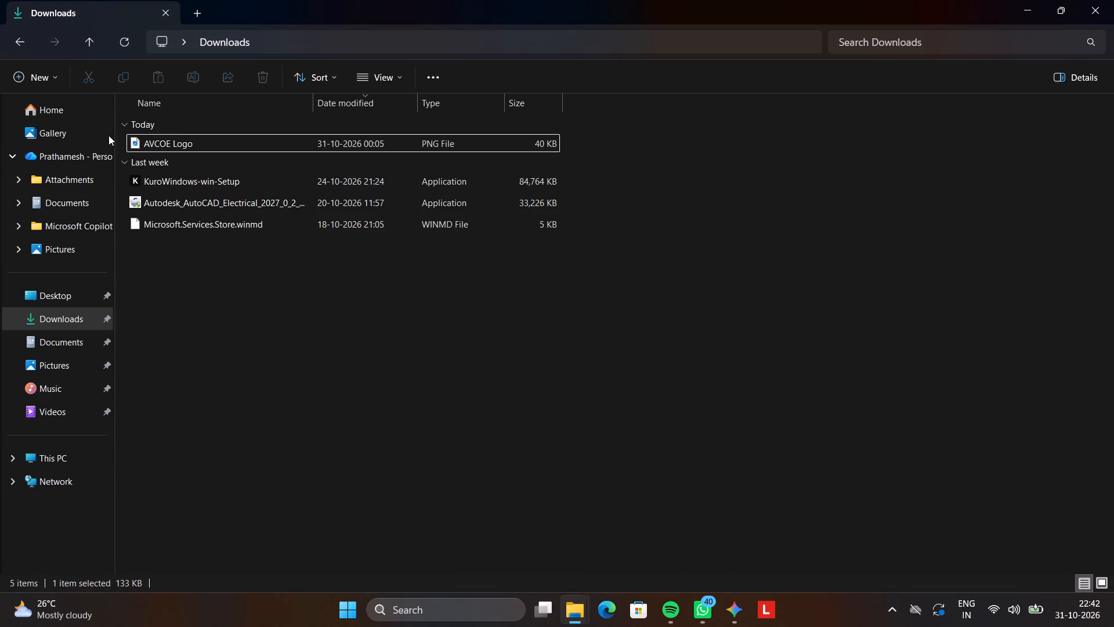
pyautogui.click(67, 169)
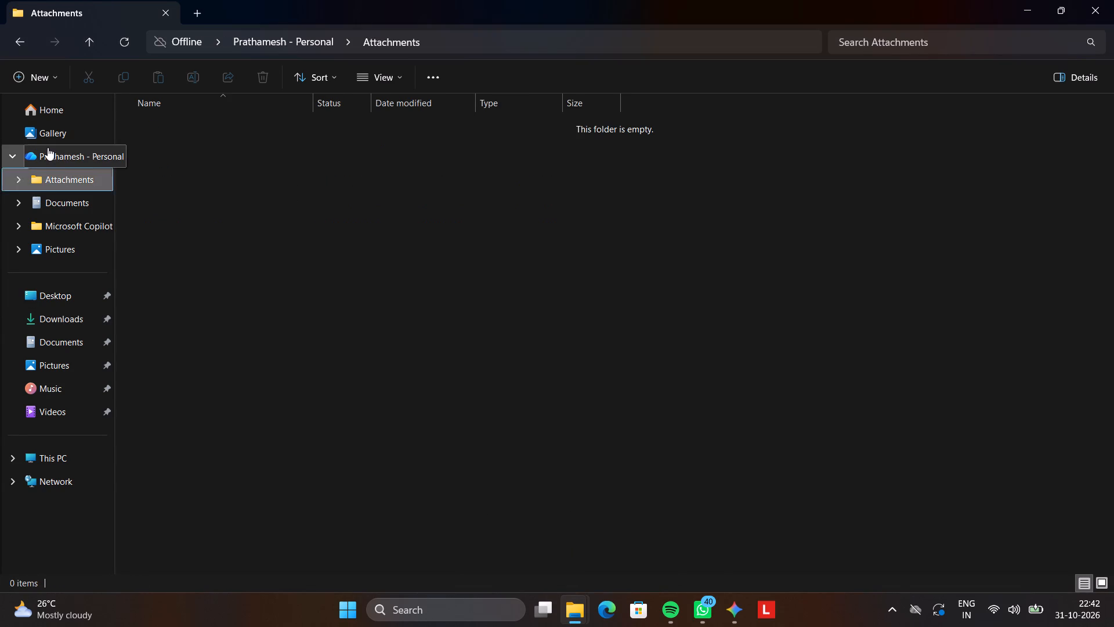
pyautogui.click(48, 147)
pyautogui.click(57, 200)
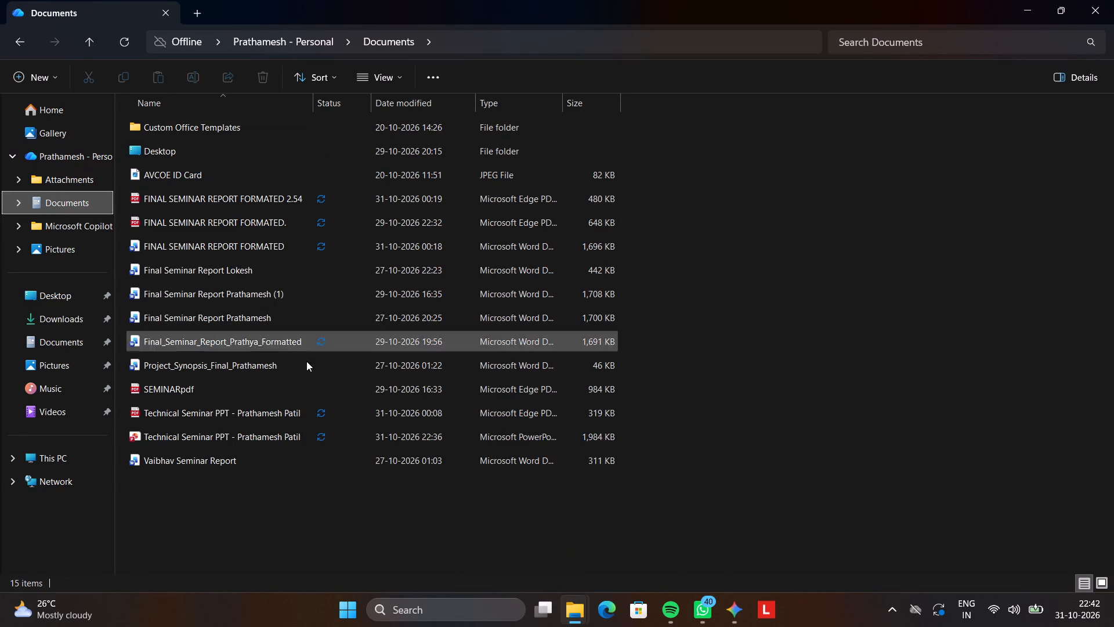
pyautogui.doubleClick(278, 428)
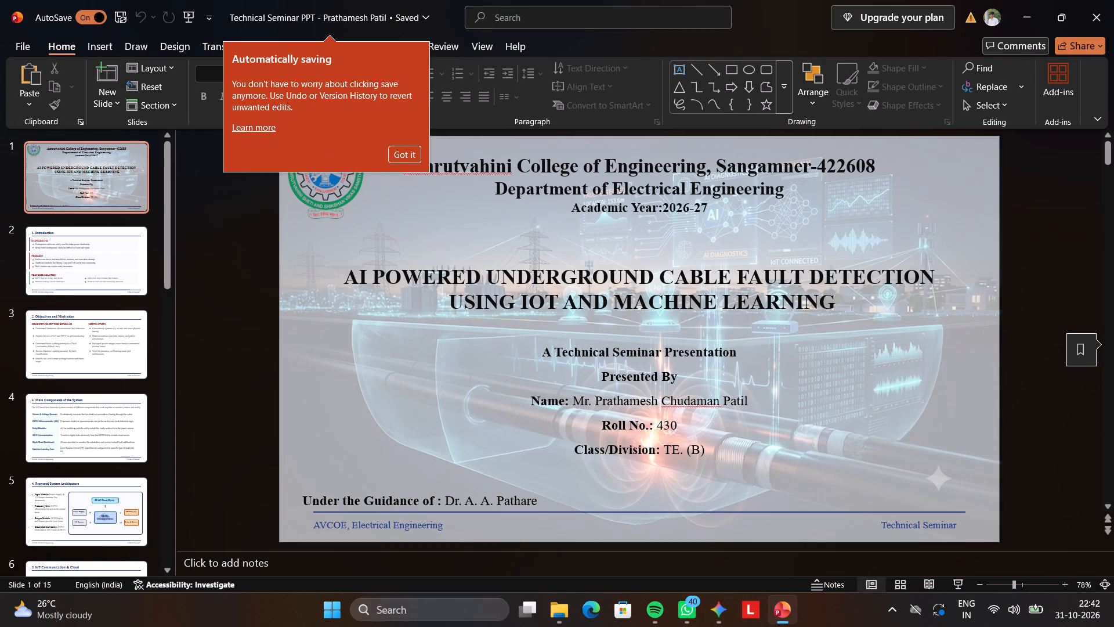
pyautogui.click(404, 163)
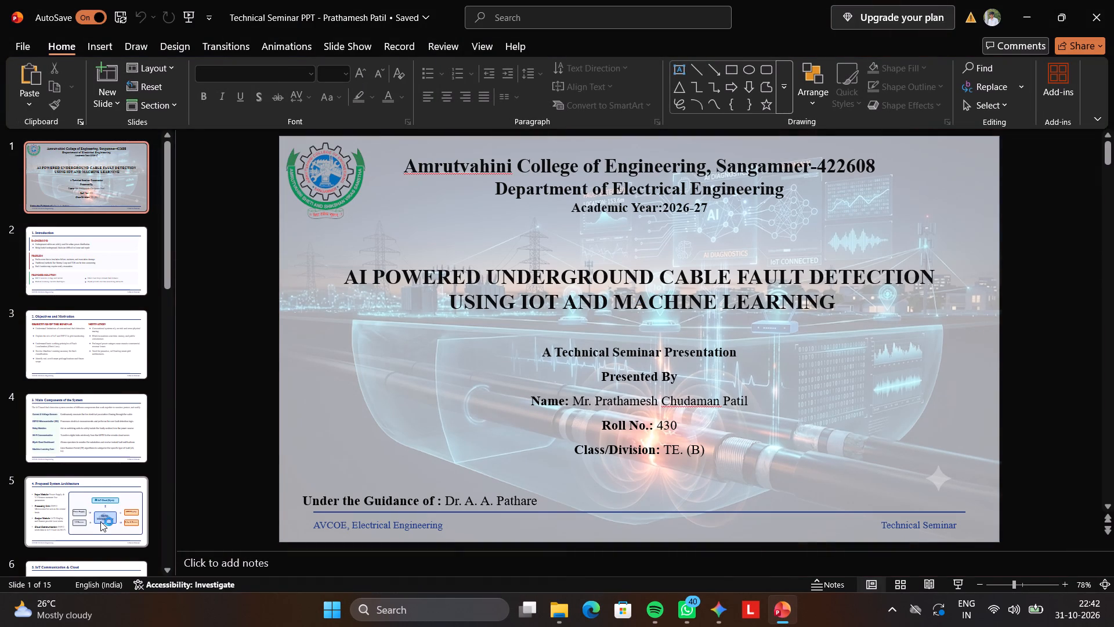
# Examine the Performance Measures, Advantages, and Applications, Limitations, Future Scope slides, finishing on the Advantages slide.
pyautogui.scroll(-1, 100, 521)
pyautogui.scroll(-1, 54, 522)
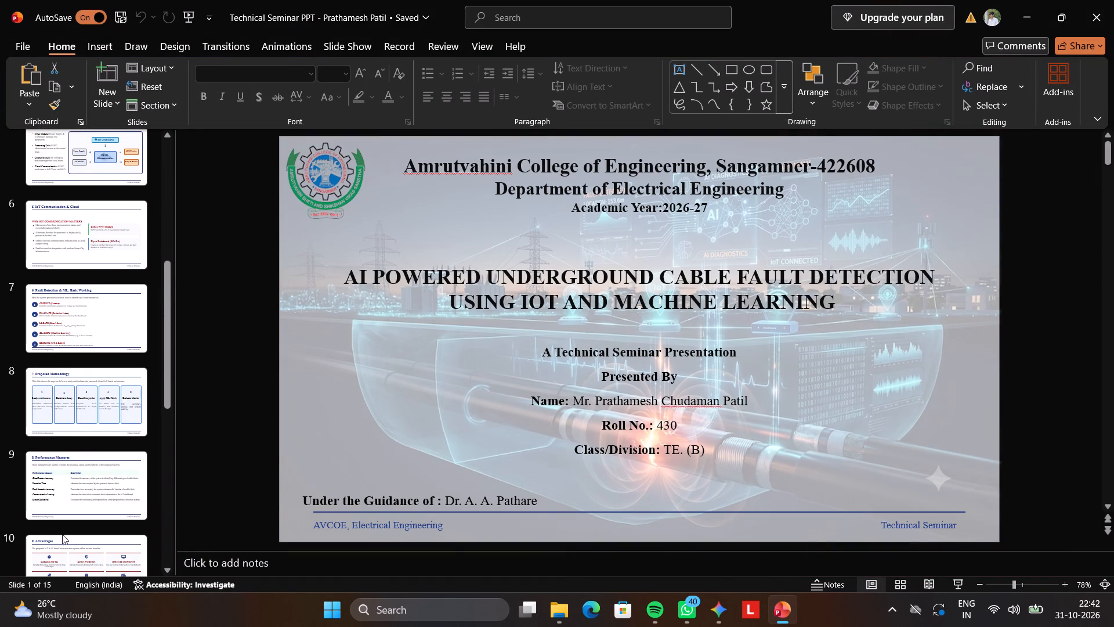
pyautogui.click(62, 532)
pyautogui.click(70, 562)
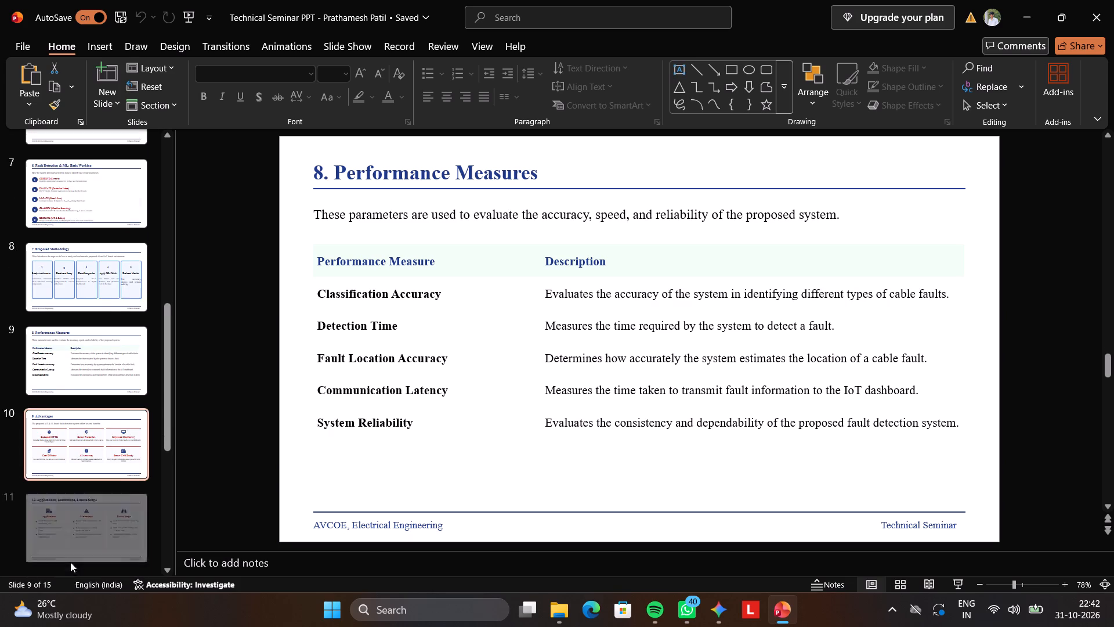
pyautogui.scroll(-2, 70, 562)
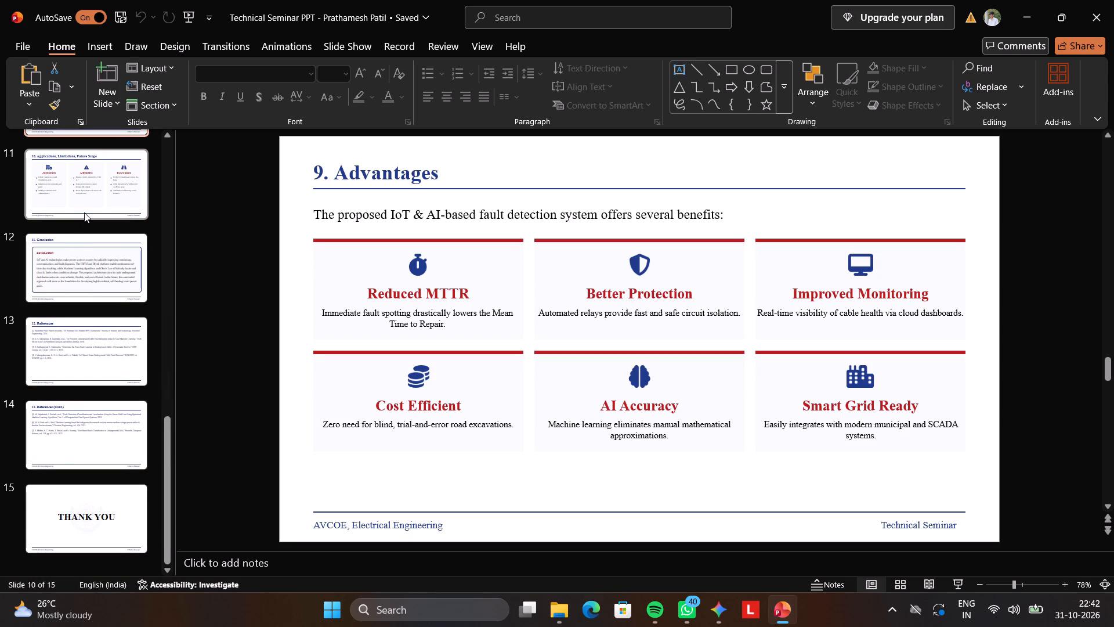
pyautogui.press('Up')
pyautogui.press('Down')
pyautogui.press('Down')
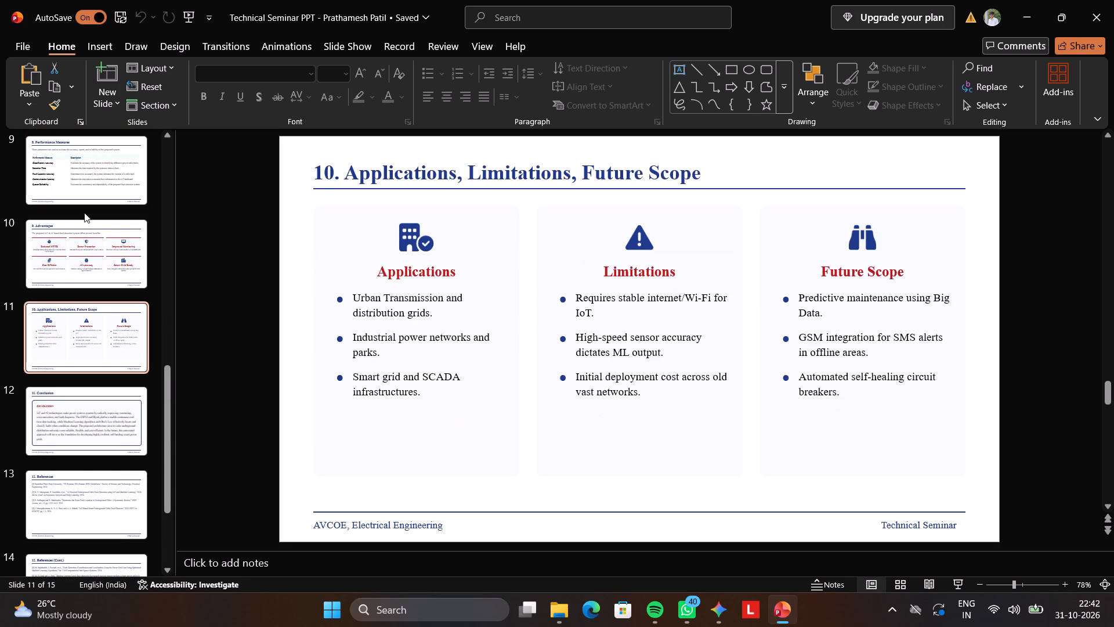
pyautogui.press('Up')
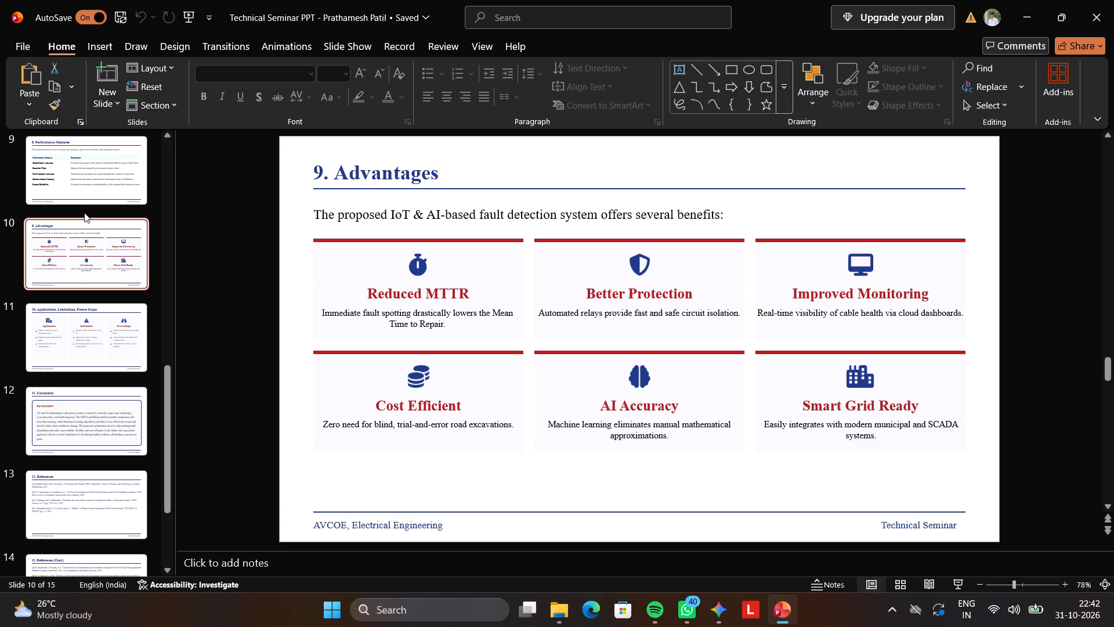
# Replace the AI Accuracy description on the Advantages slide with "Machine learning helps classify fault types using measured electrical parameters".
pyautogui.doubleClick(577, 428)
pyautogui.tripleClick(577, 428)
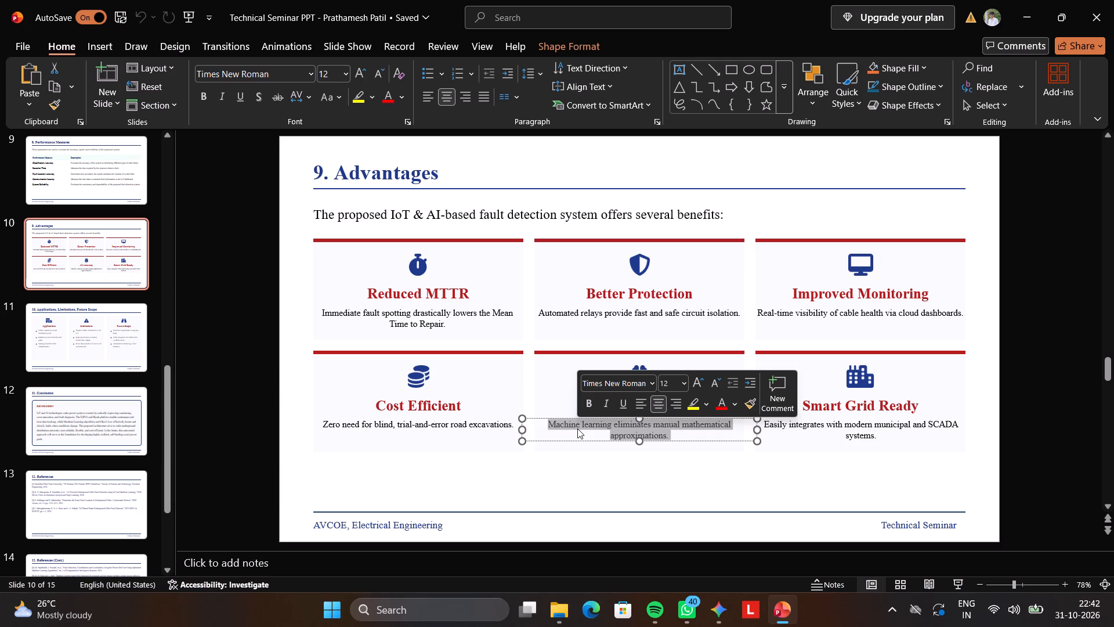
pyautogui.hotkey('shift', 'm')
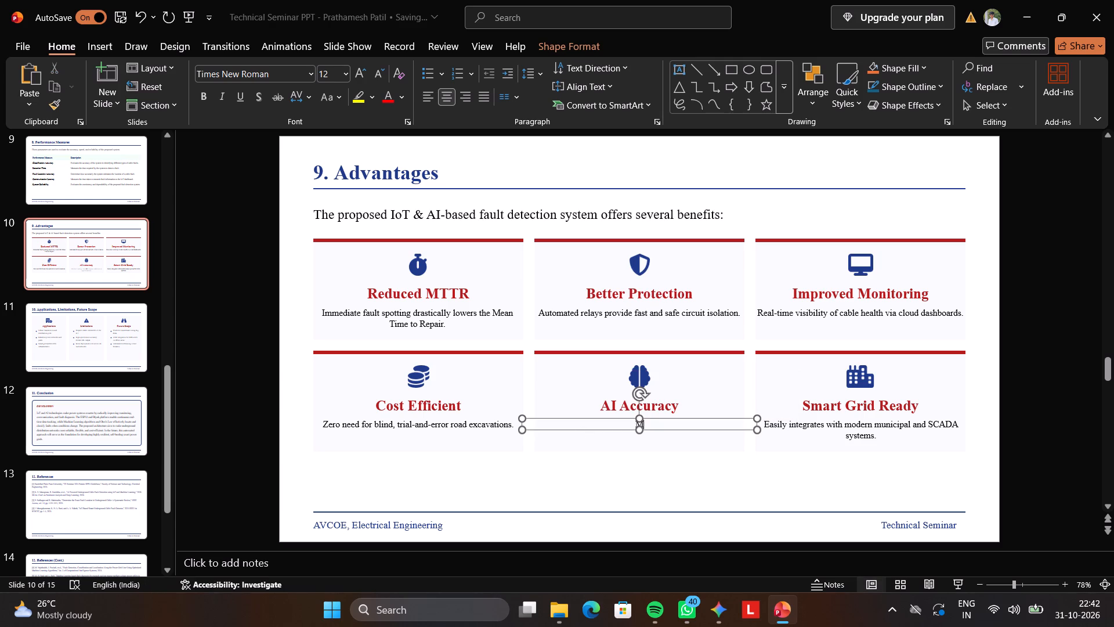
pyautogui.write('achine')
pyautogui.press('space')
pyautogui.write('Le')
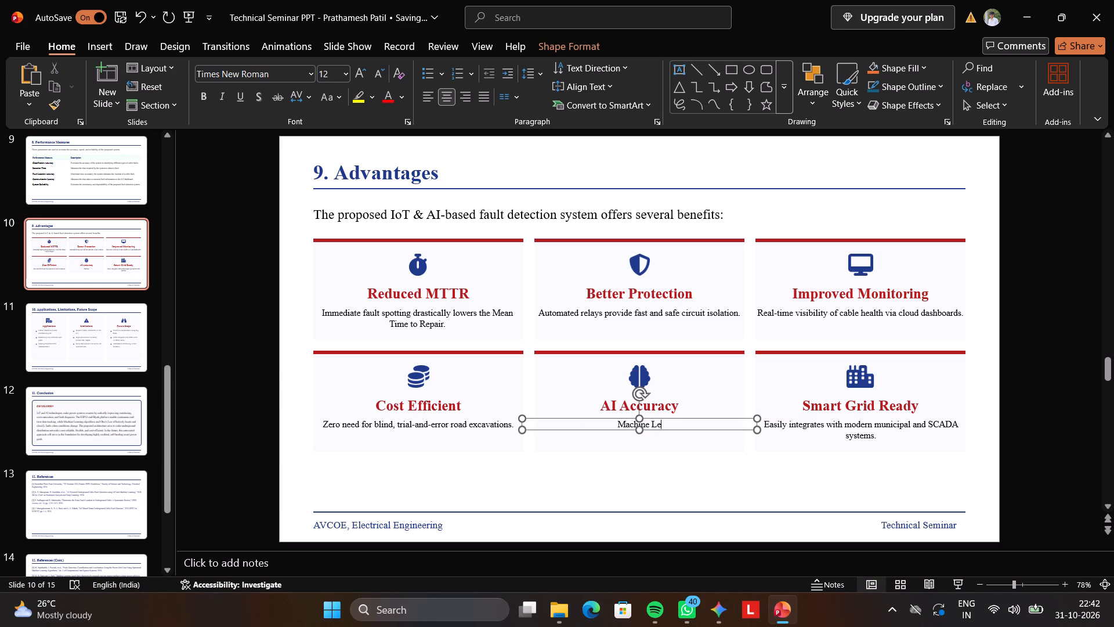
pyautogui.press('BackSpace')
pyautogui.press('BackSpace')
pyautogui.write('learnj')
pyautogui.press('i')
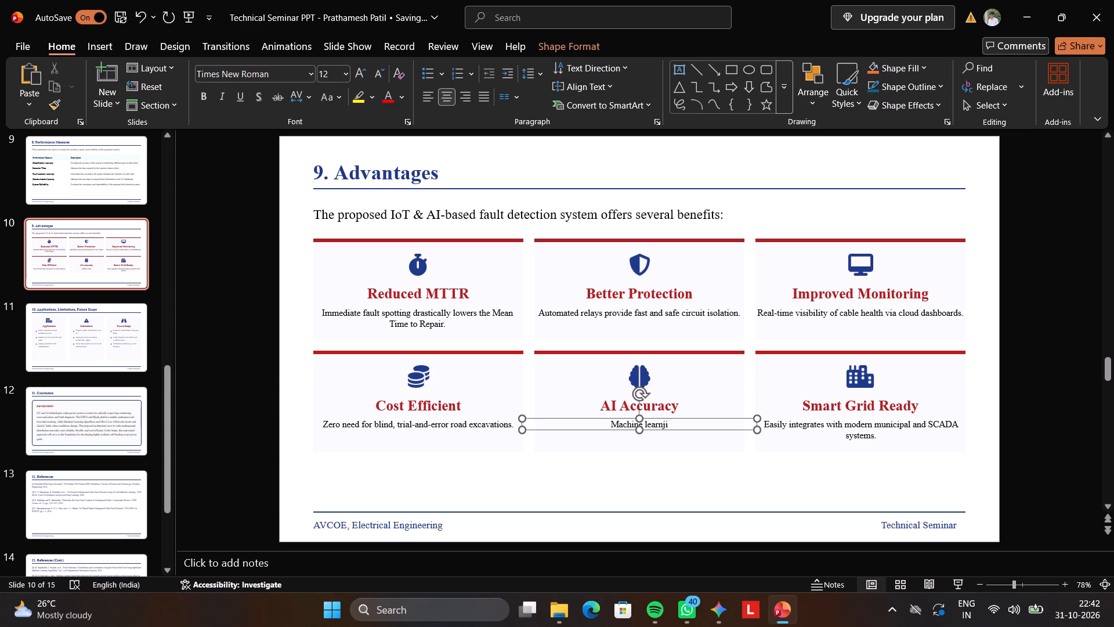
pyautogui.press('BackSpace')
pyautogui.press('BackSpace')
pyautogui.write('ing helps')
pyautogui.press('space')
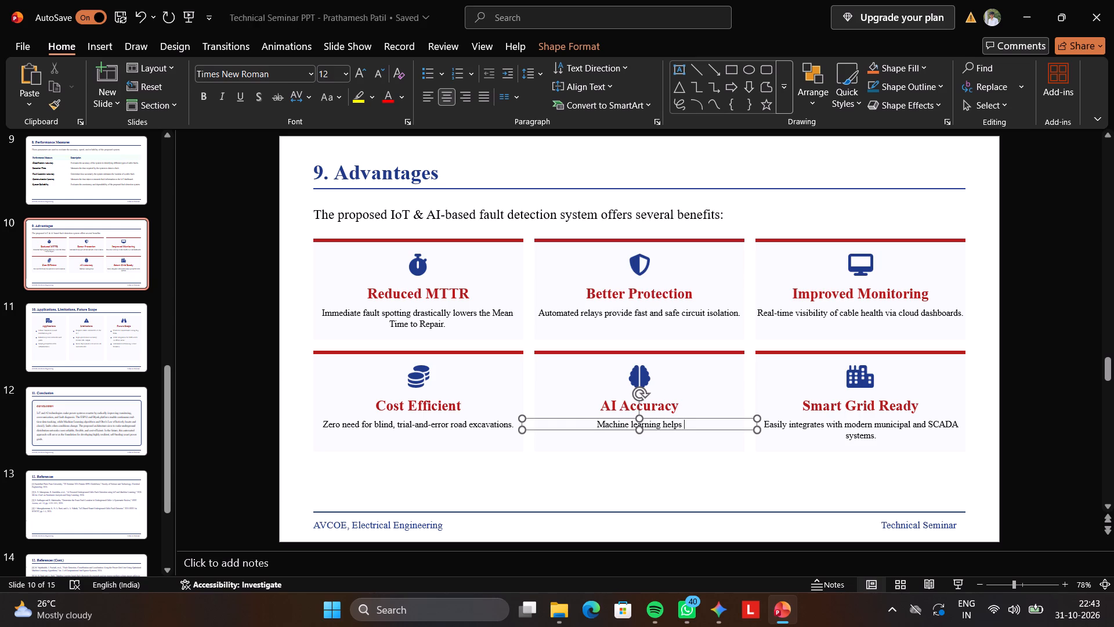
pyautogui.write('classify fault')
pyautogui.press('space')
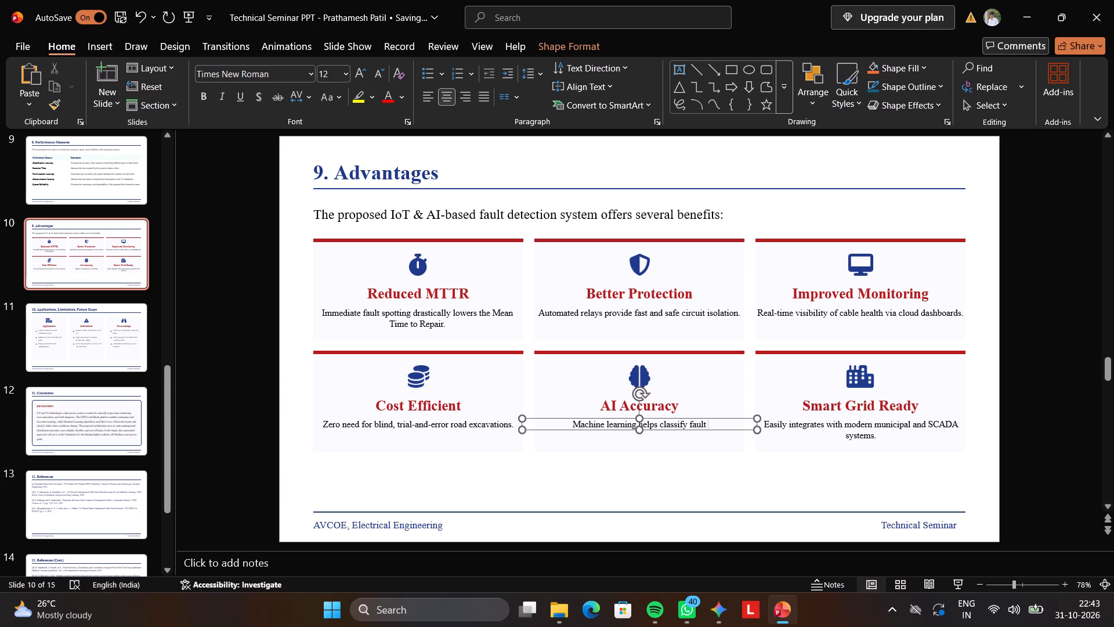
pyautogui.write('type')
pyautogui.press('s')
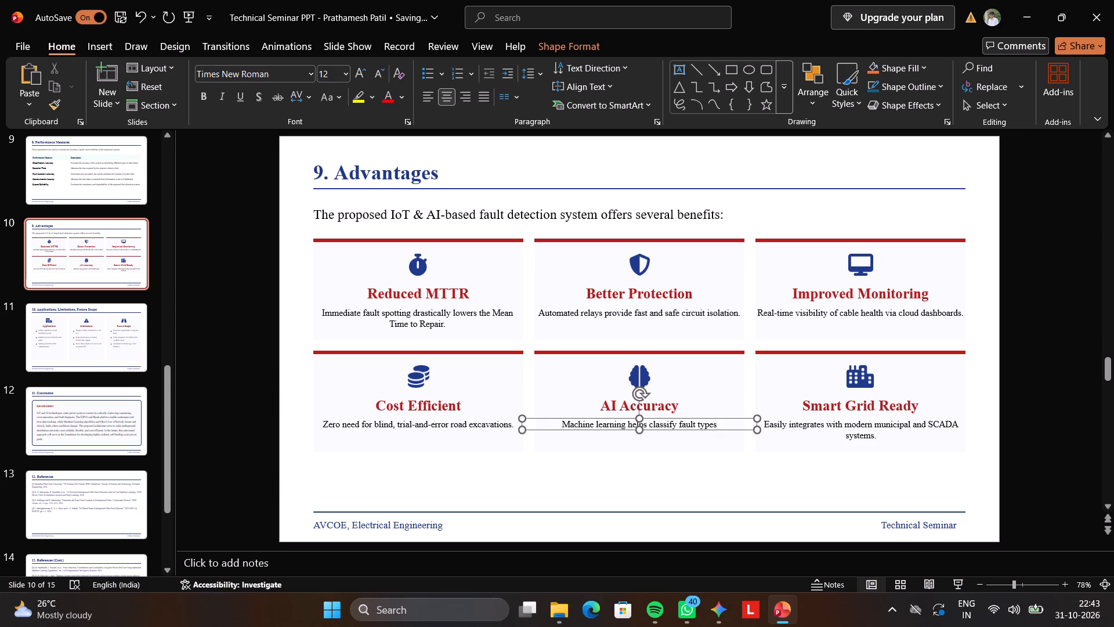
pyautogui.press('space')
pyautogui.write('usi')
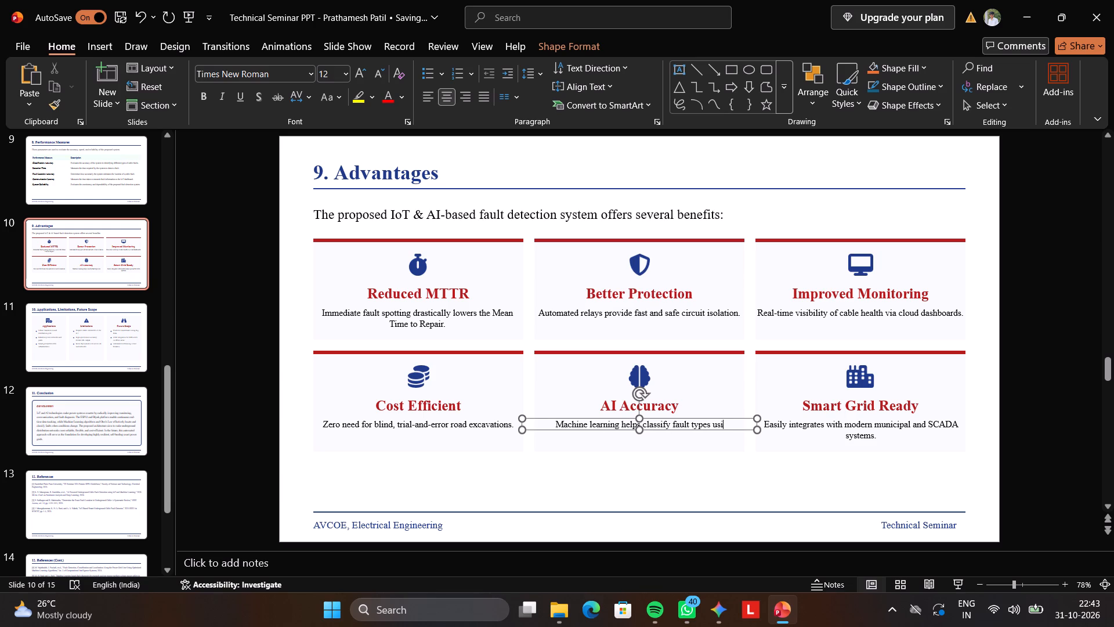
pyautogui.press('n')
pyautogui.press('g')
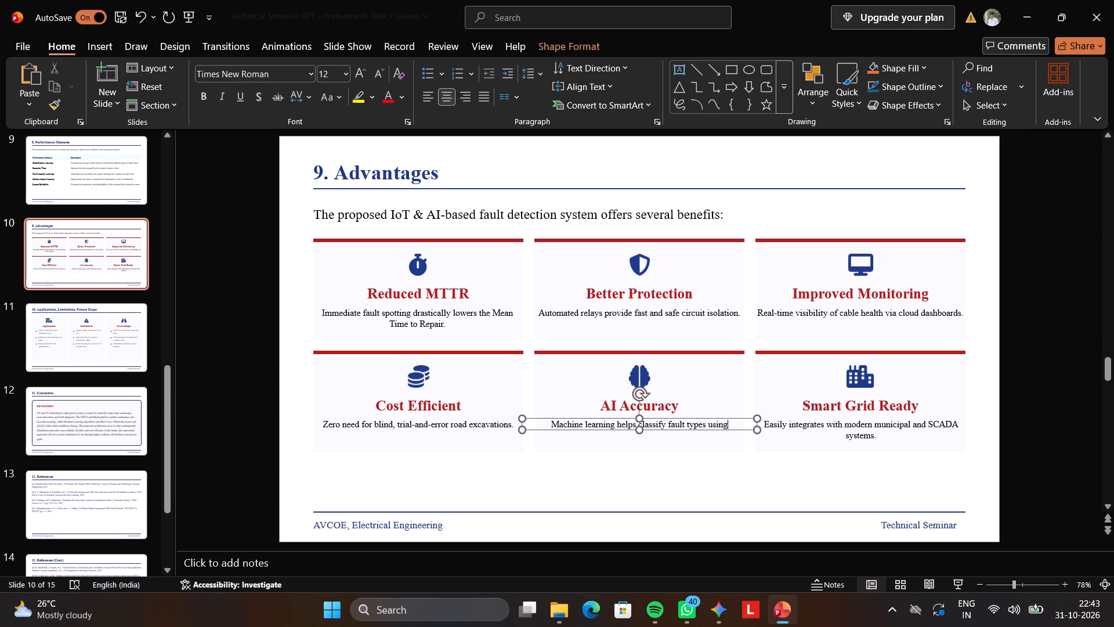
pyautogui.press('space')
pyautogui.write('measured')
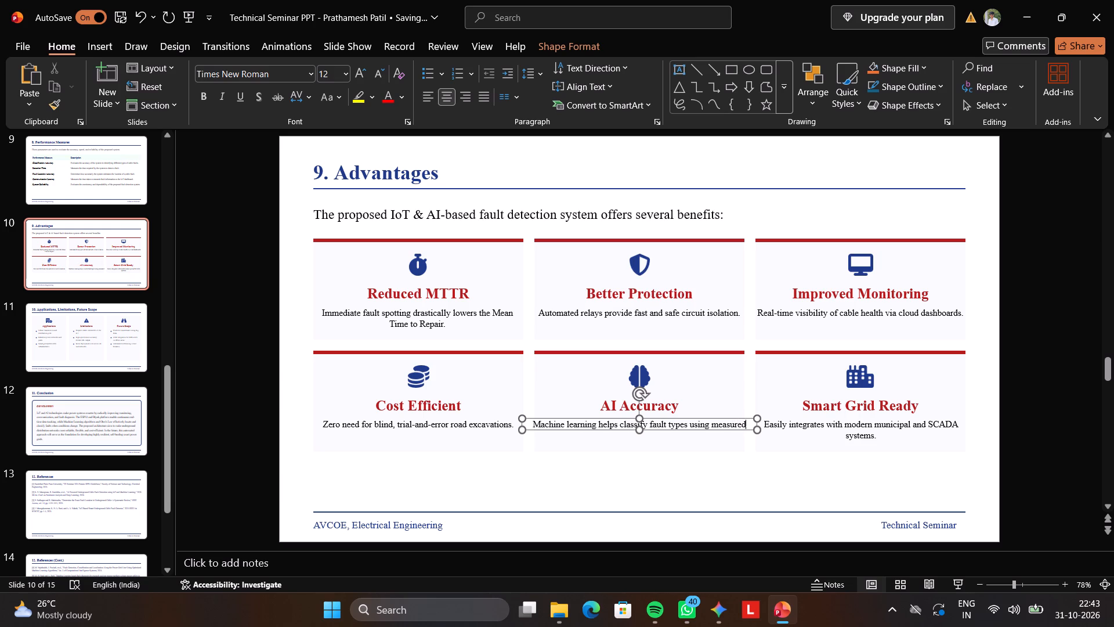
pyautogui.press('space')
pyautogui.write('electrical parameters')
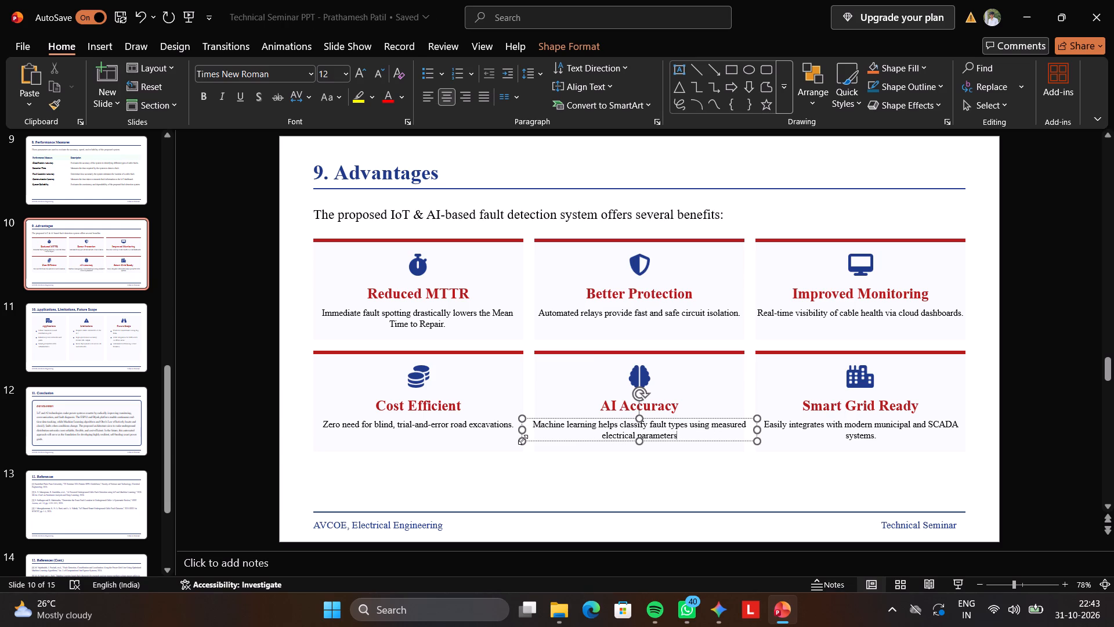
# Narrow the AI Accuracy description text box from both sides to match the width of its card.
pyautogui.moveTo(522, 433); pyautogui.dragTo(534, 431)
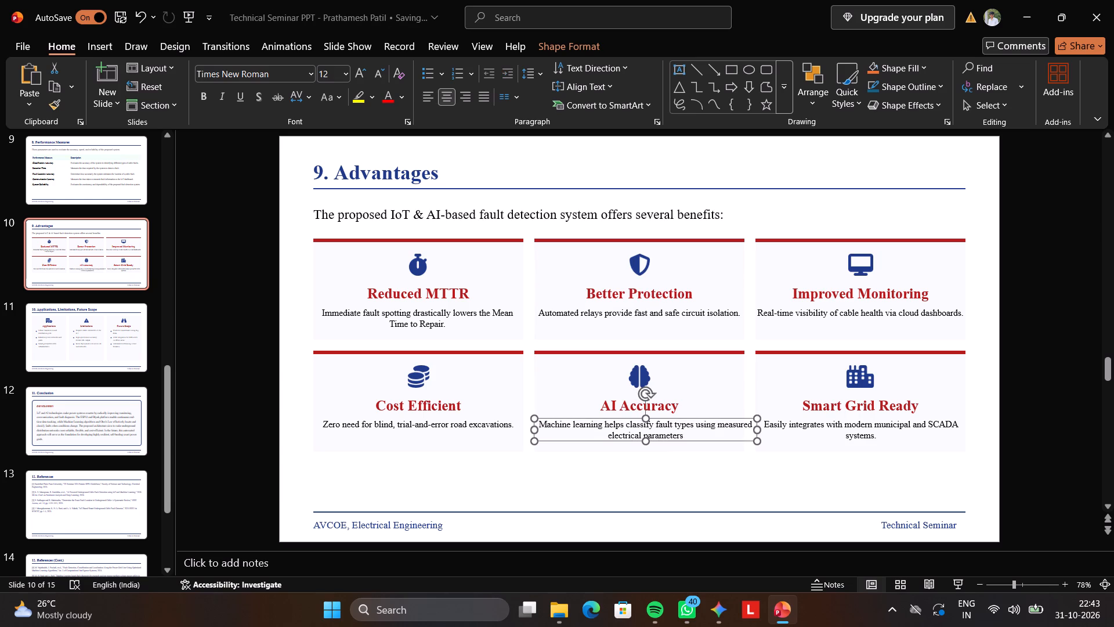
pyautogui.moveTo(757, 430); pyautogui.dragTo(745, 428)
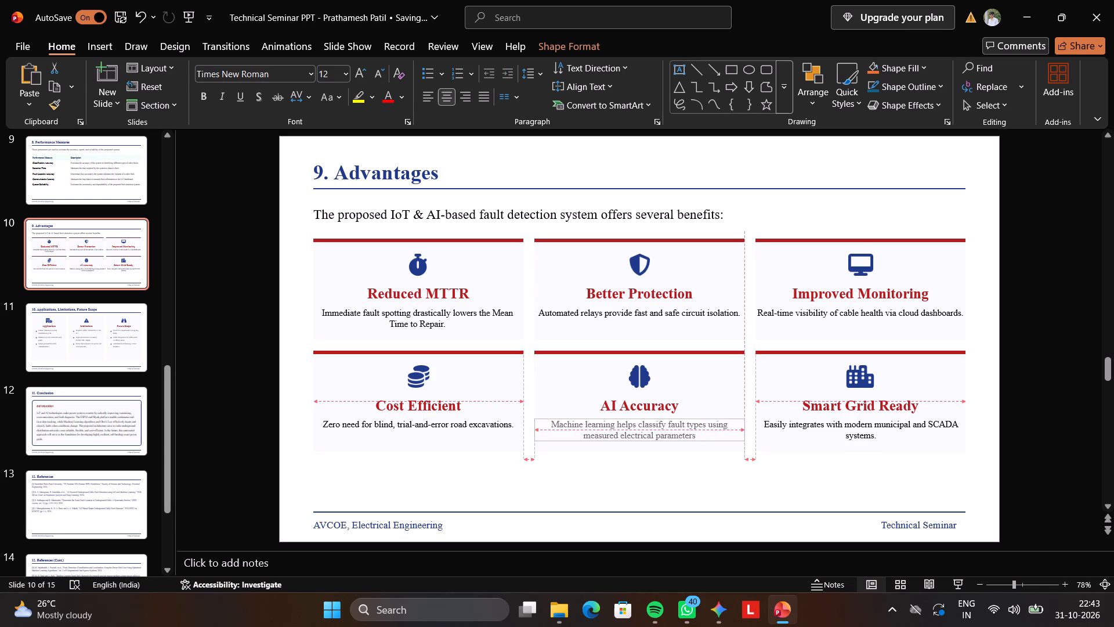
pyautogui.moveTo(745, 428); pyautogui.dragTo(744, 427)
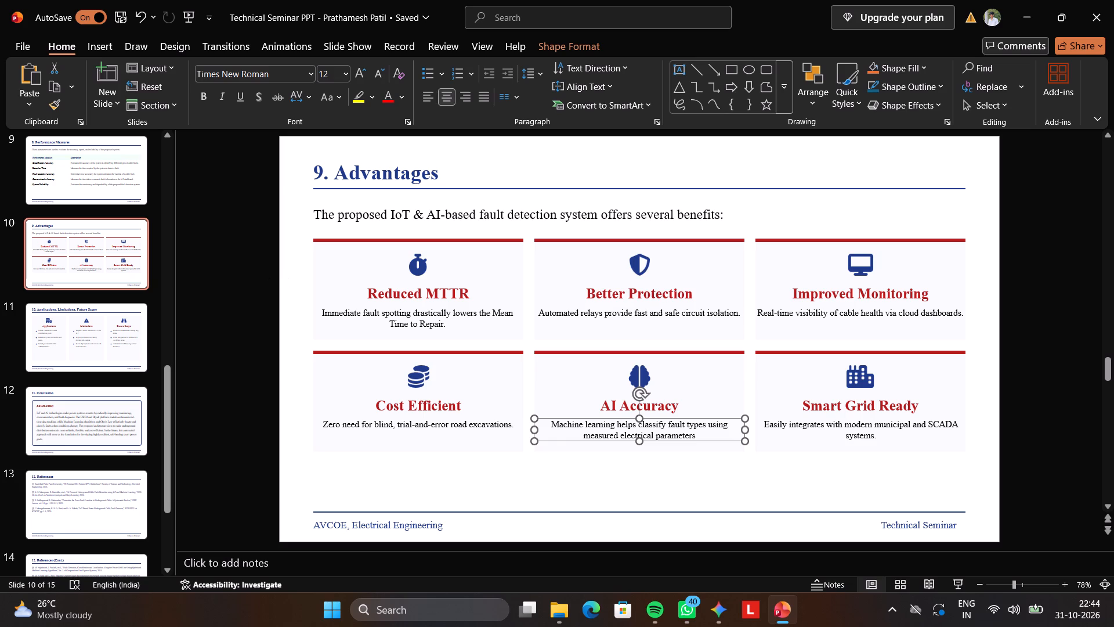
pyautogui.click(537, 480)
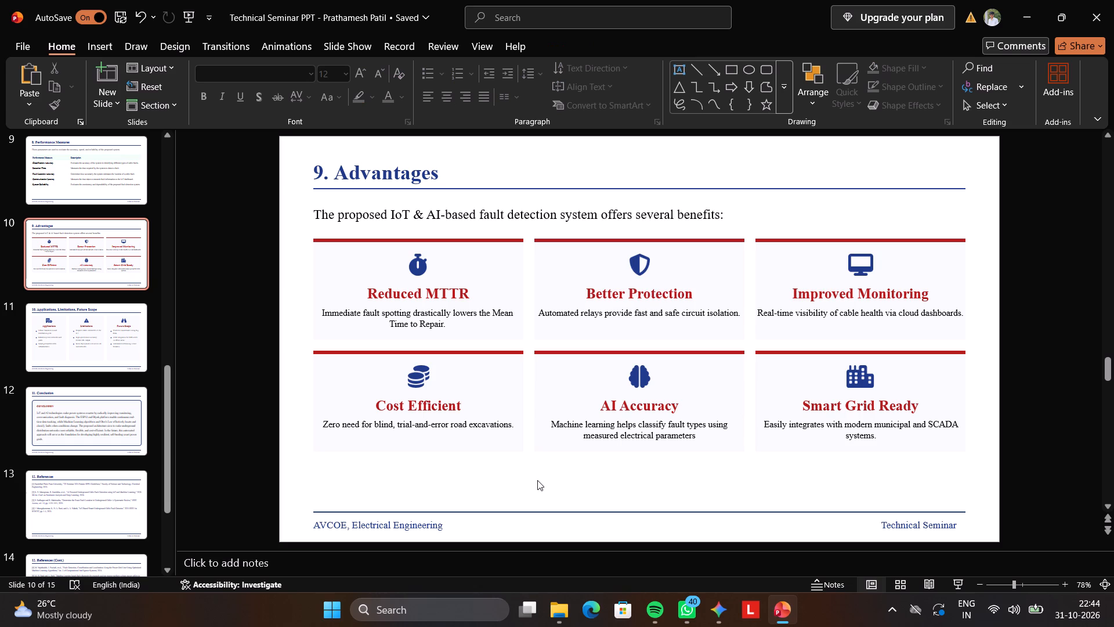
# On the IoT Communication & Cloud slide, select the "Why IoT Communication Matters" heading with its four bullets and shift the group upward.
pyautogui.press('Up')
pyautogui.press('Up')
pyautogui.press('Up')
pyautogui.press('Up')
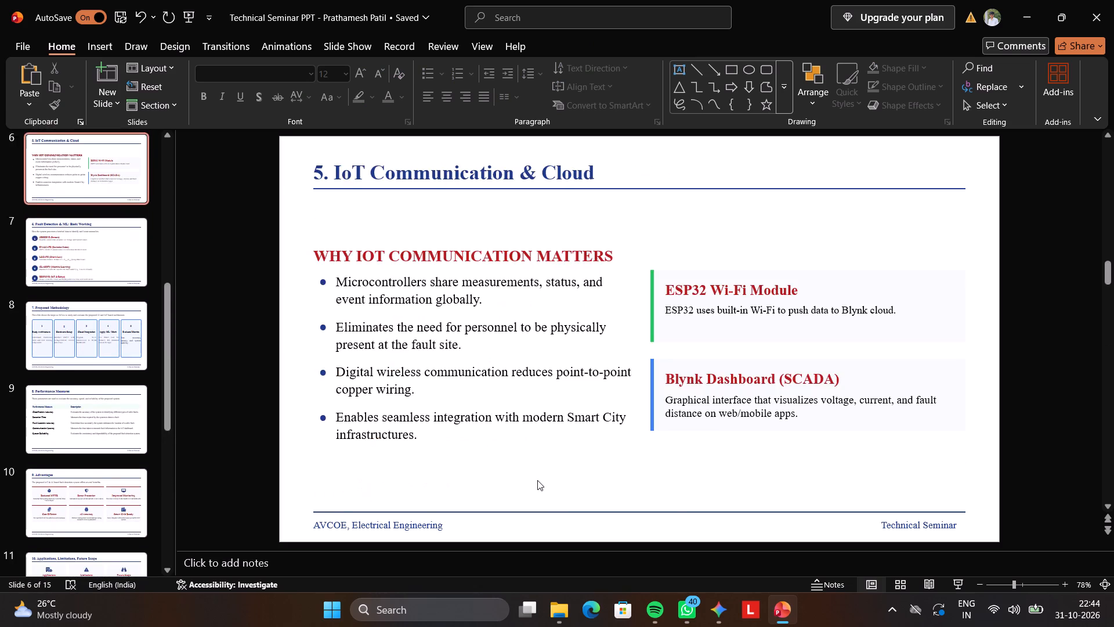
pyautogui.press('Up')
pyautogui.press('Down')
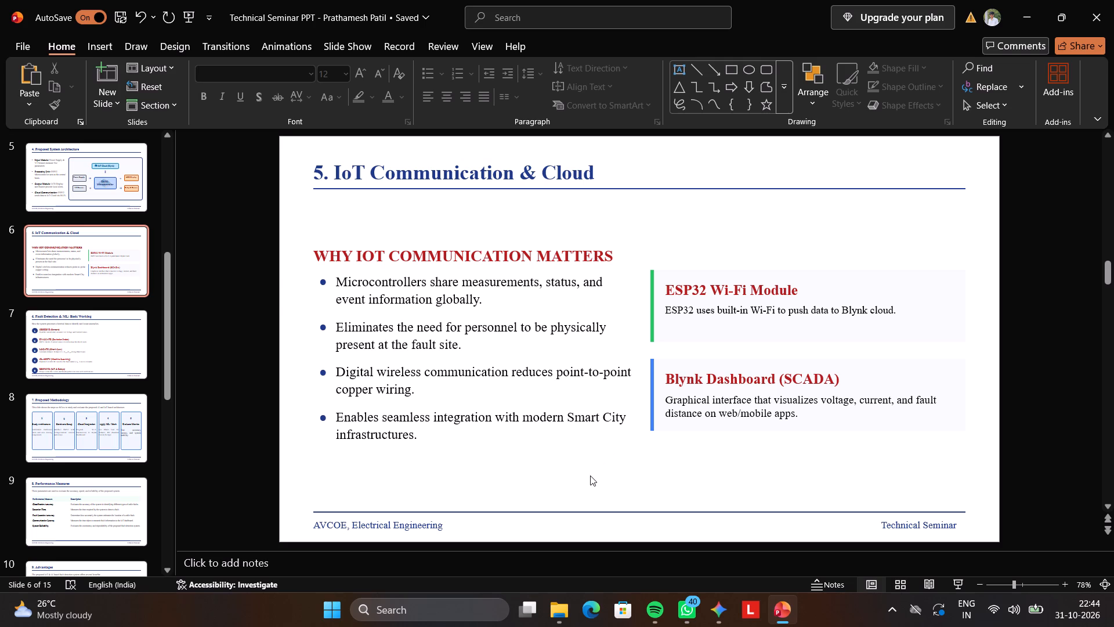
pyautogui.moveTo(590, 475); pyautogui.dragTo(308, 214)
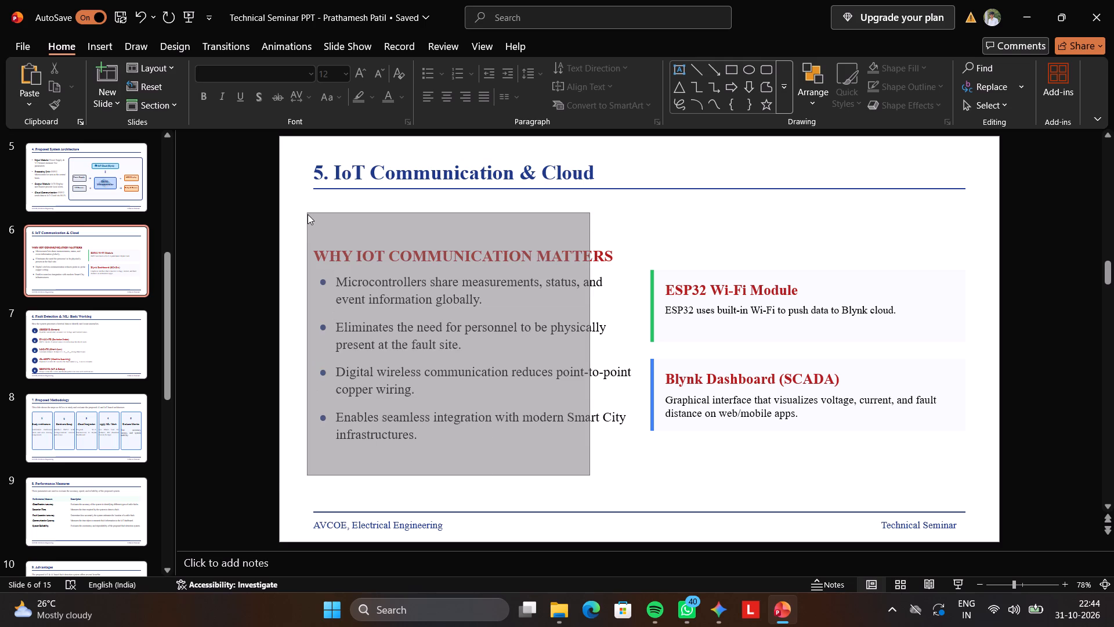
pyautogui.moveTo(357, 225); pyautogui.dragTo(601, 481)
pyautogui.click(601, 481)
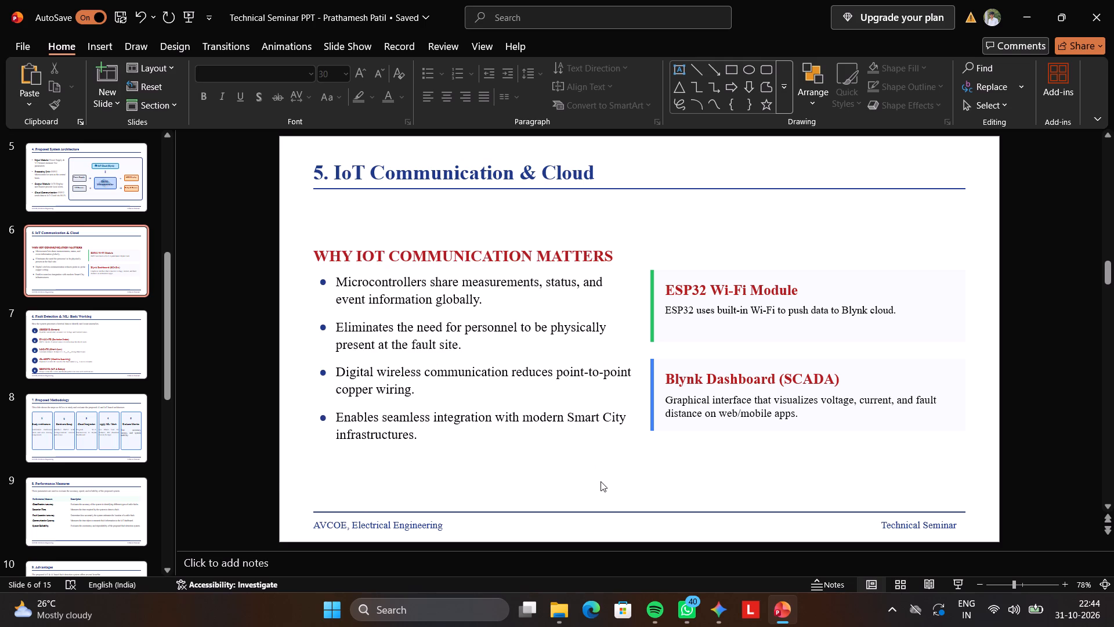
pyautogui.moveTo(601, 481); pyautogui.dragTo(670, 458)
pyautogui.click(670, 458)
pyautogui.moveTo(647, 466); pyautogui.dragTo(296, 237)
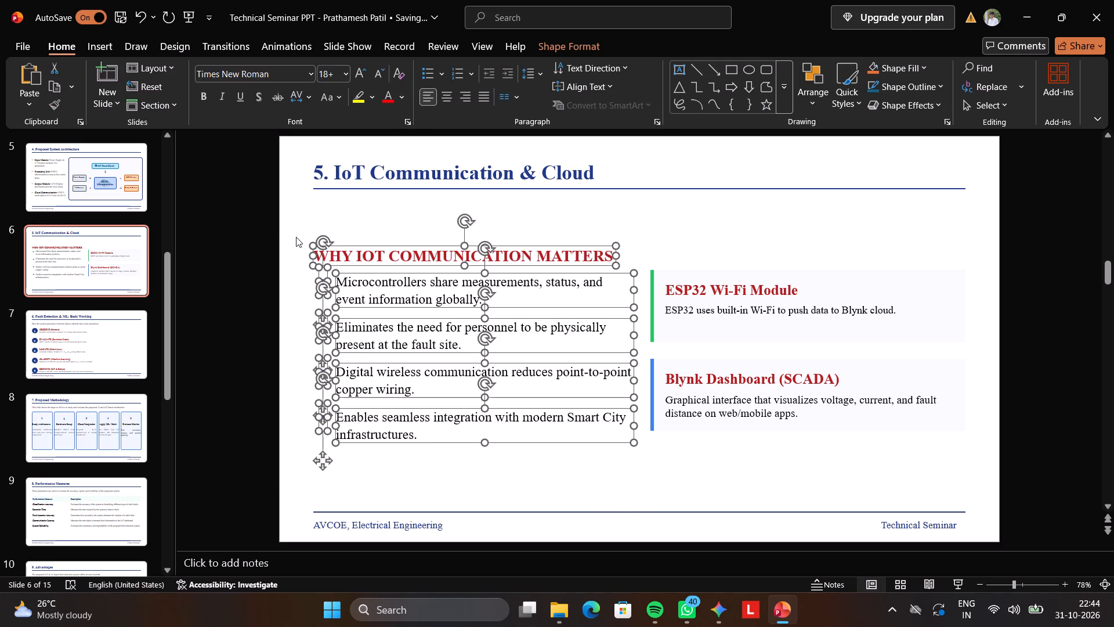
pyautogui.press('Up')
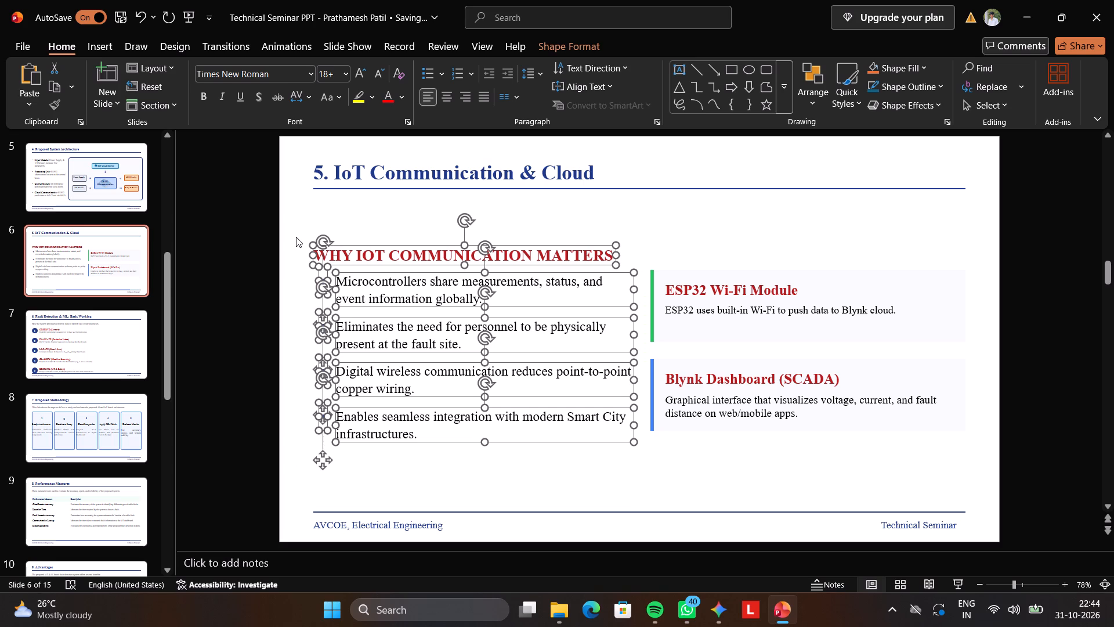
pyautogui.doubleClick(296, 237)
pyautogui.moveTo(578, 453); pyautogui.dragTo(314, 149)
pyautogui.moveTo(624, 481); pyautogui.dragTo(562, 381)
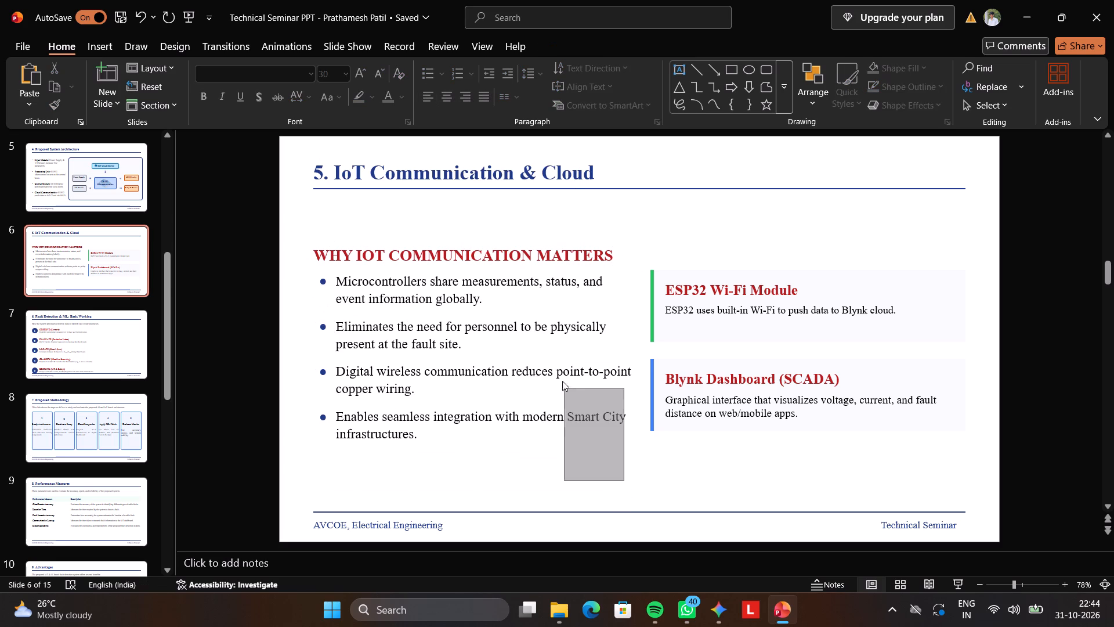
pyautogui.moveTo(562, 381); pyautogui.dragTo(310, 244)
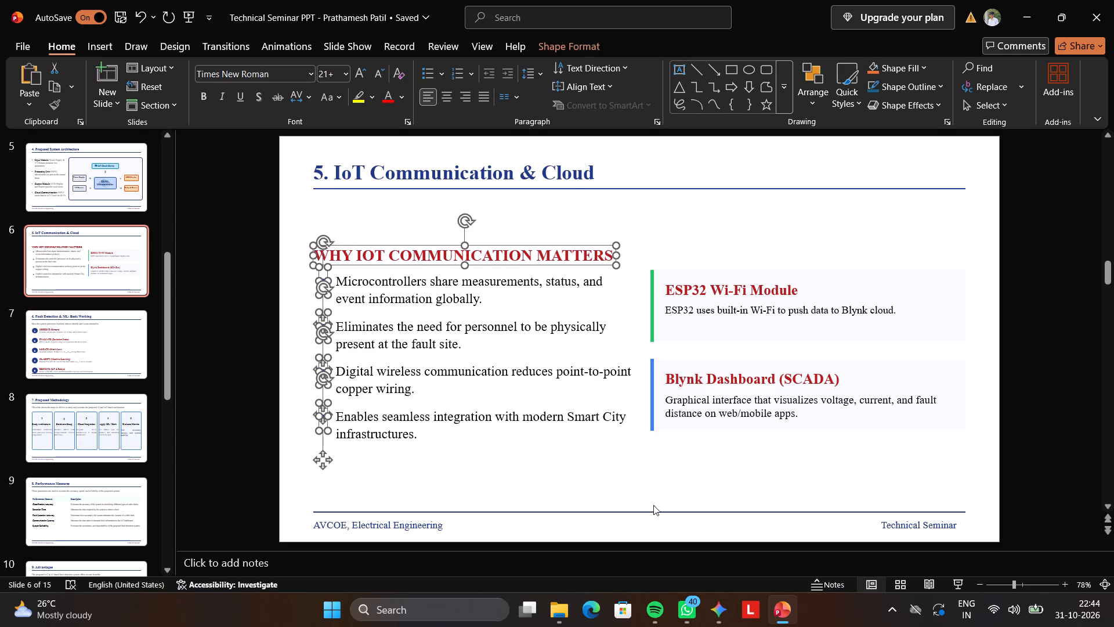
# Move the "Why IoT Communication Matters" heading and its four bullets together higher, closer to the slide title.
pyautogui.moveTo(643, 478); pyautogui.dragTo(293, 231)
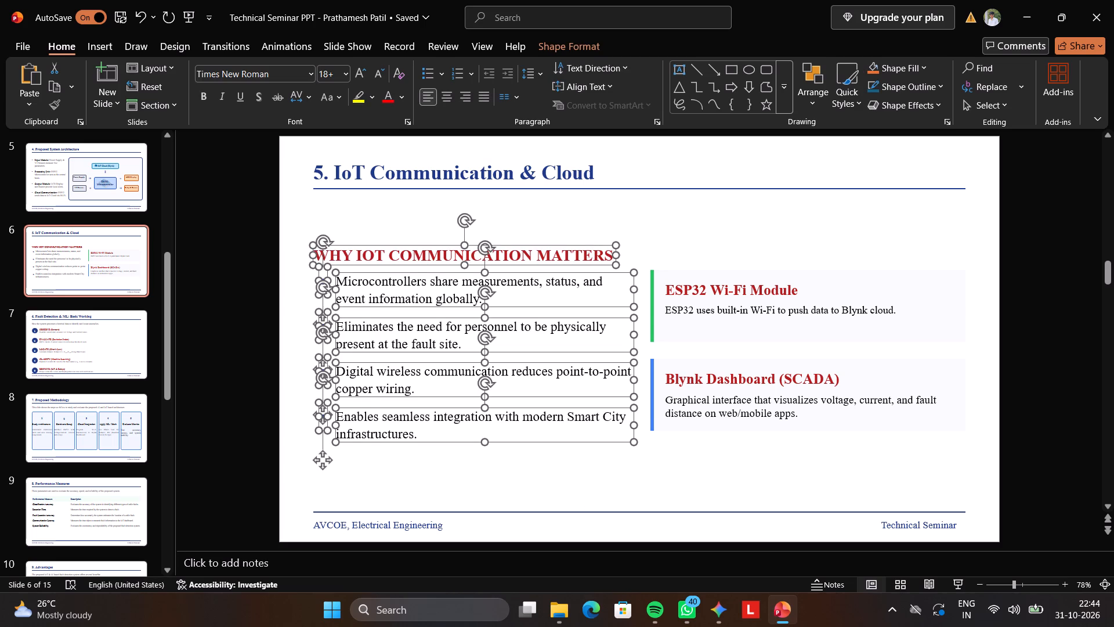
pyautogui.moveTo(522, 354); pyautogui.dragTo(524, 323)
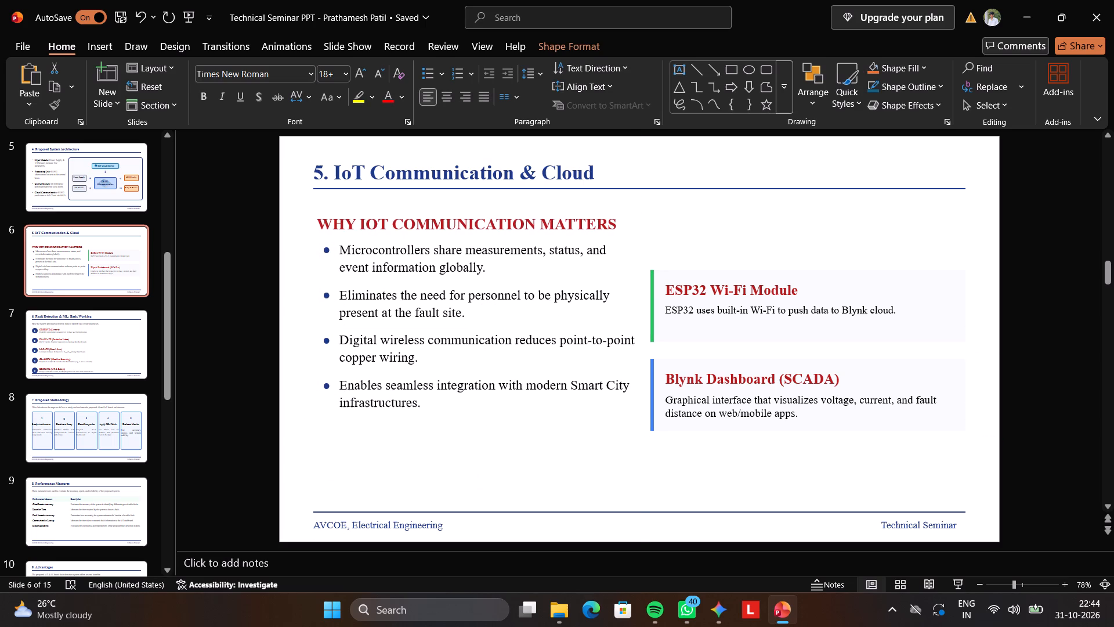
pyautogui.moveTo(524, 323); pyautogui.dragTo(524, 323)
pyautogui.click(670, 455)
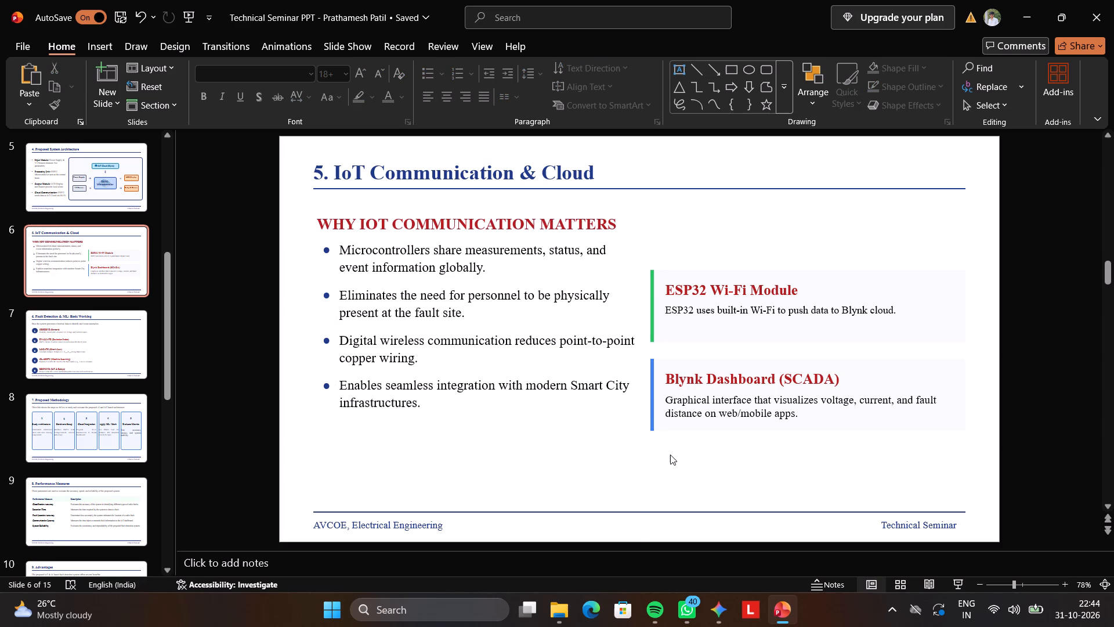
# Move the whole ESP32 Wi-Fi Module card up near the "Why IoT Communication Matters" heading, keeping it aligned vertically with the Blynk card.
pyautogui.click(859, 457)
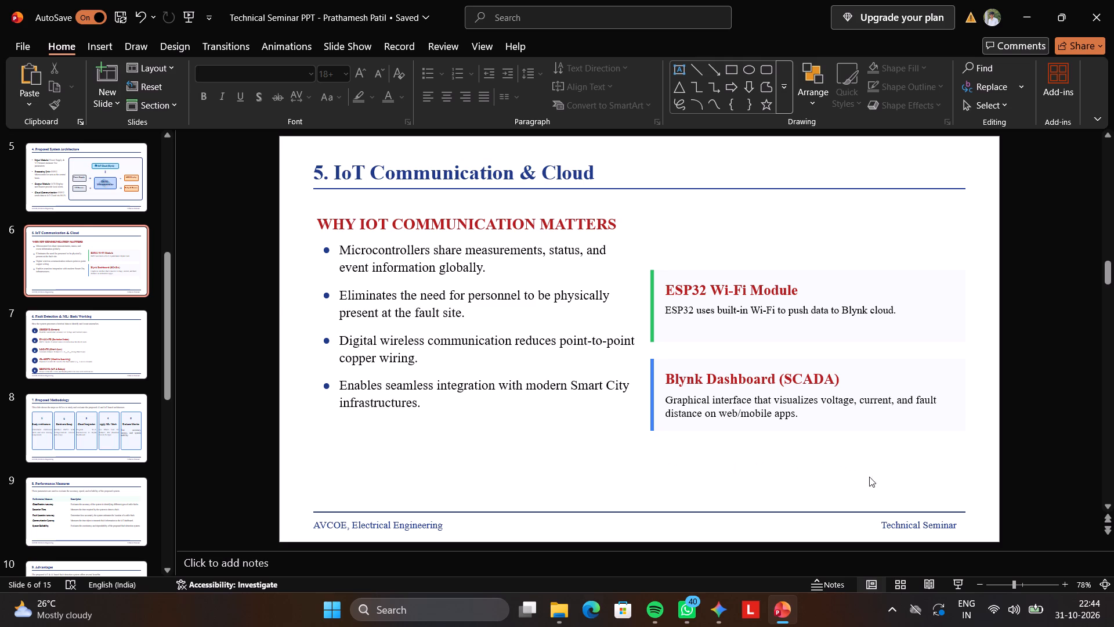
pyautogui.moveTo(877, 477); pyautogui.dragTo(654, 253)
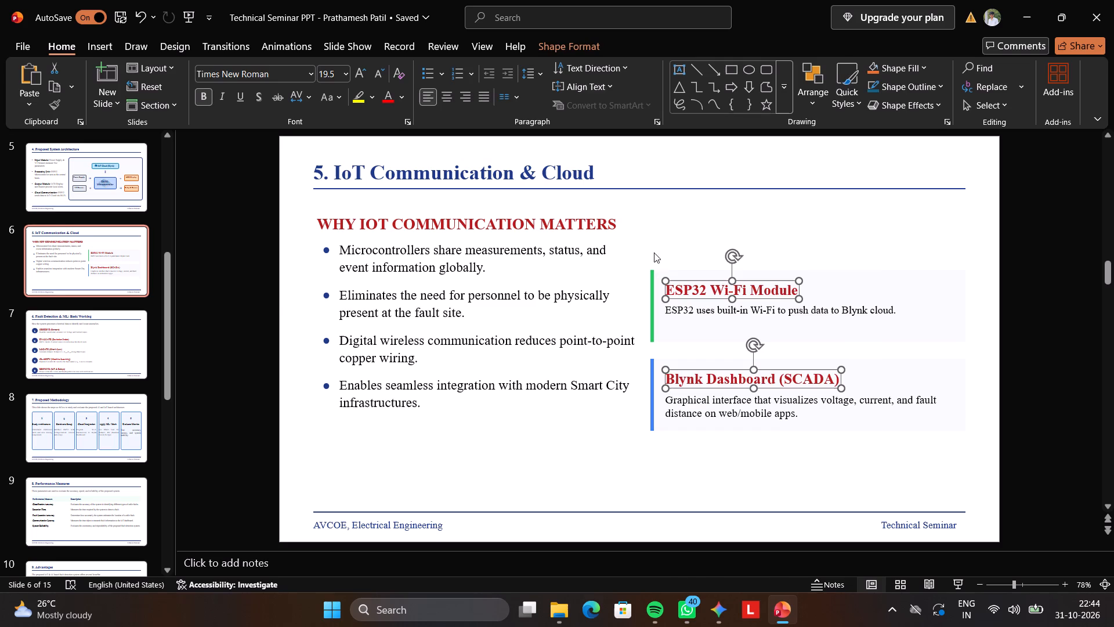
pyautogui.doubleClick(936, 344)
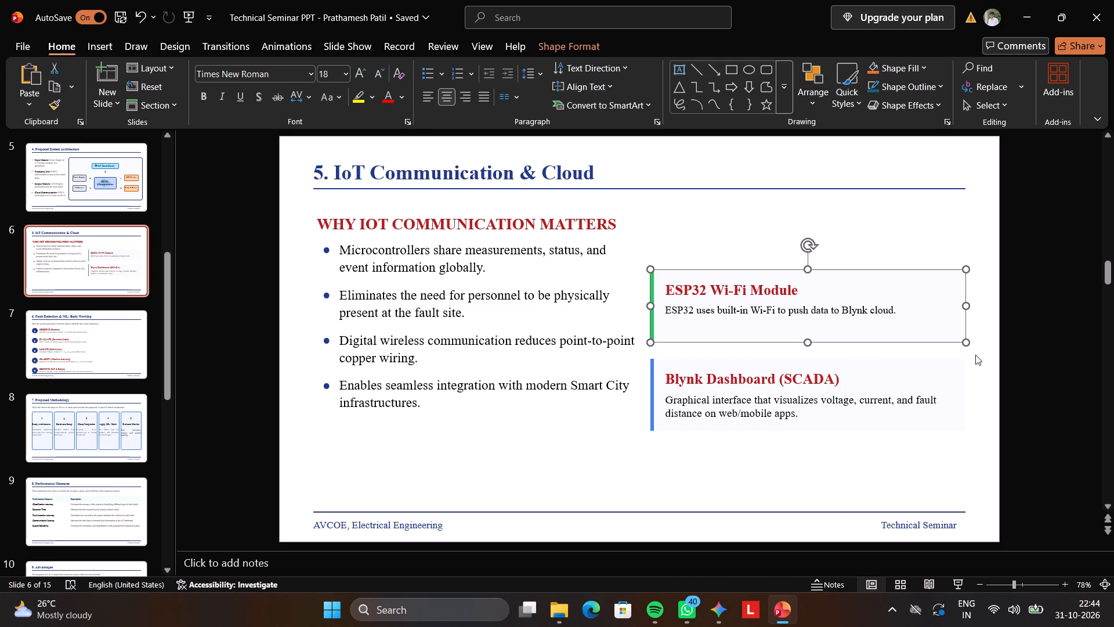
pyautogui.moveTo(975, 355); pyautogui.dragTo(631, 251)
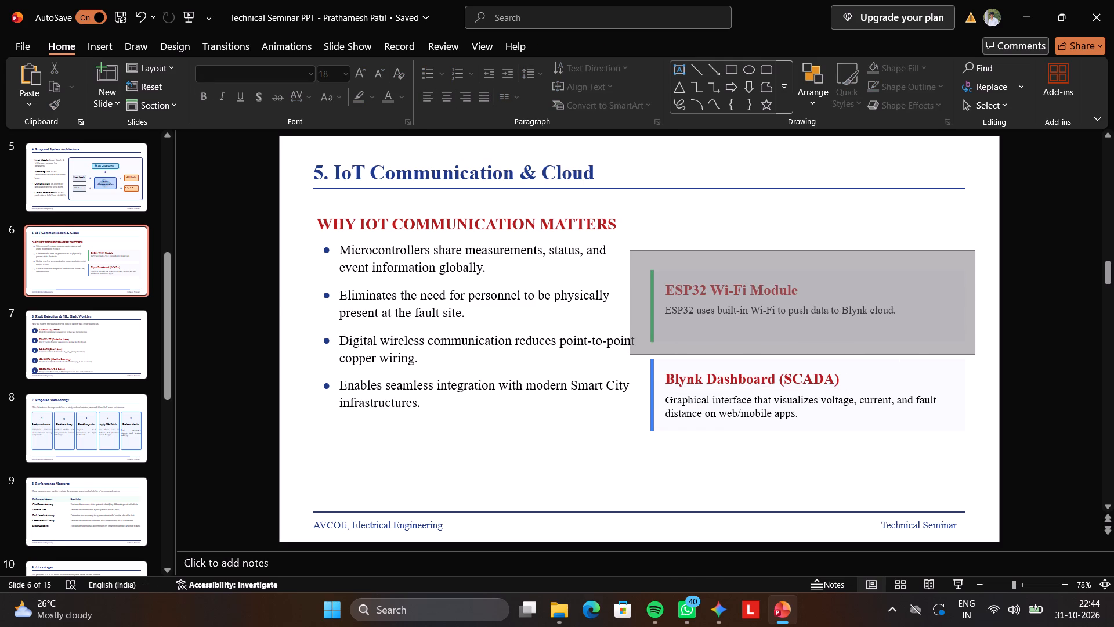
pyautogui.moveTo(866, 318); pyautogui.dragTo(862, 296)
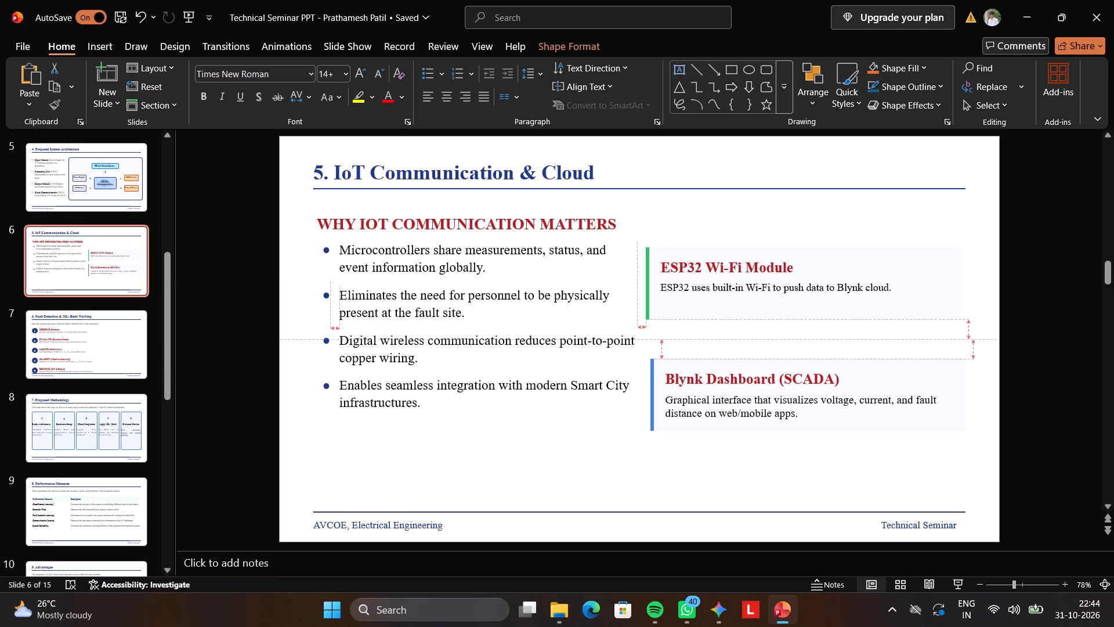
pyautogui.moveTo(862, 296); pyautogui.dragTo(866, 288)
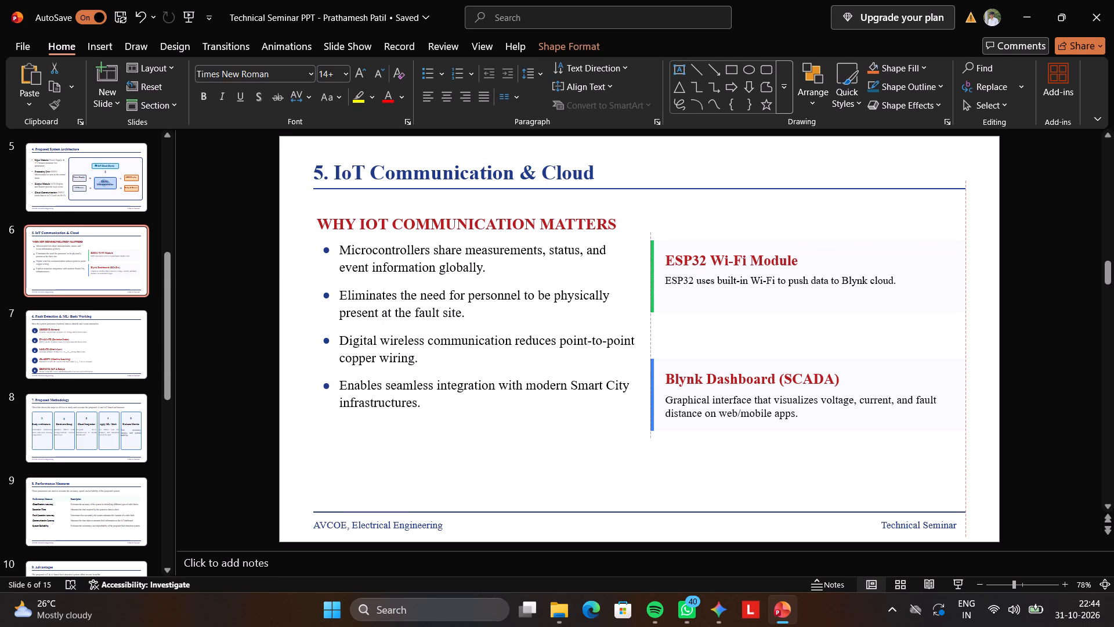
pyautogui.moveTo(866, 288); pyautogui.dragTo(868, 278)
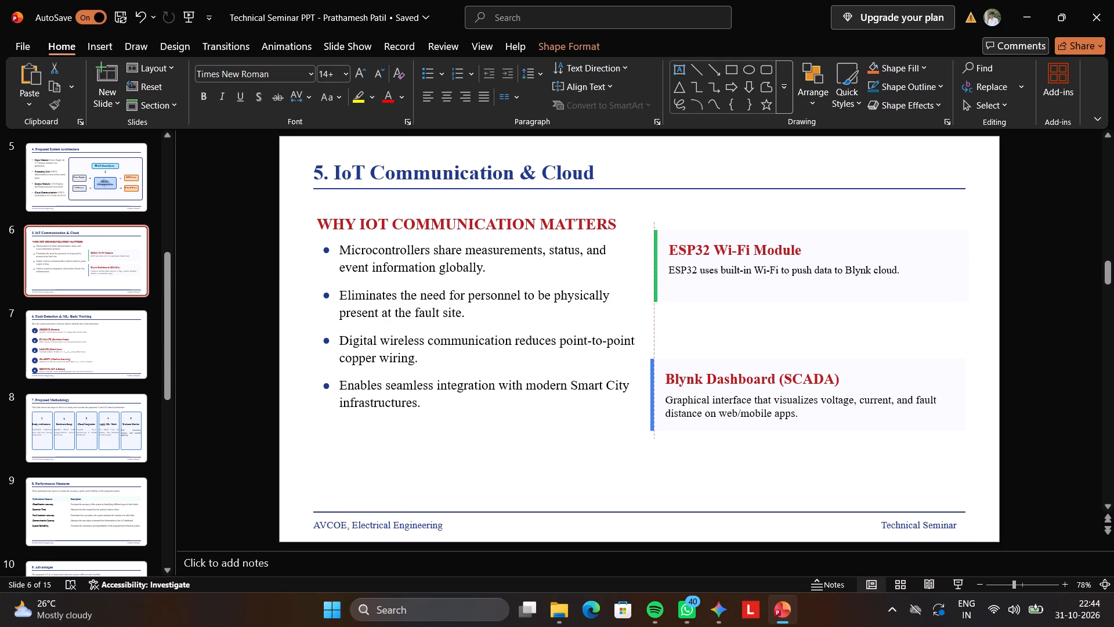
pyautogui.moveTo(868, 278); pyautogui.dragTo(866, 279)
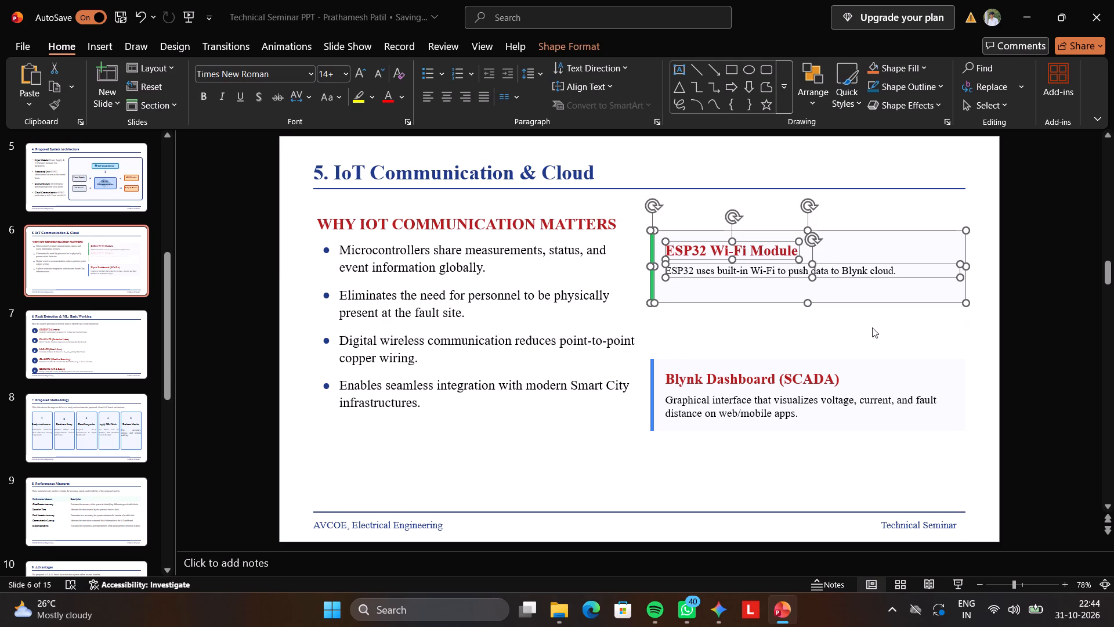
# Move the whole Blynk Dashboard (SCADA) card slightly up, keeping it aligned beneath the ESP32 Wi-Fi Module card.
pyautogui.click(900, 419)
pyautogui.moveTo(913, 451); pyautogui.dragTo(837, 412)
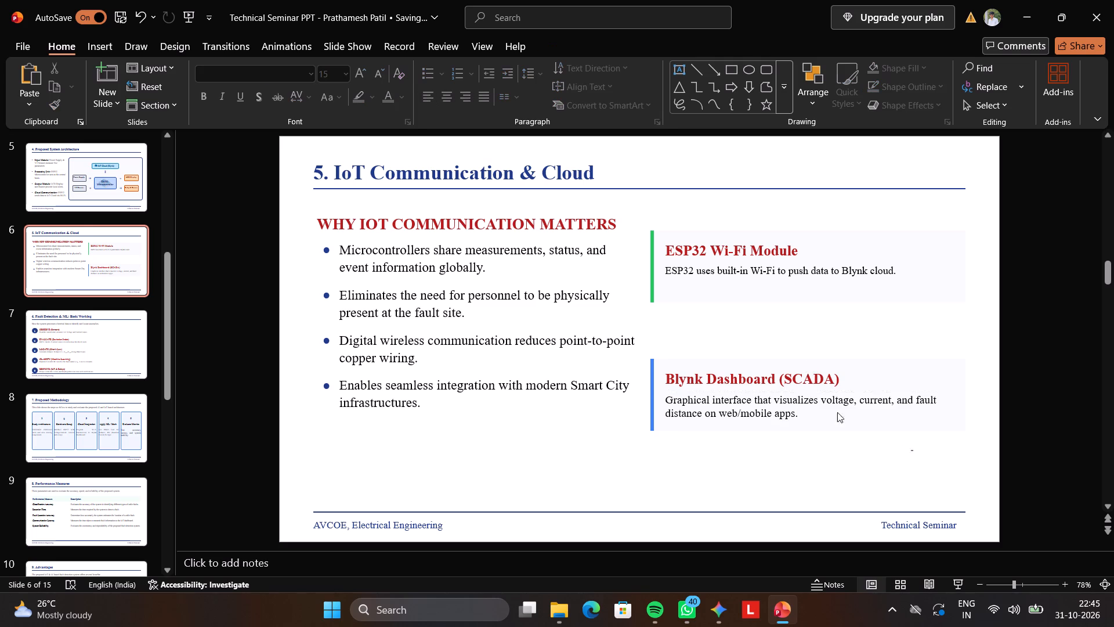
pyautogui.moveTo(837, 412); pyautogui.dragTo(677, 343)
pyautogui.moveTo(954, 451); pyautogui.dragTo(650, 352)
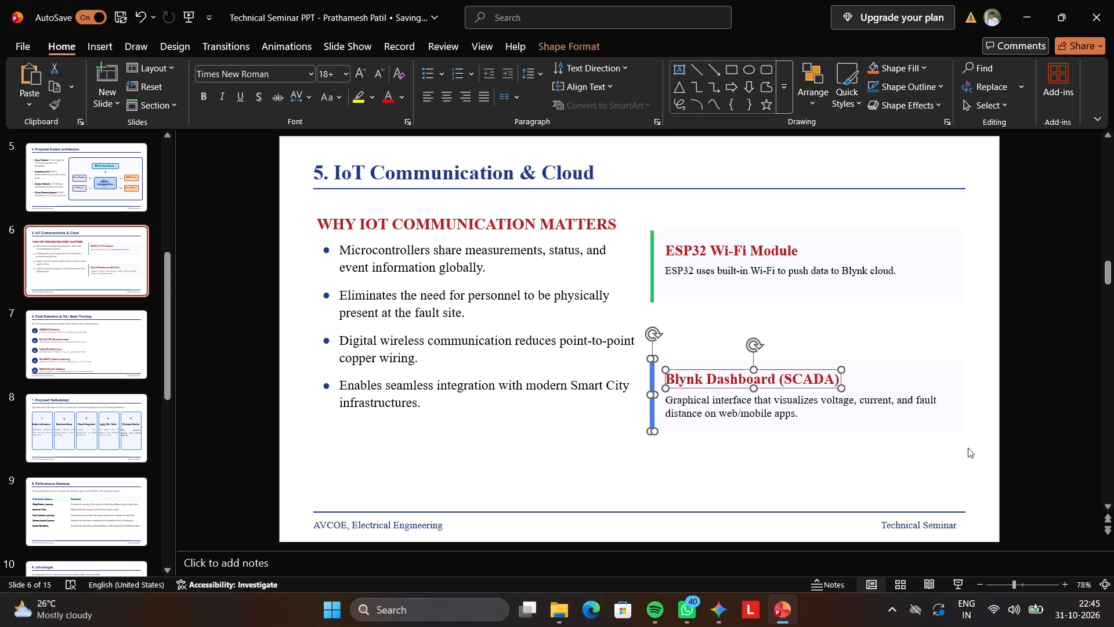
pyautogui.moveTo(967, 448); pyautogui.dragTo(646, 348)
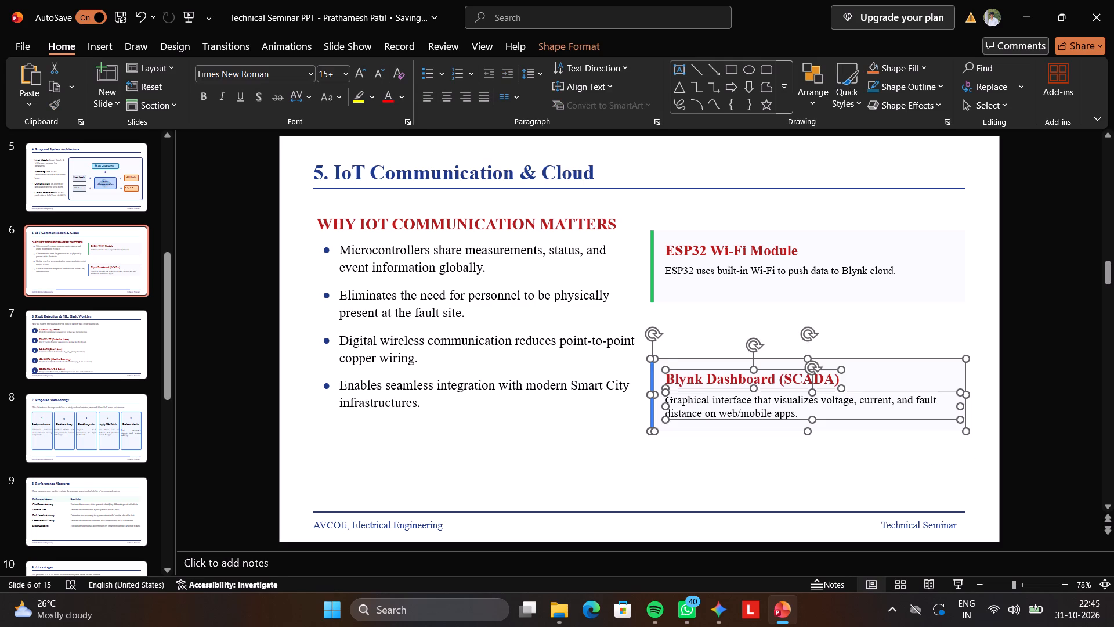
pyautogui.moveTo(879, 417); pyautogui.dragTo(879, 409)
pyautogui.moveTo(879, 409); pyautogui.dragTo(878, 405)
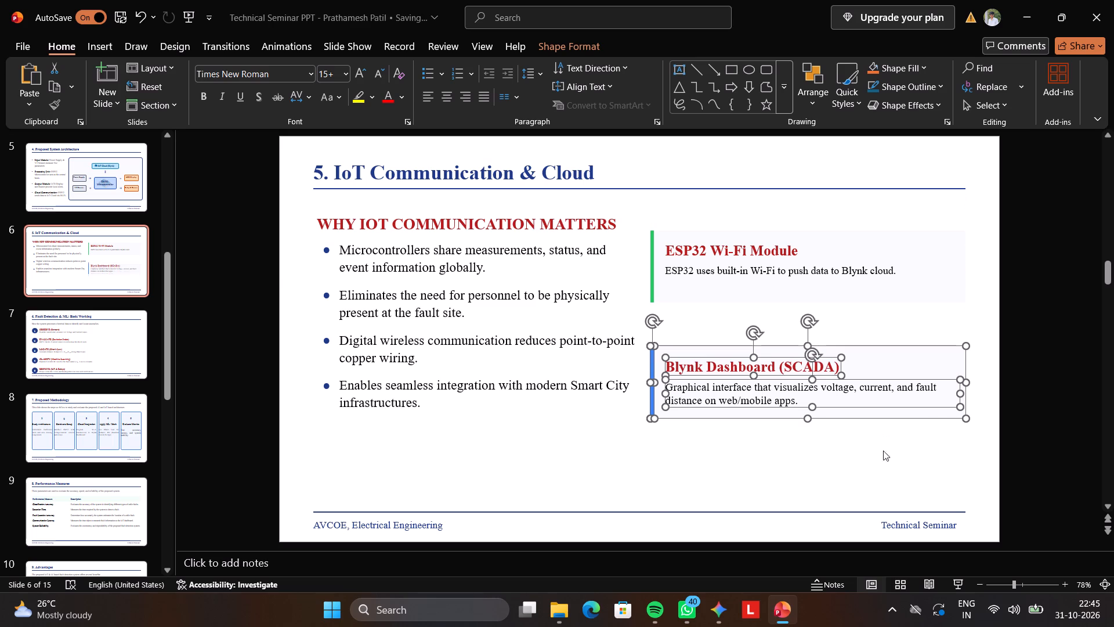
pyautogui.click(869, 483)
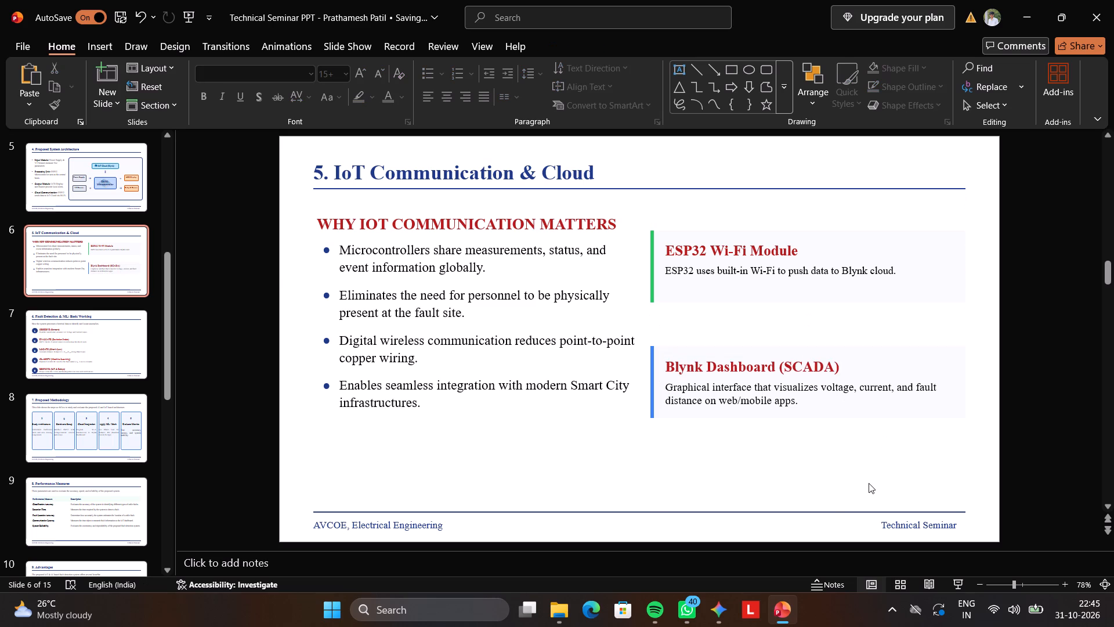
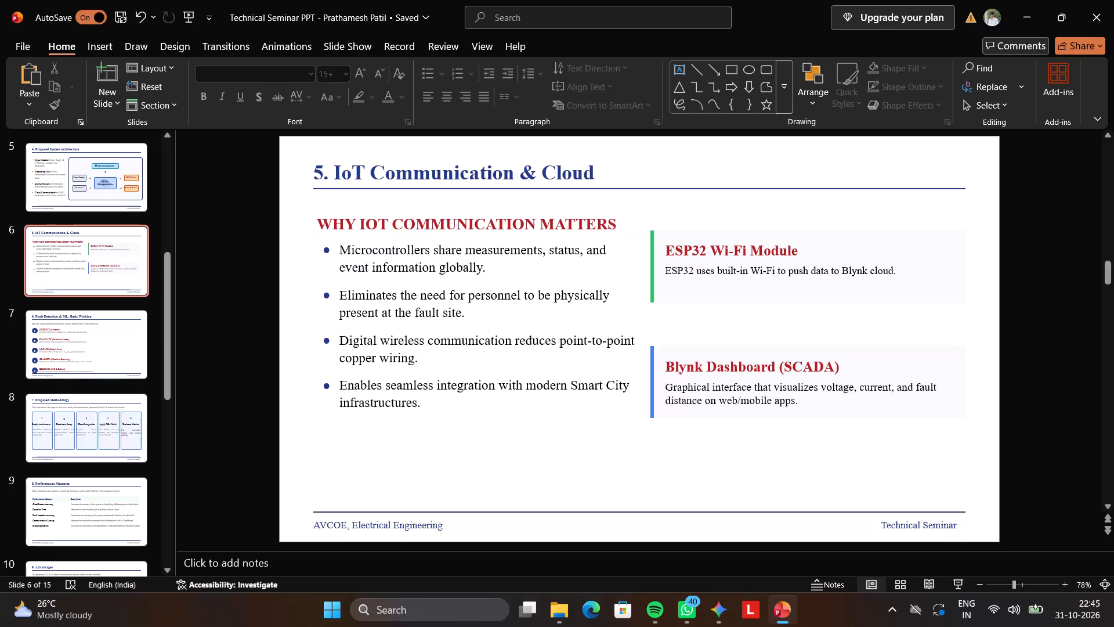
# Review the presentation's slides in order from the title slide through to the Conclusion slide.
pyautogui.click(88, 361)
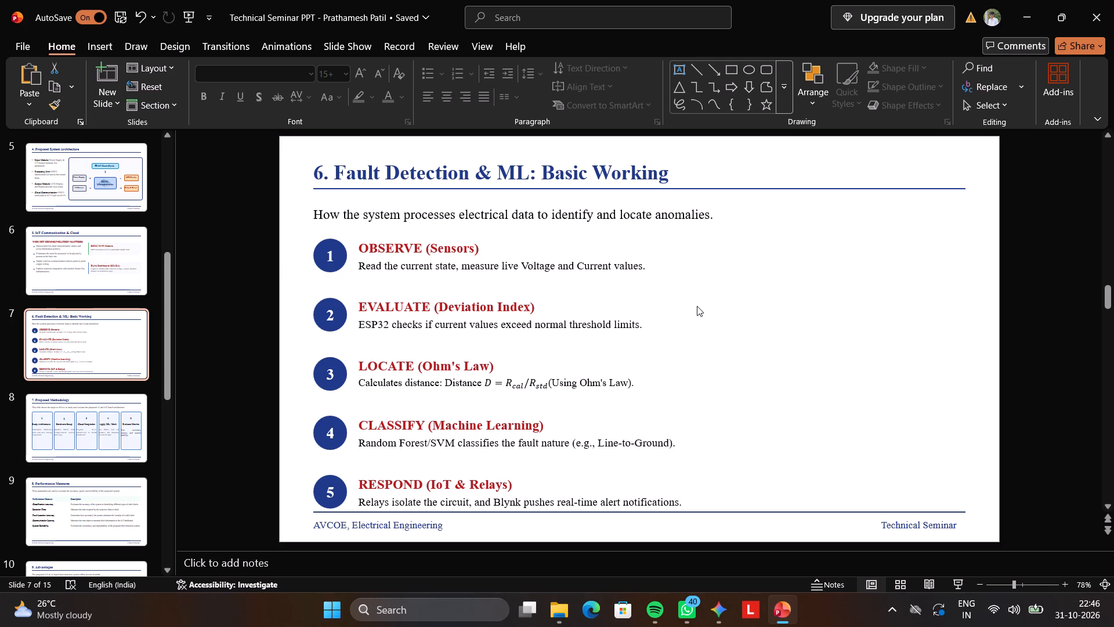
pyautogui.click(59, 202)
pyautogui.scroll(1, 59, 202)
pyautogui.click(92, 192)
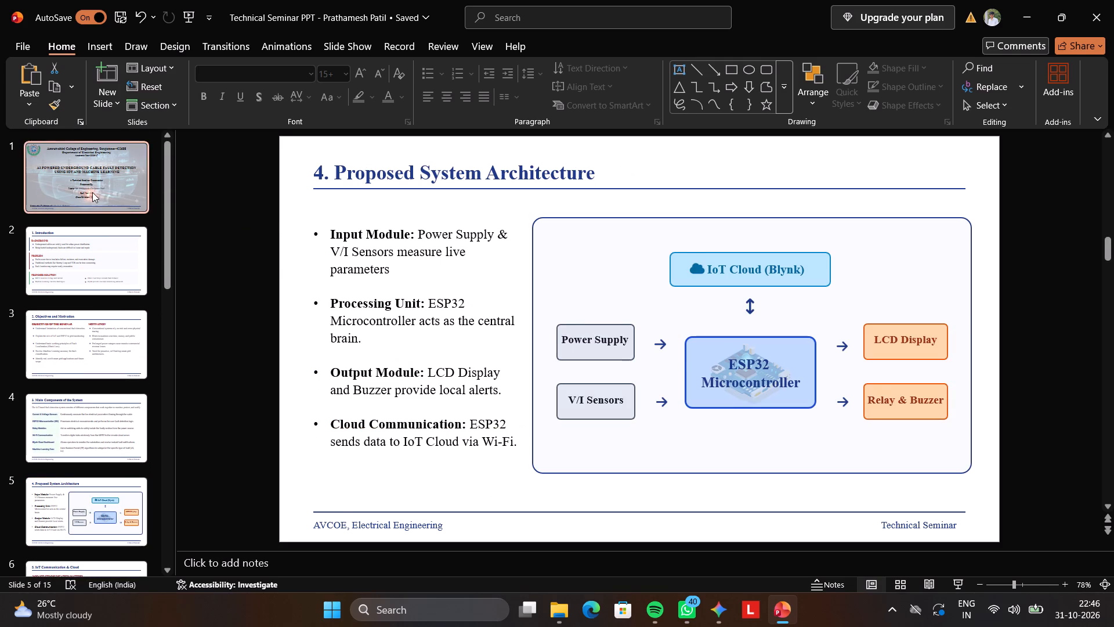
pyautogui.press('Down')
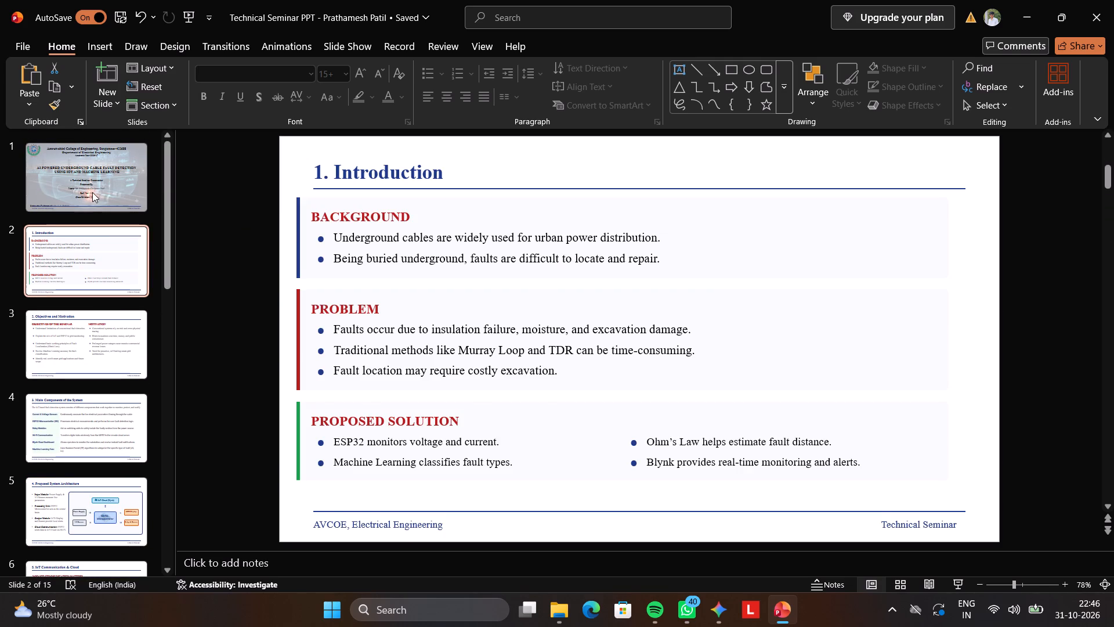
pyautogui.press('Down')
pyautogui.press('Down')
pyautogui.press('Down')
pyautogui.press('Down')
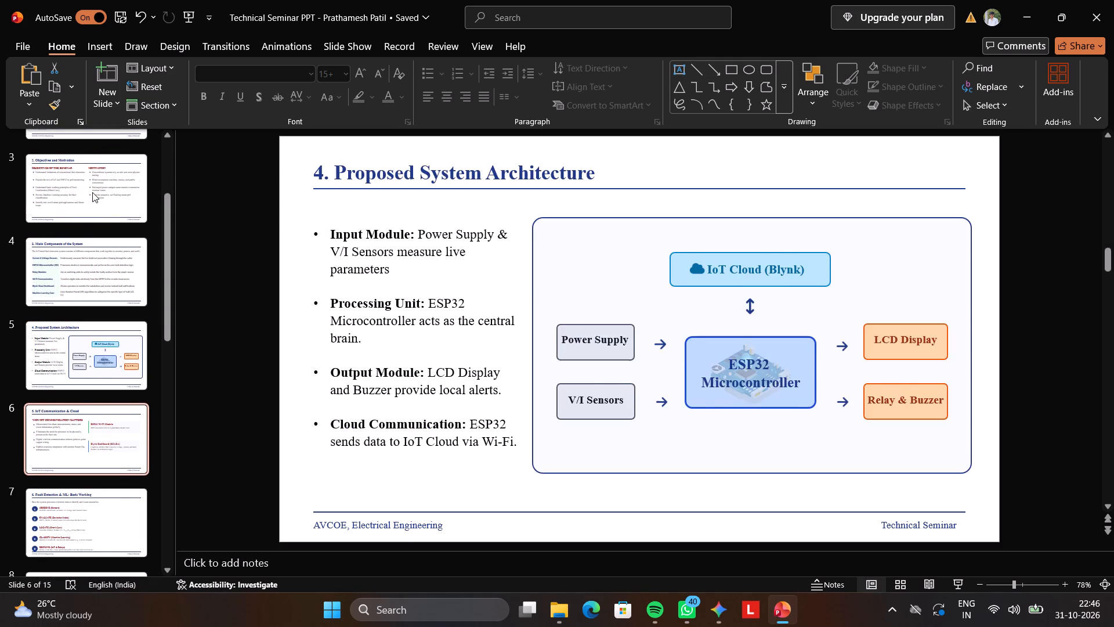
pyautogui.press('Up')
pyautogui.press('Down')
pyautogui.press('Down')
pyautogui.press('Down')
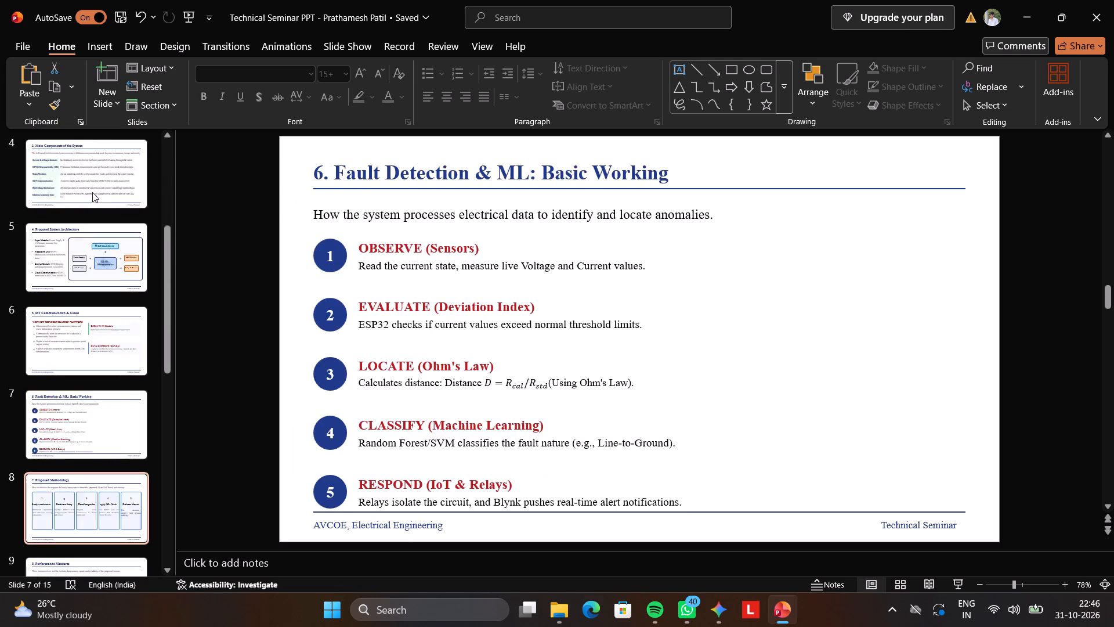
pyautogui.press('Down')
pyautogui.press('Down')
pyautogui.press('Down')
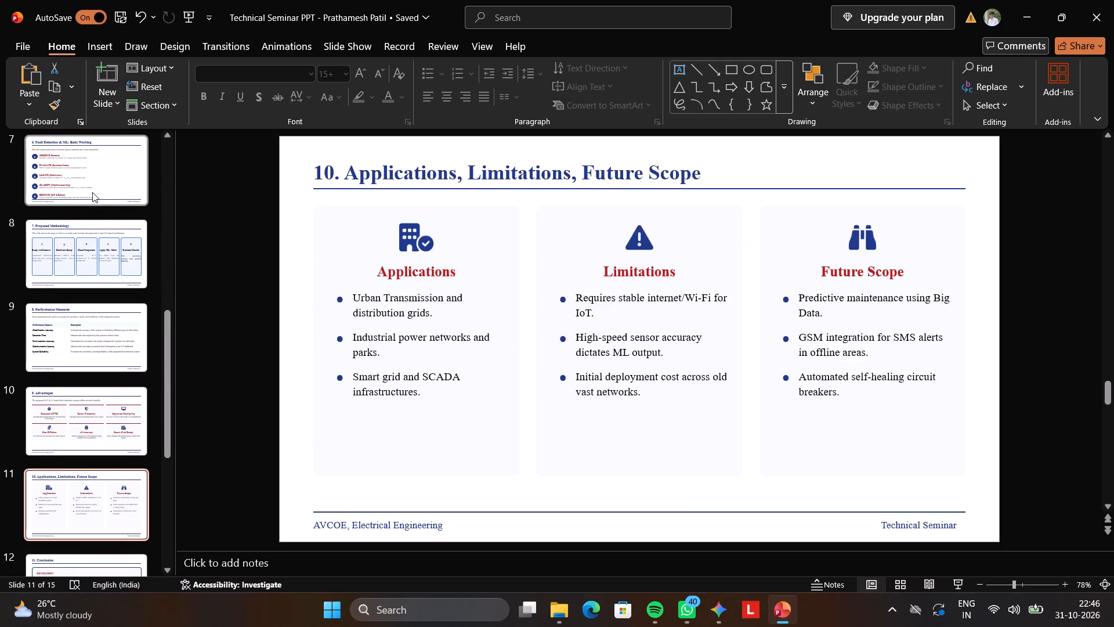
pyautogui.press('Down')
pyautogui.press('Down')
pyautogui.press('Up')
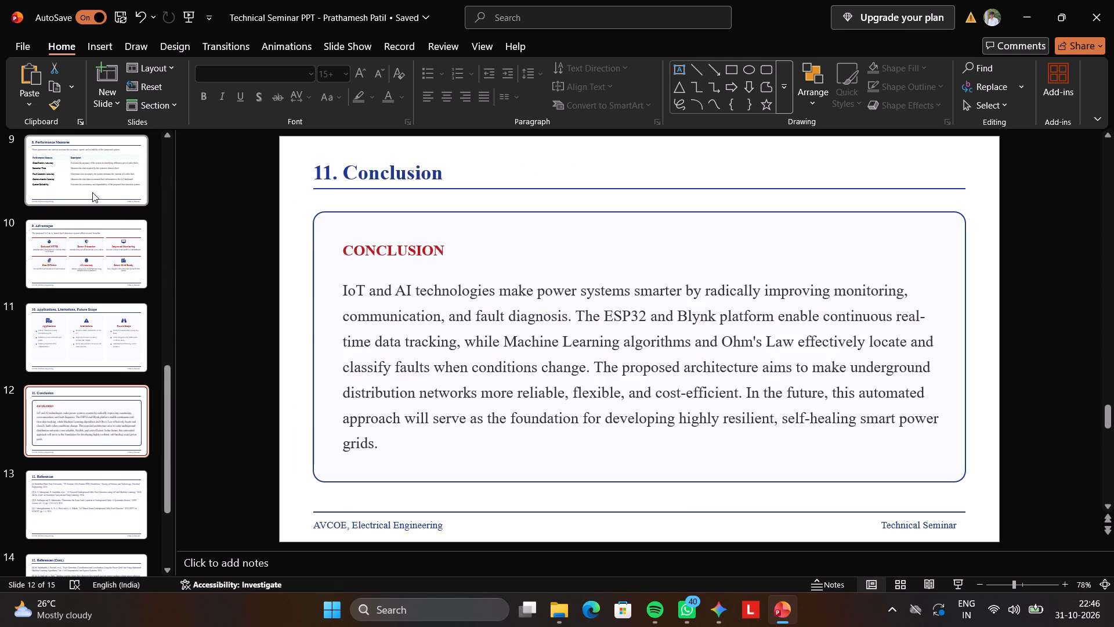
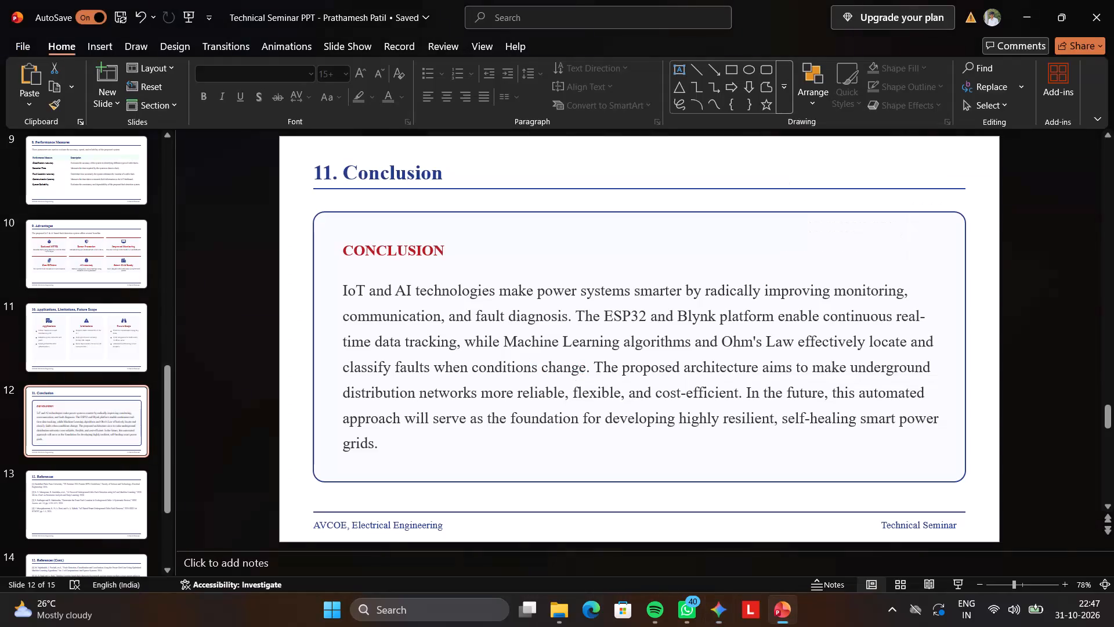
# Replace the Conclusion slide's body paragraph with the copied text on IoT and Machine Learning in underground cable fault detection.
pyautogui.tripleClick(473, 304)
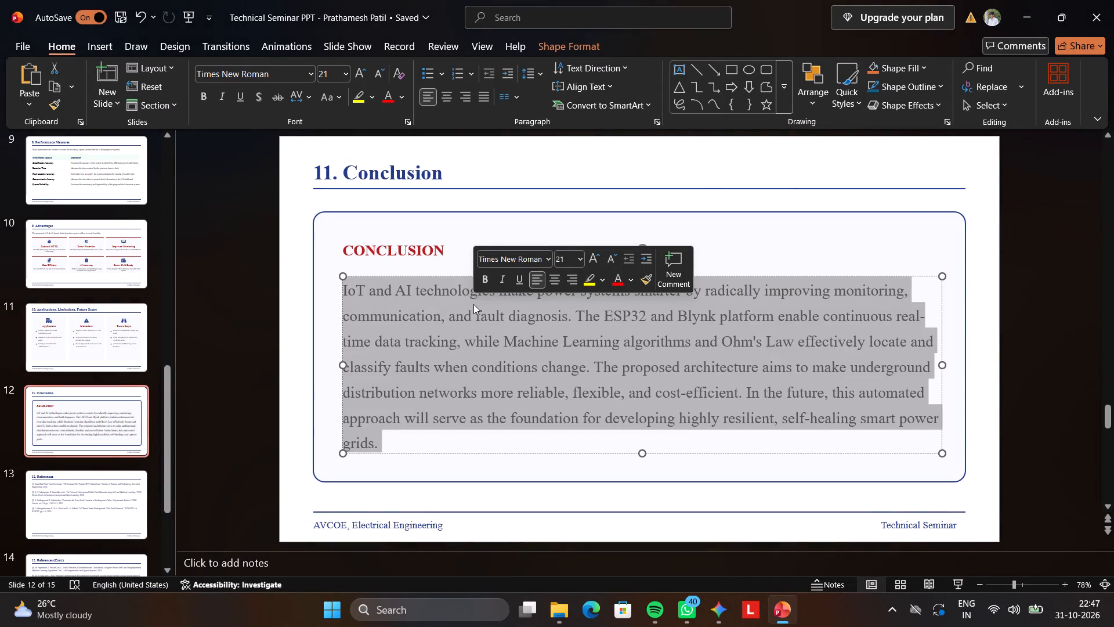
pyautogui.hotkey('ctrl', 'v')
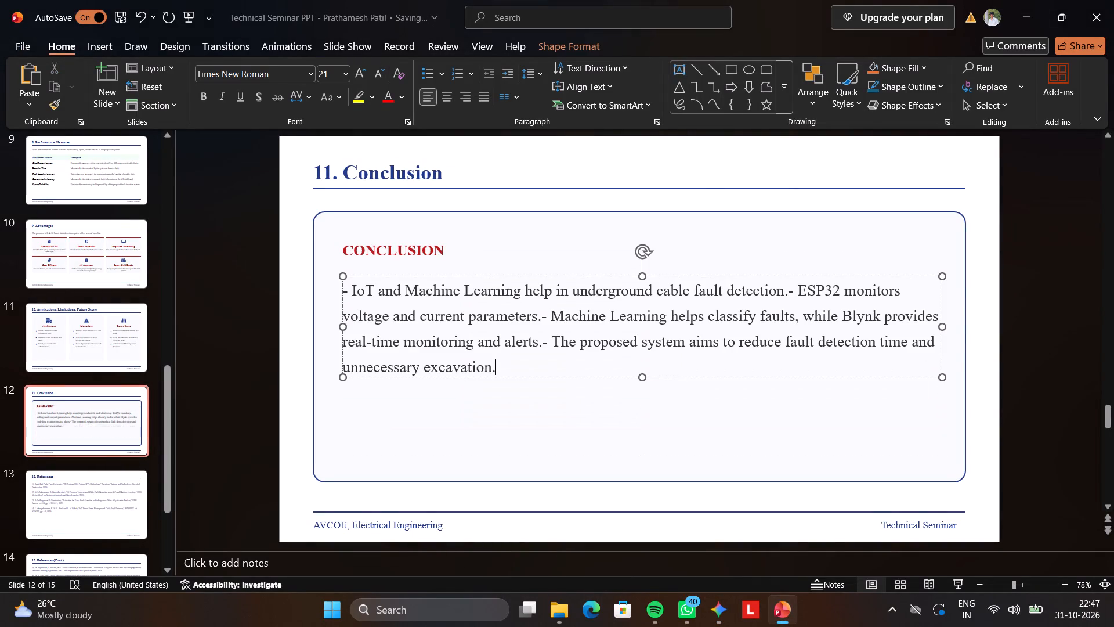
# Split the "ESP32 monitors voltage and current parameters" sentence onto its own dashed bullet line and remove its duplicate leading dash and space.
pyautogui.click(794, 288)
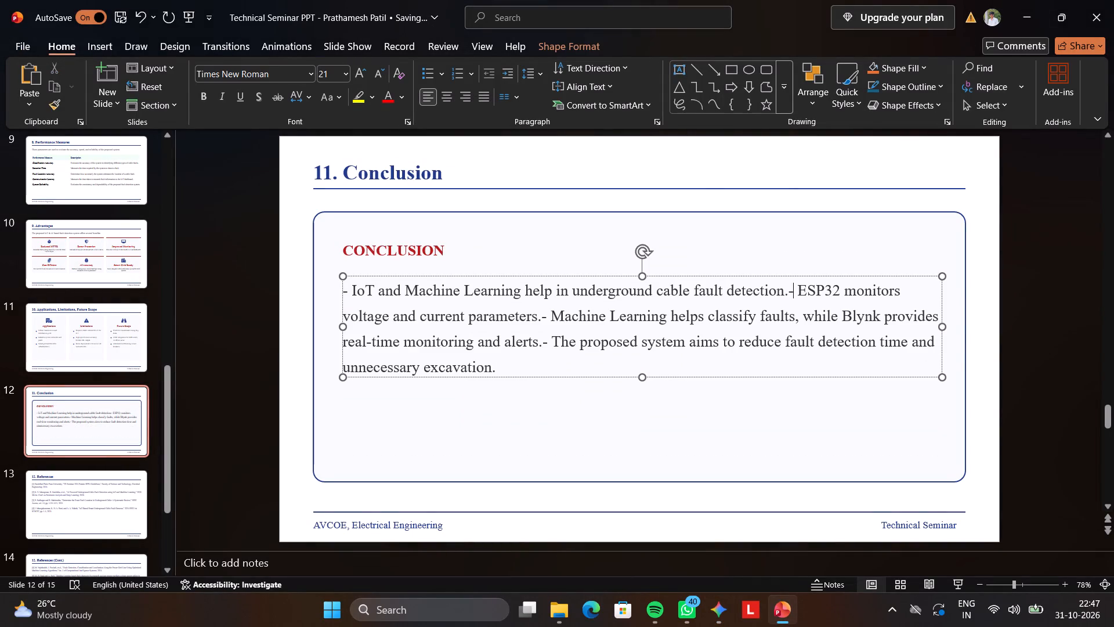
pyautogui.press('Left')
pyautogui.press('Return')
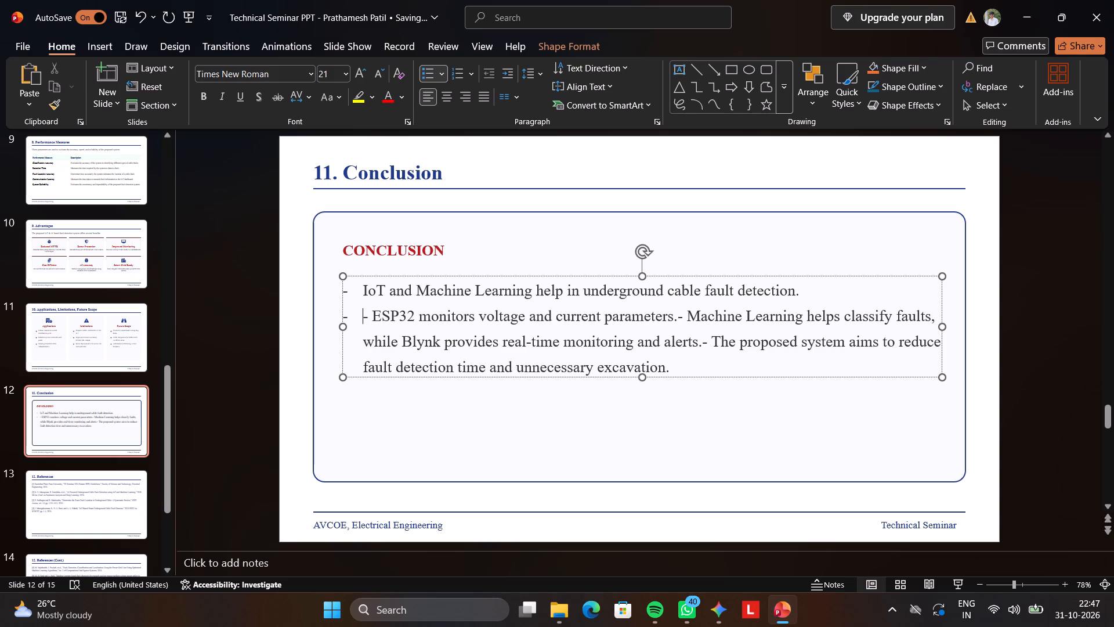
pyautogui.click(375, 318)
pyautogui.press('BackSpace')
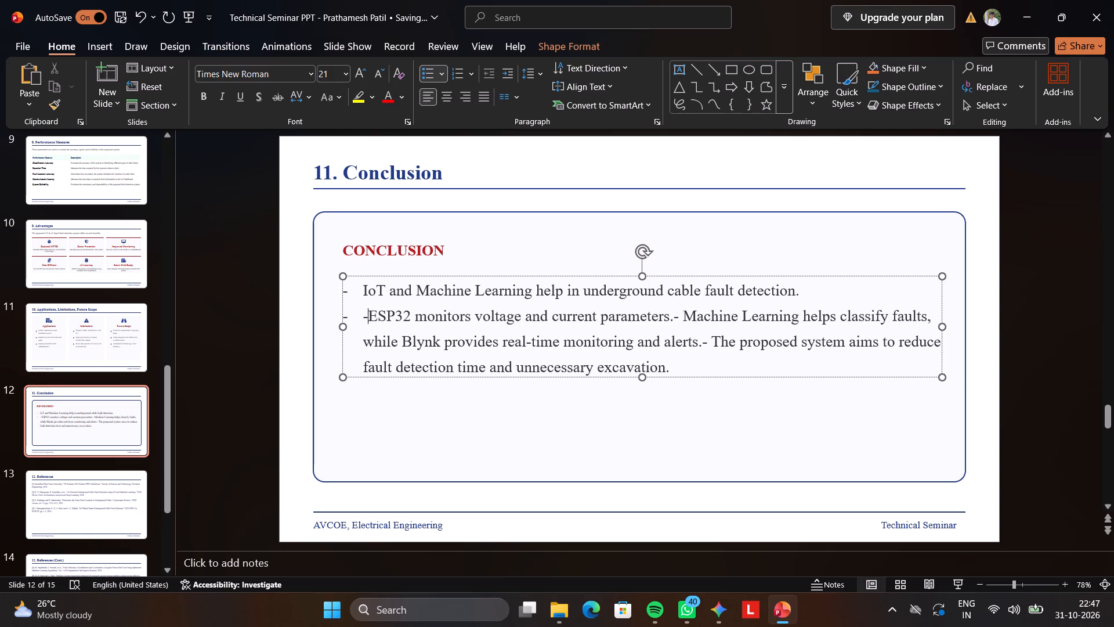
# Split the Conclusion text into separate bullets at "Machine Learning helps" and "The proposed system", removing the extra dashes before "ESP32" and "The proposed system".
pyautogui.press('BackSpace')
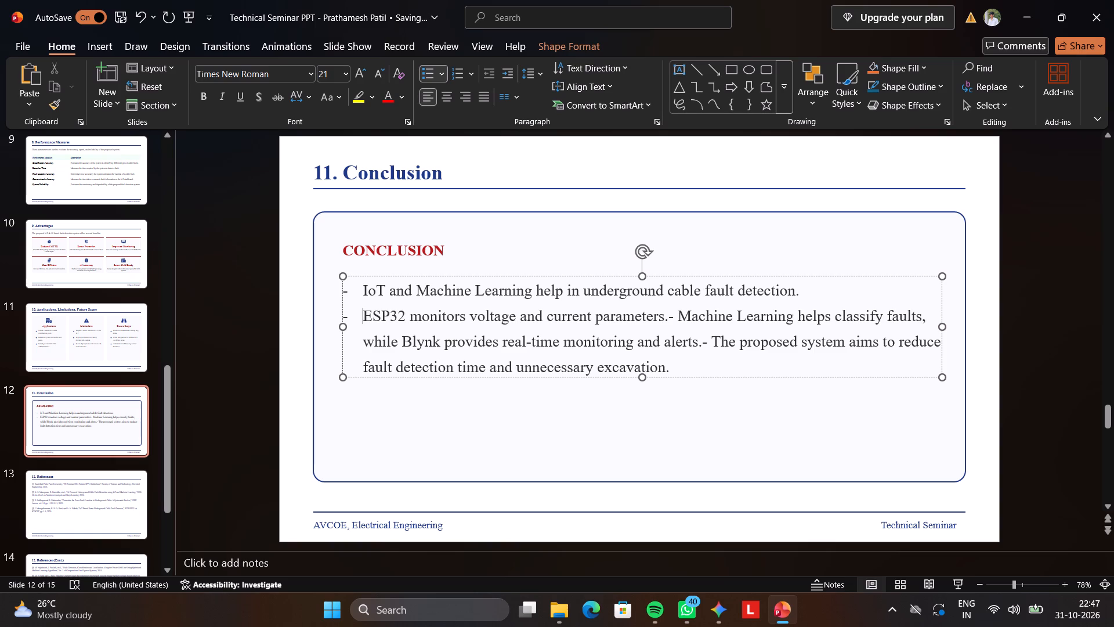
pyautogui.click(681, 315)
pyautogui.press('Return')
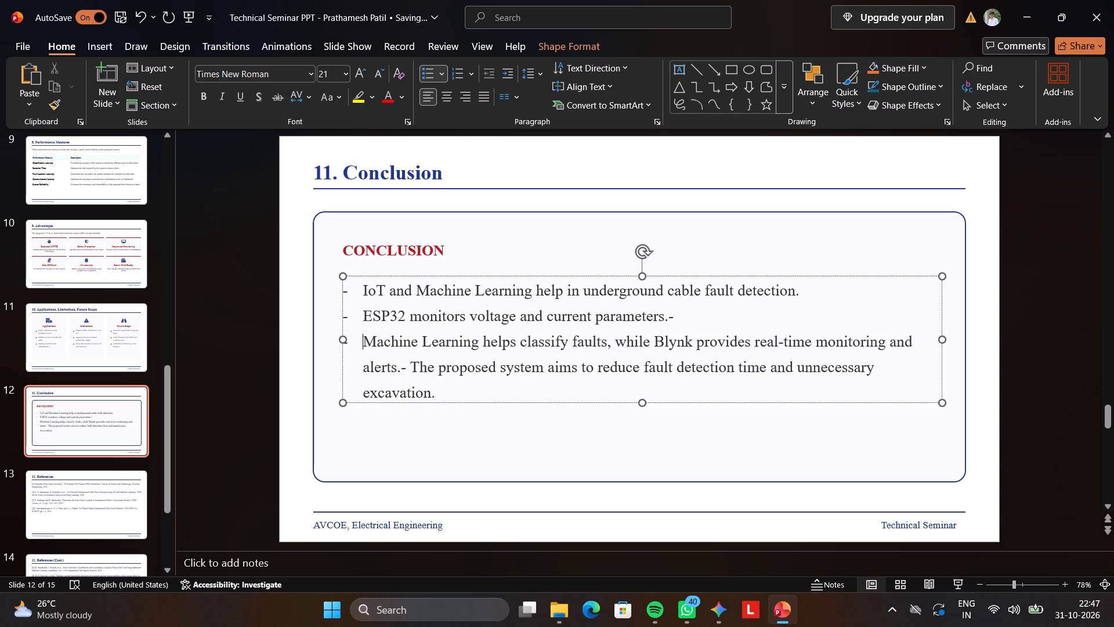
pyautogui.click(668, 320)
pyautogui.press('Return')
pyautogui.press('BackSpace')
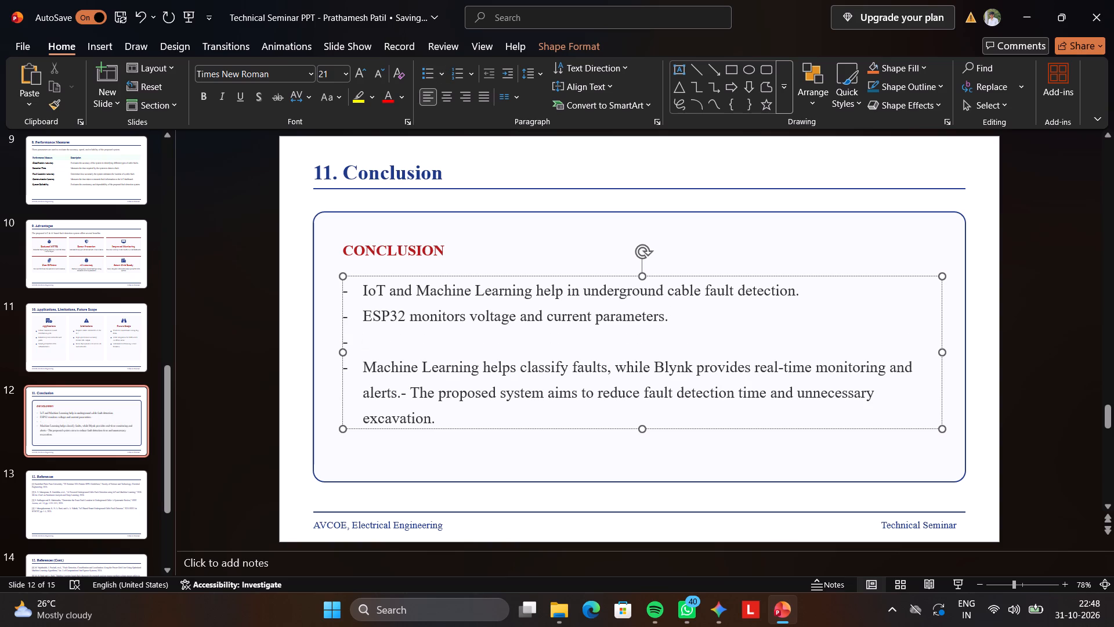
pyautogui.press('BackSpace')
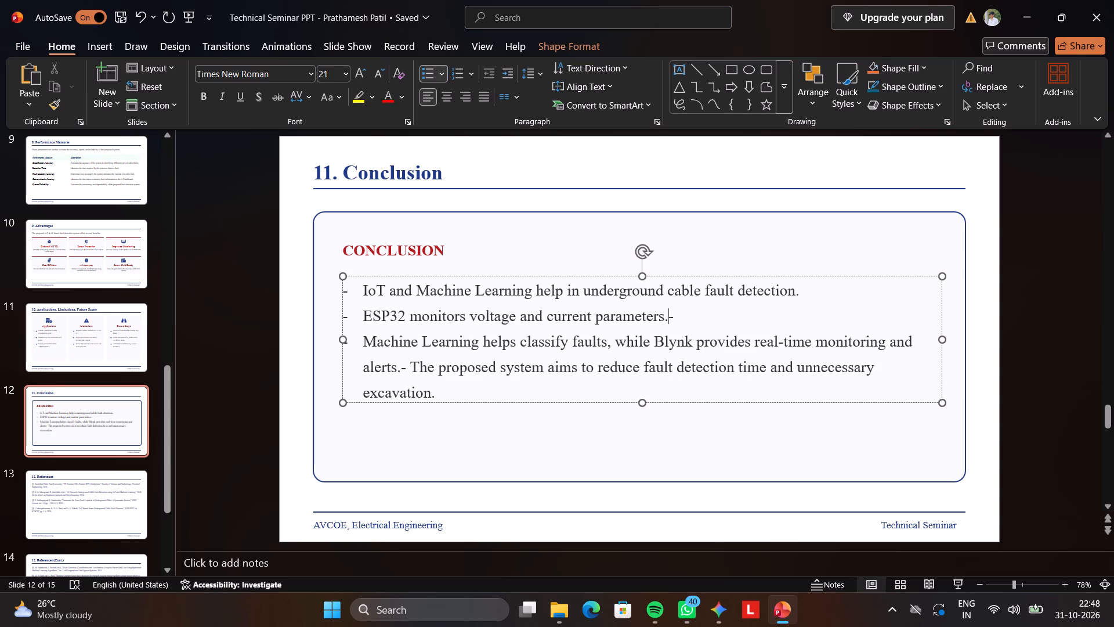
pyautogui.click(407, 370)
pyautogui.press('BackSpace')
pyautogui.press('Return')
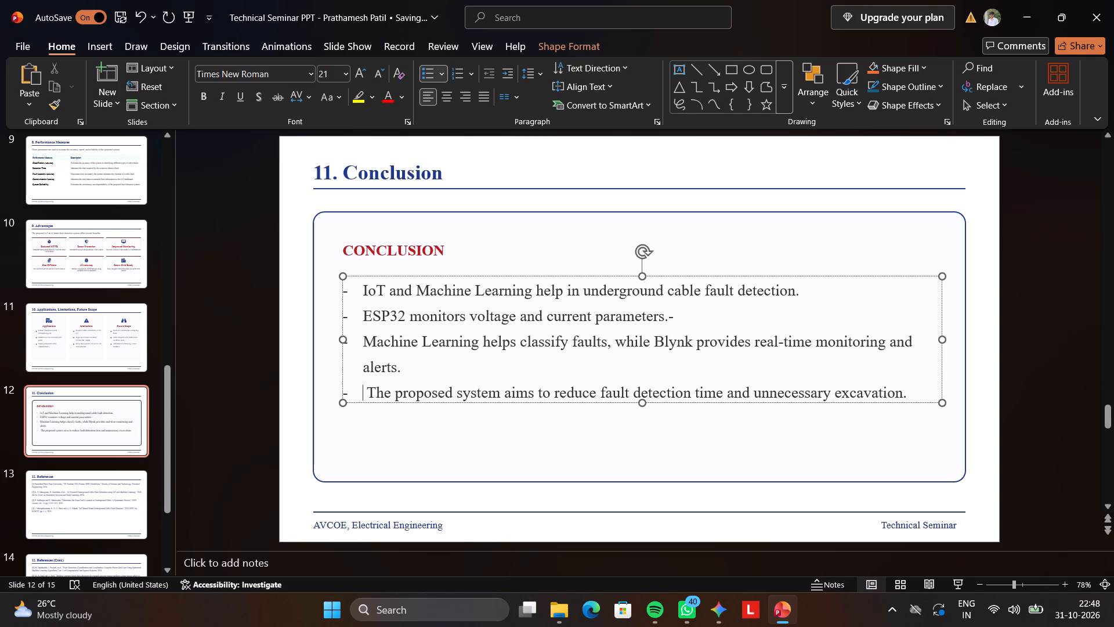
pyautogui.press('Right')
pyautogui.press('BackSpace')
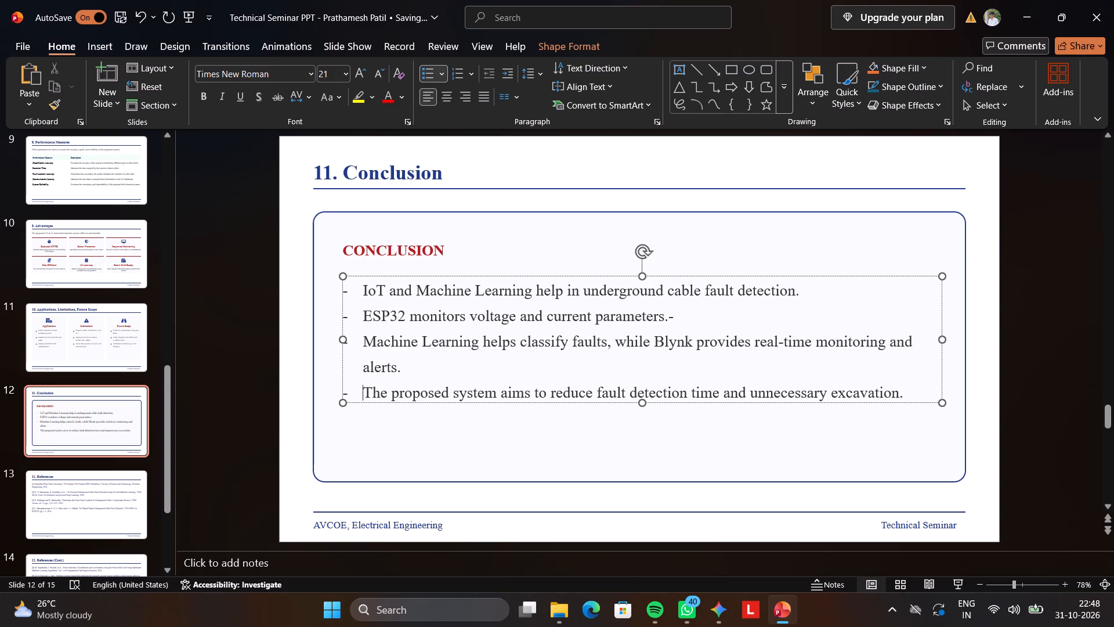
# Set the font size of all the Conclusion bullet text to 22.
pyautogui.hotkey('ctrl', 'a')
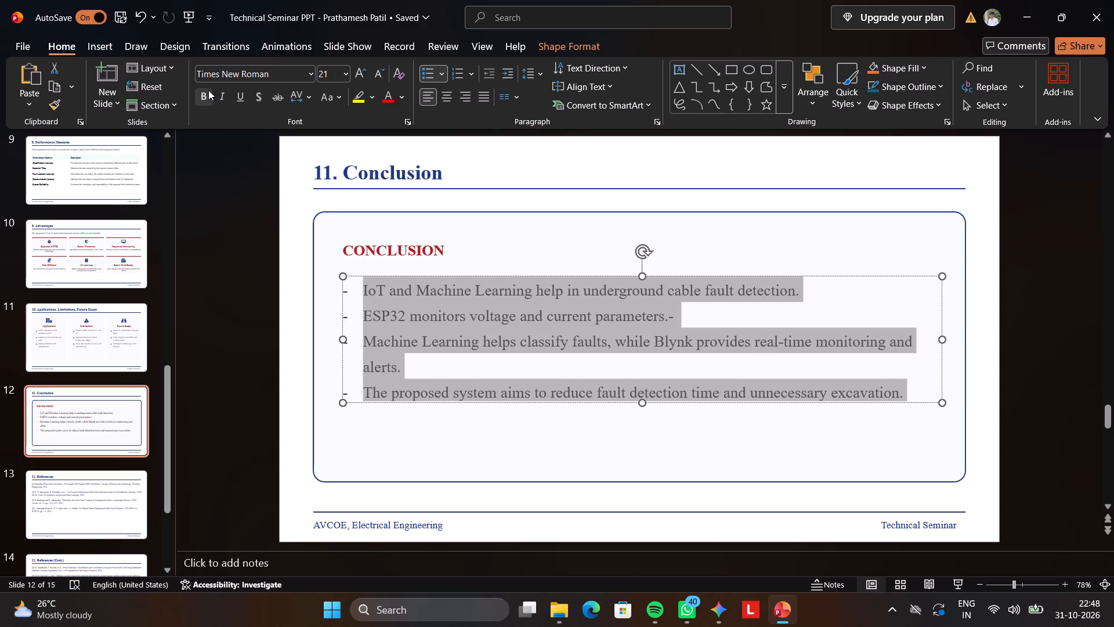
pyautogui.click(359, 76)
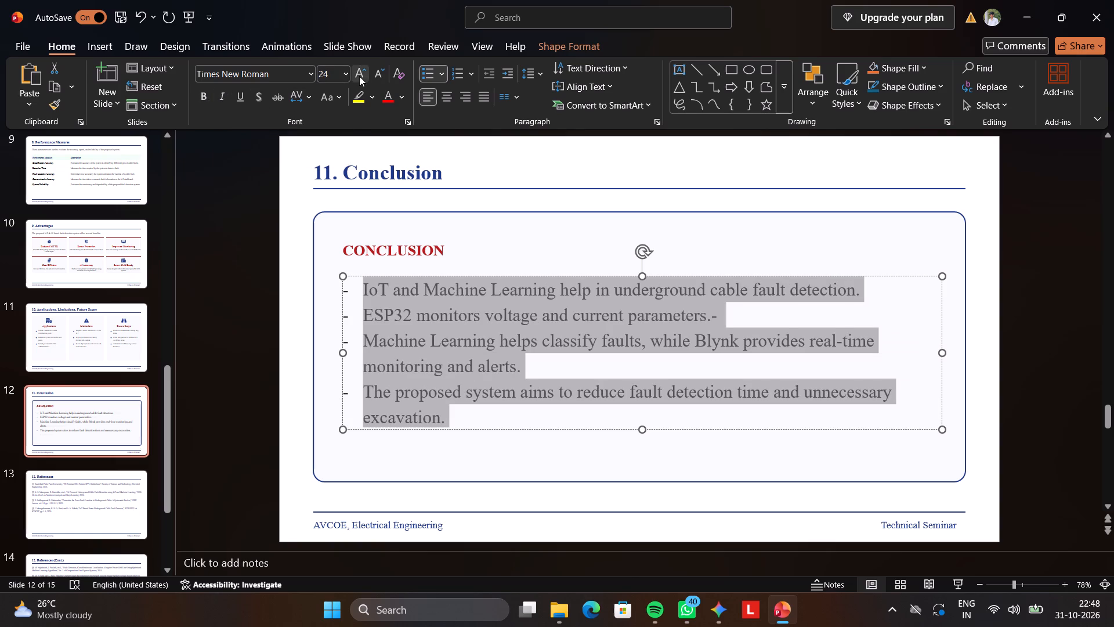
pyautogui.click(378, 76)
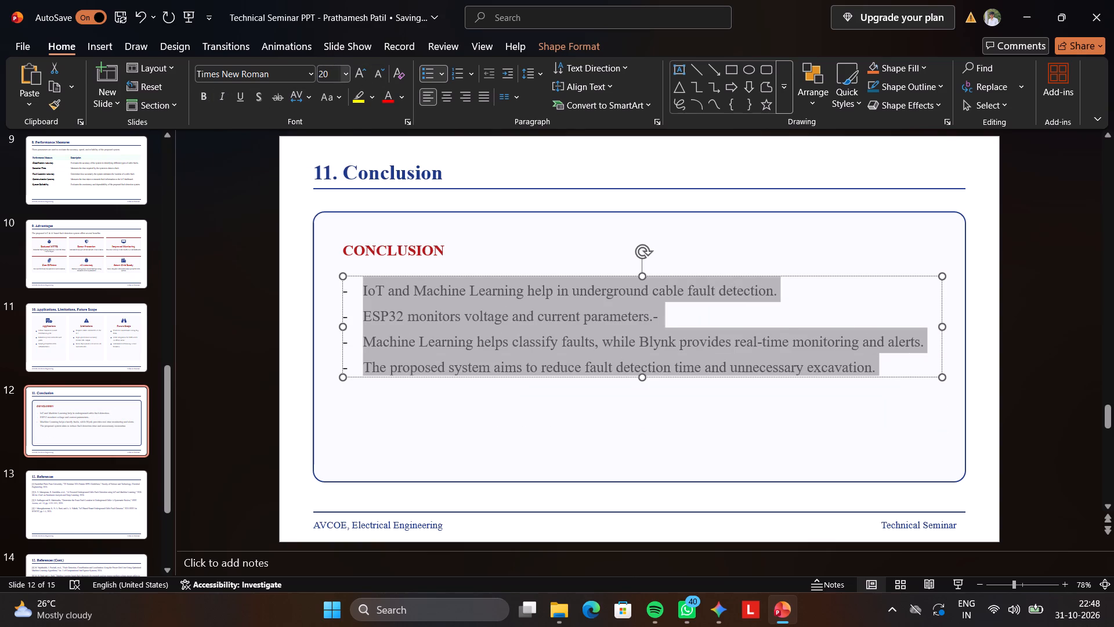
pyautogui.click(327, 71)
pyautogui.write('22')
pyautogui.press('Return')
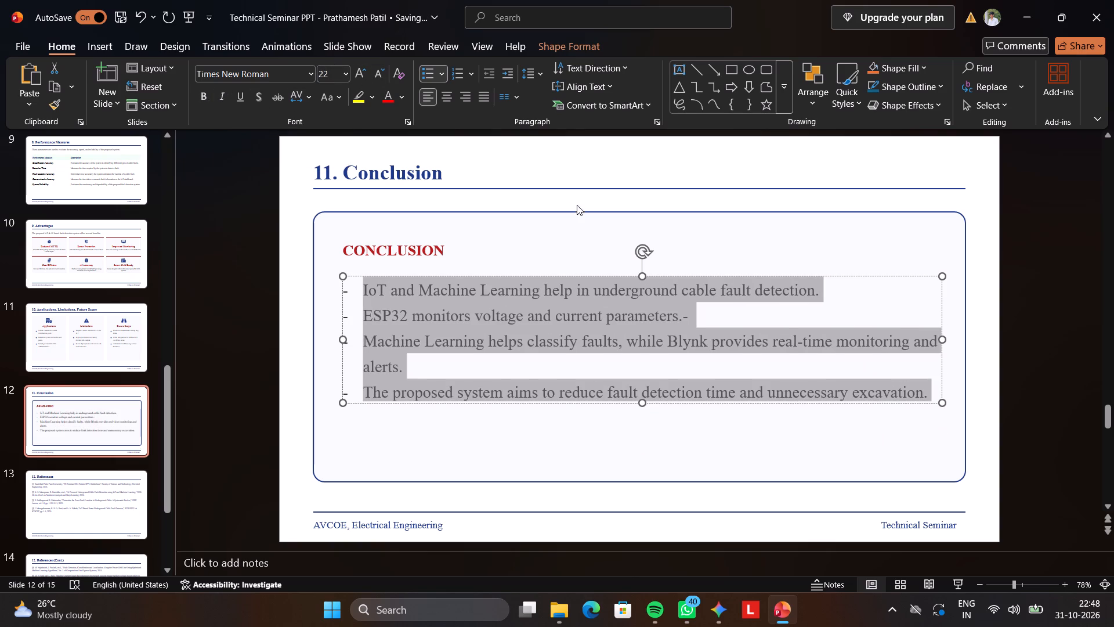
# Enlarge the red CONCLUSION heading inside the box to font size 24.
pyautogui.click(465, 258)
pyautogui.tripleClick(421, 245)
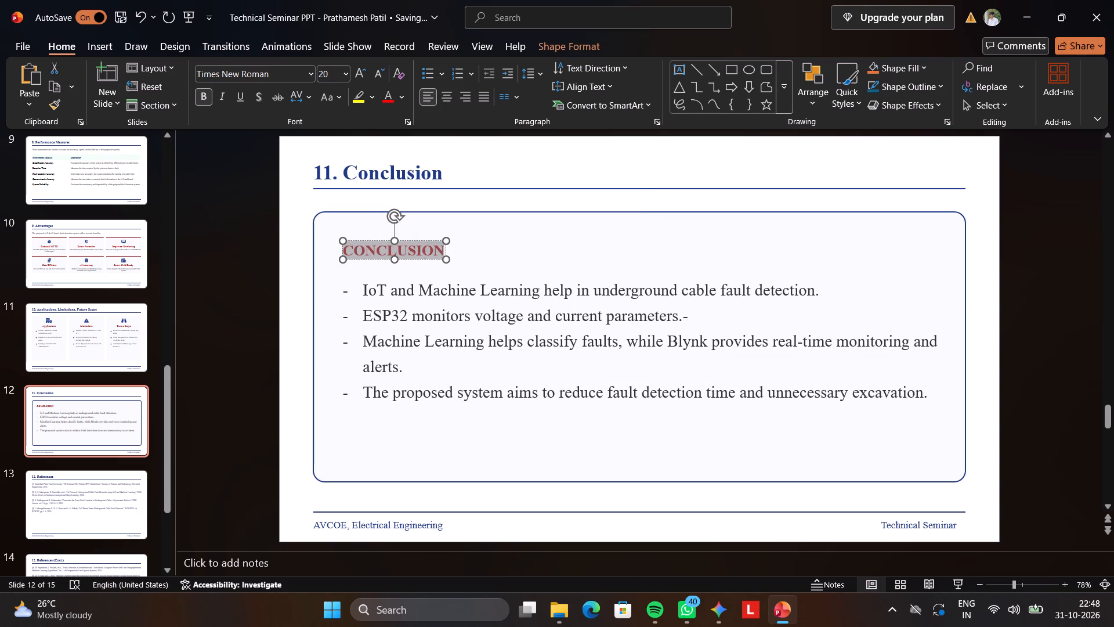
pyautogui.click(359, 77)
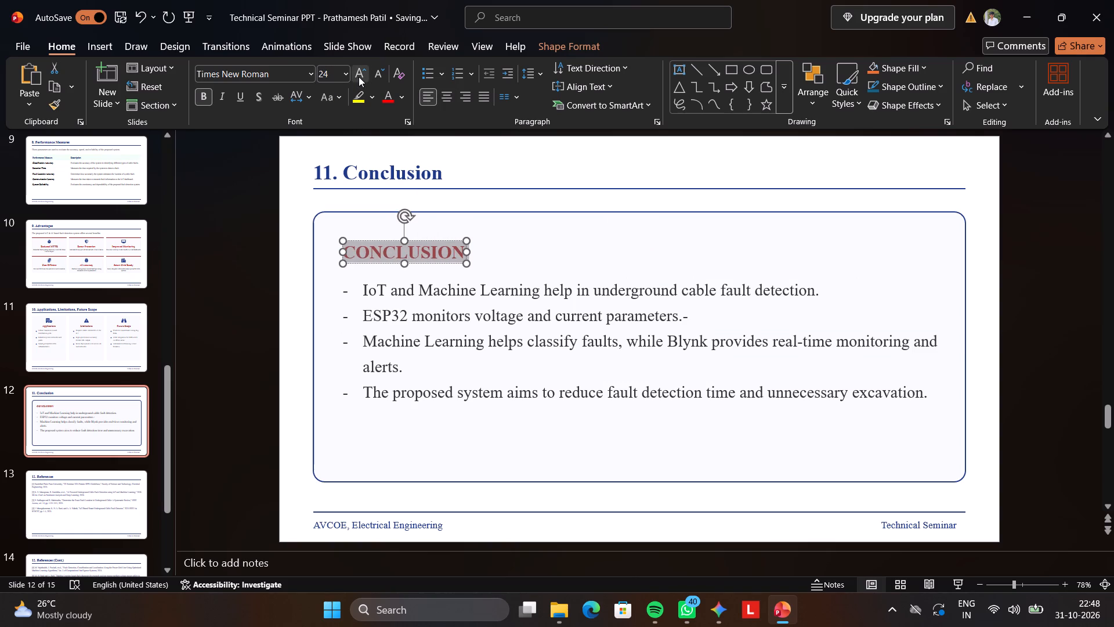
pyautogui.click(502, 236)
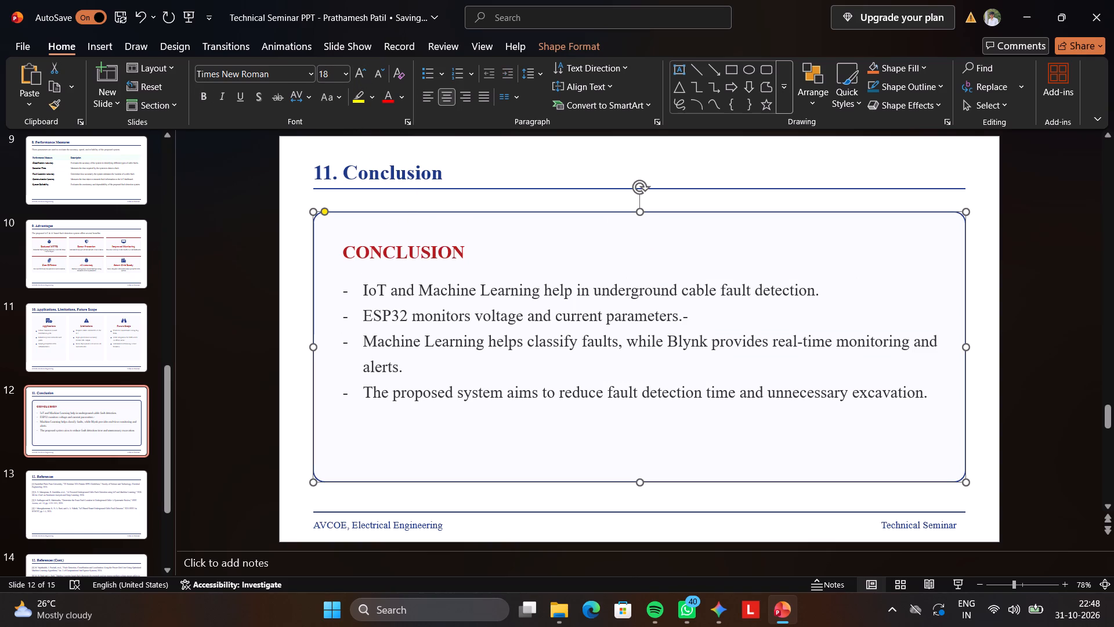
# Delete the red CONCLUSION heading from inside the box.
pyautogui.doubleClick(426, 262)
pyautogui.press('Delete')
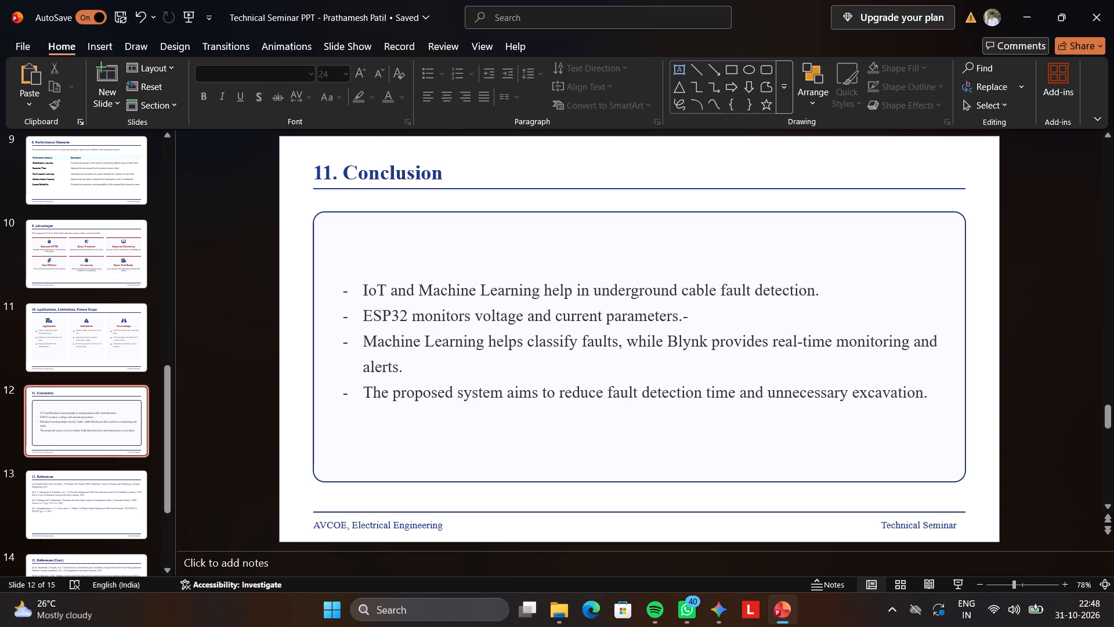
# Change all the Conclusion list's bullets to the check mark style.
pyautogui.click(345, 294)
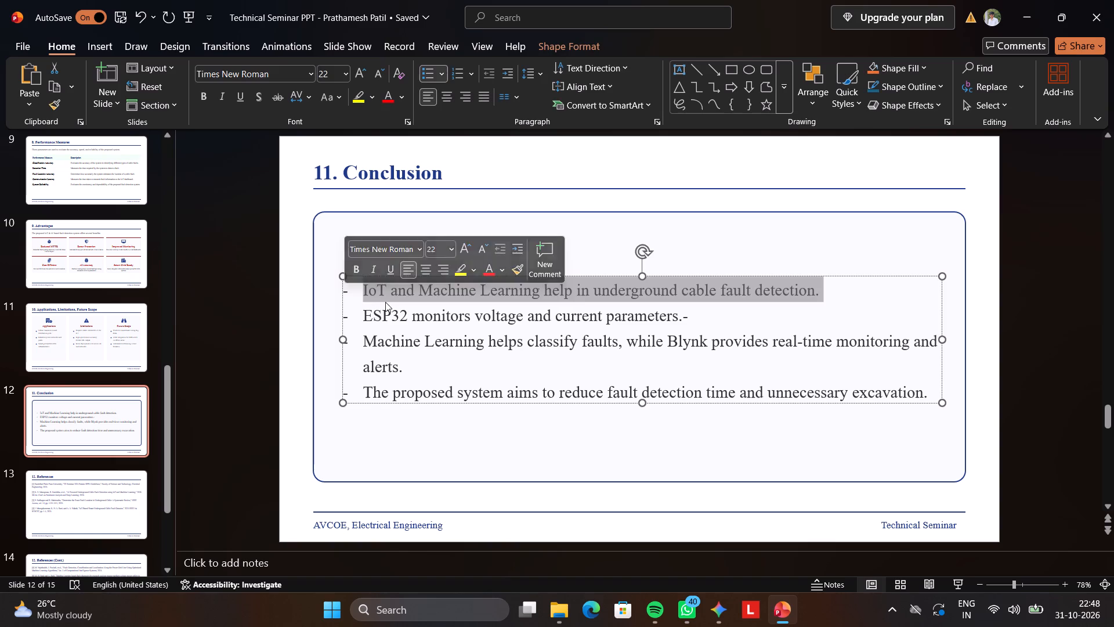
pyautogui.hotkey('ctrl', 'a')
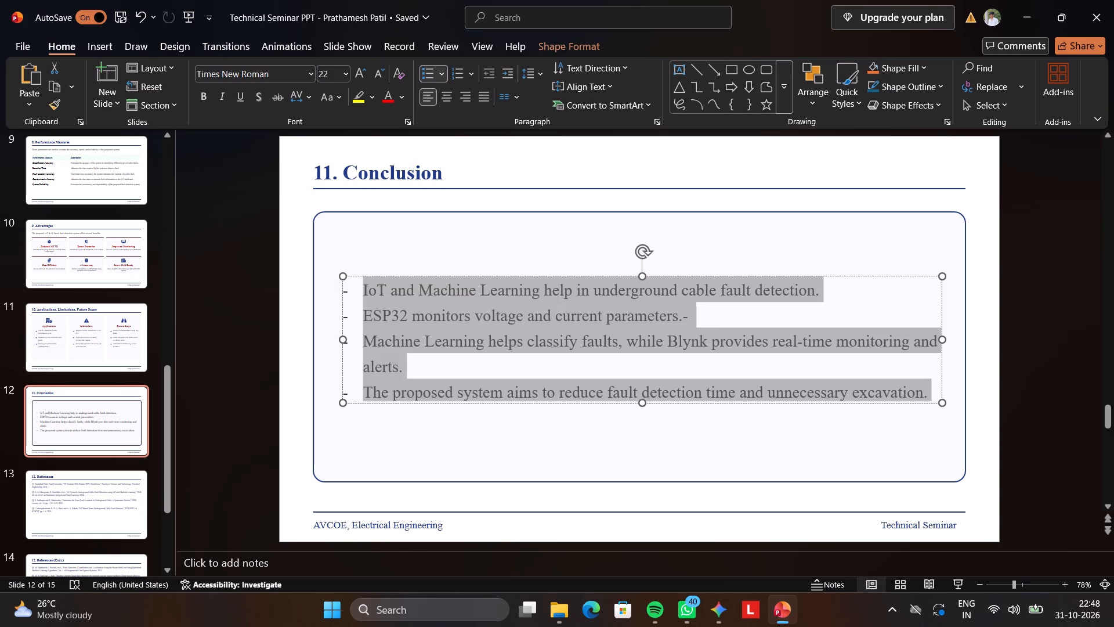
pyautogui.doubleClick(431, 75)
pyautogui.click(439, 75)
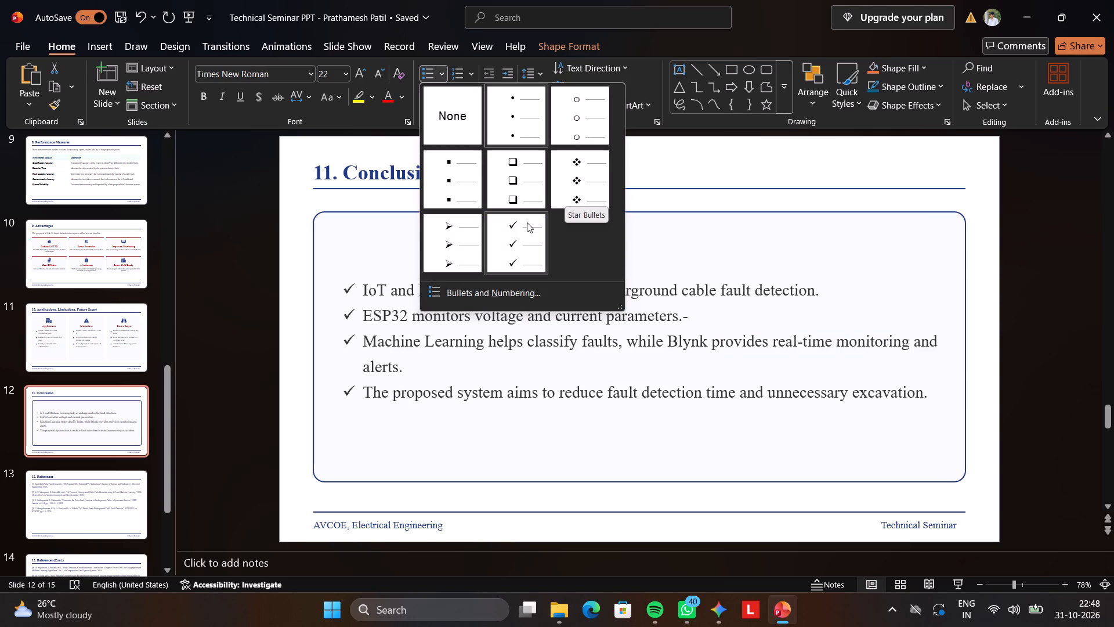
pyautogui.click(515, 237)
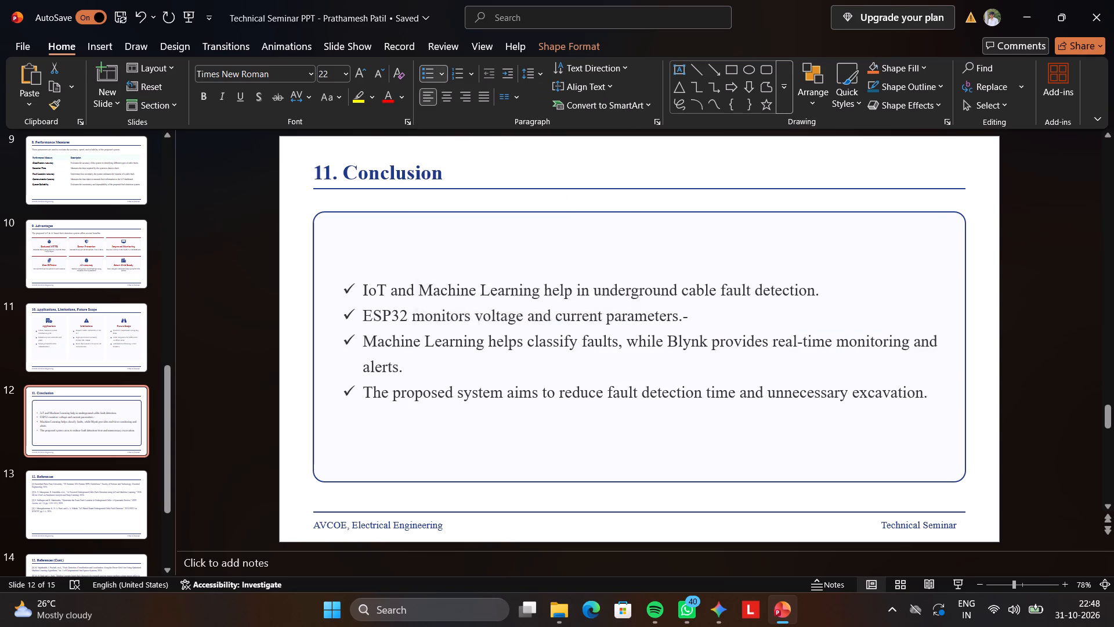
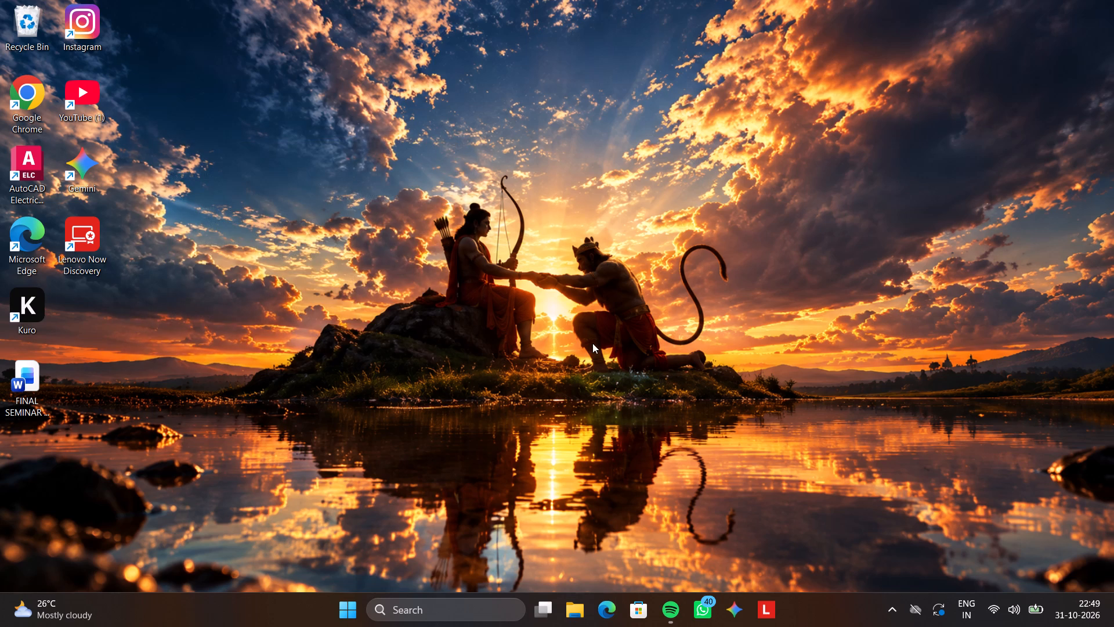
# Open the user's temporary files folder by running %temp%.
pyautogui.press('super+r')
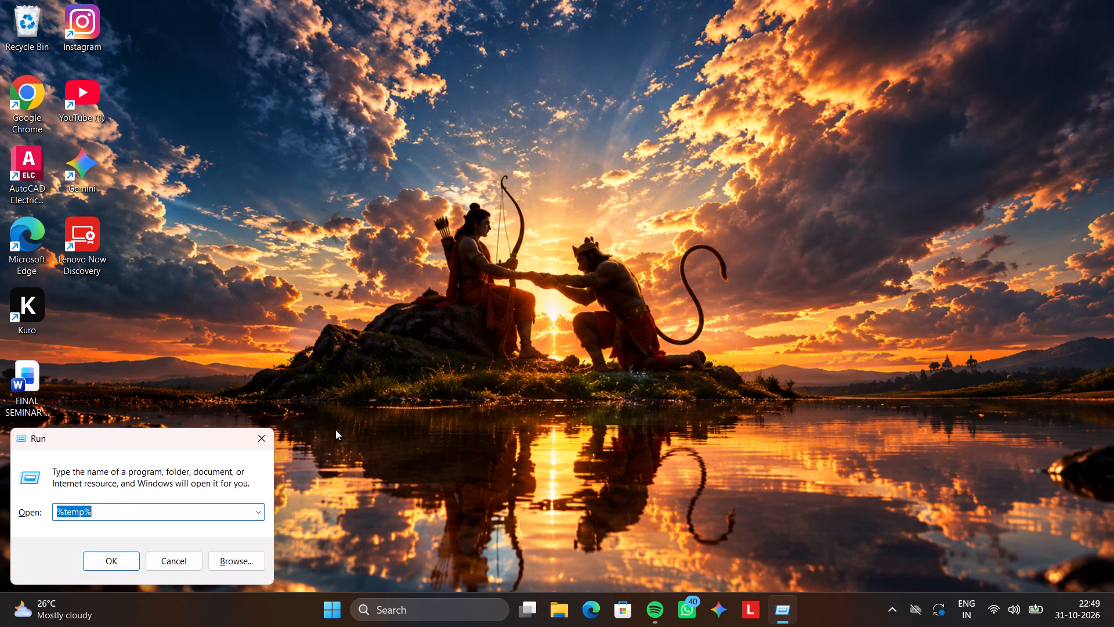
pyautogui.press('Return')
pyautogui.press('Return')
pyautogui.press('Return')
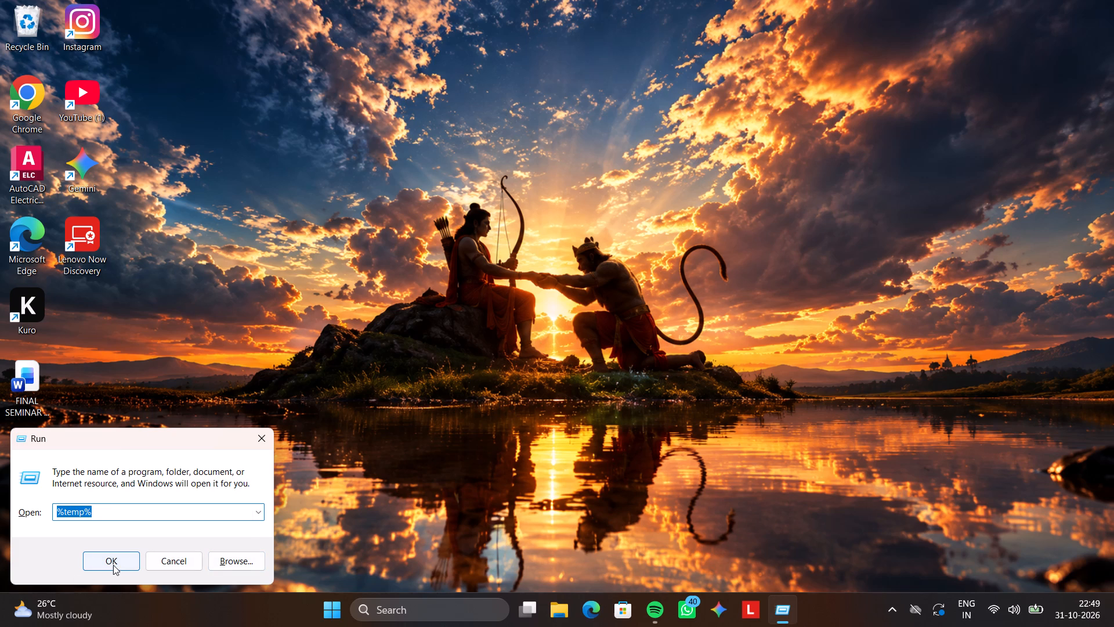
pyautogui.click(113, 565)
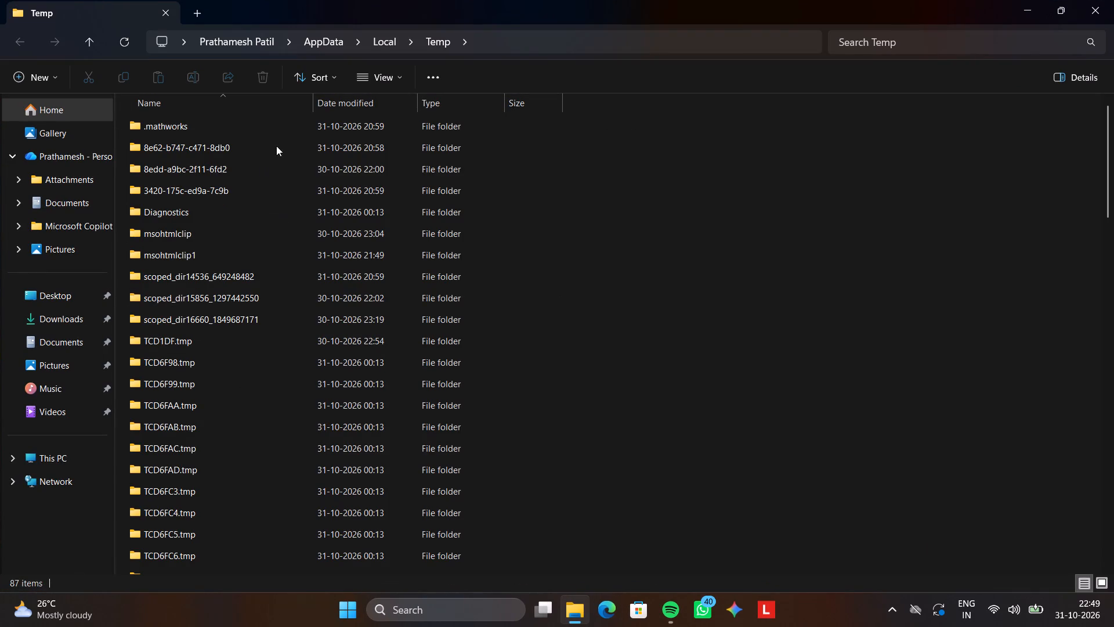
# Permanently delete all items in the Temp folder, skipping every file that is in use.
pyautogui.hotkey('shift', 'Down')
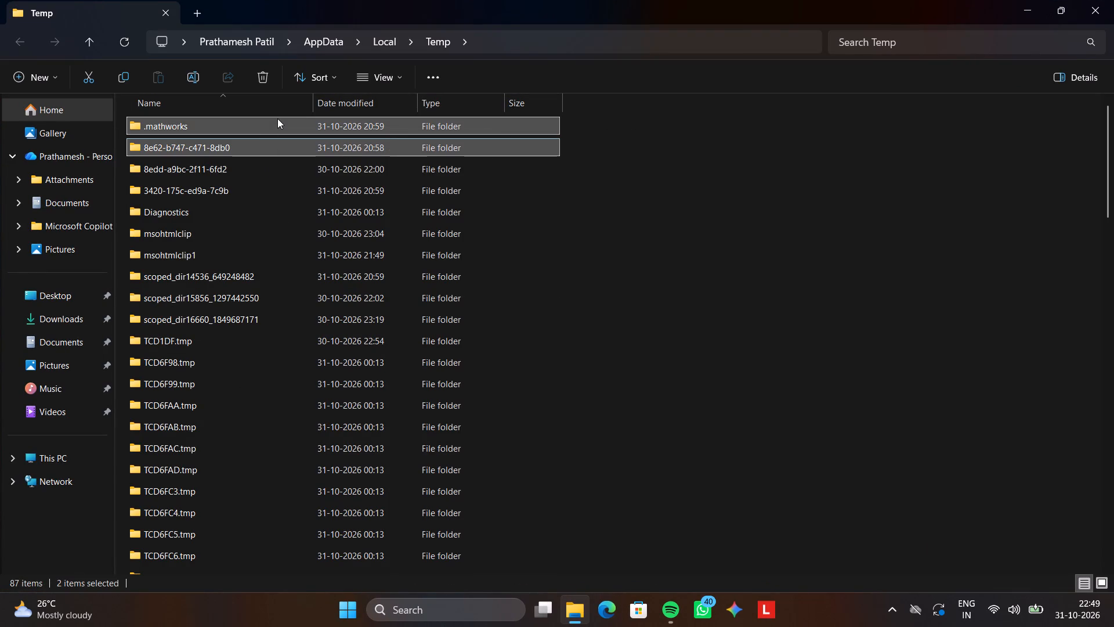
pyautogui.hotkey('shift', 'Down')
pyautogui.hotkey('shift', 'Down')
pyautogui.hotkey('shift', 'Down')
pyautogui.hotkey('shift', 'Down')
pyautogui.hotkey('shift', 'Down')
pyautogui.hotkey('shift', 'Down')
pyautogui.hotkey('shift', 'Down')
pyautogui.hotkey('shift', 'Down')
pyautogui.hotkey('shift', 'Down')
pyautogui.hotkey('shift', 'Down')
pyautogui.hotkey('shift', 'Down')
pyautogui.hotkey('shift', 'Down')
pyautogui.hotkey('shift', 'Down')
pyautogui.hotkey('shift', 'Down')
pyautogui.hotkey('shift', 'Down')
pyautogui.hotkey('shift', 'Down')
pyautogui.hotkey('shift', 'Down')
pyautogui.hotkey('shift', 'Down')
pyautogui.hotkey('shift', 'Down')
pyautogui.hotkey('shift', 'Down')
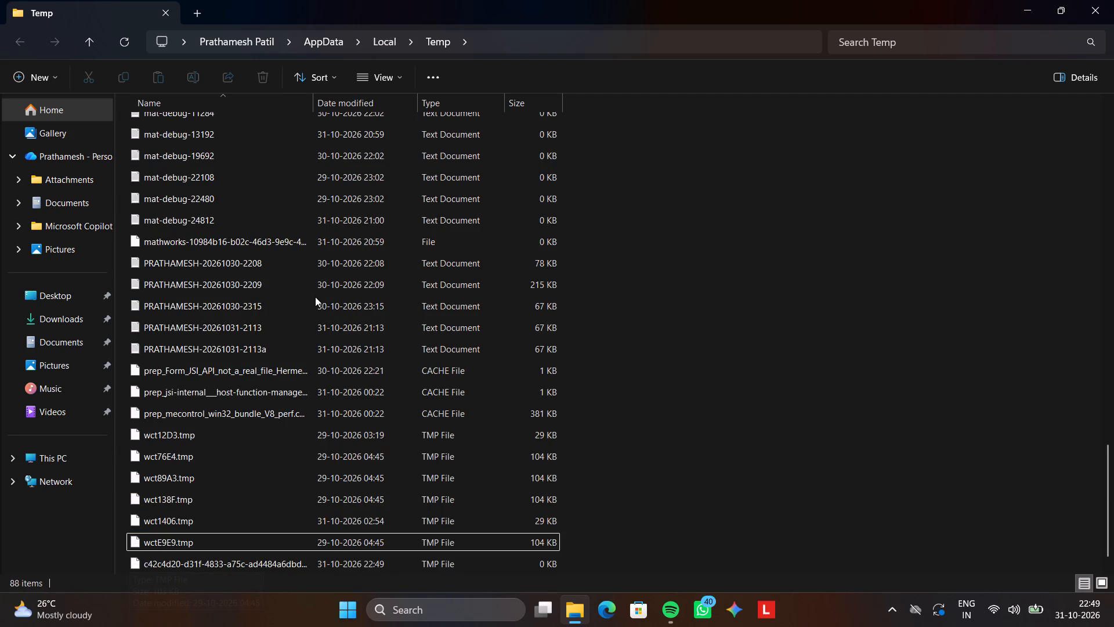
pyautogui.hotkey('ctrl', 'a')
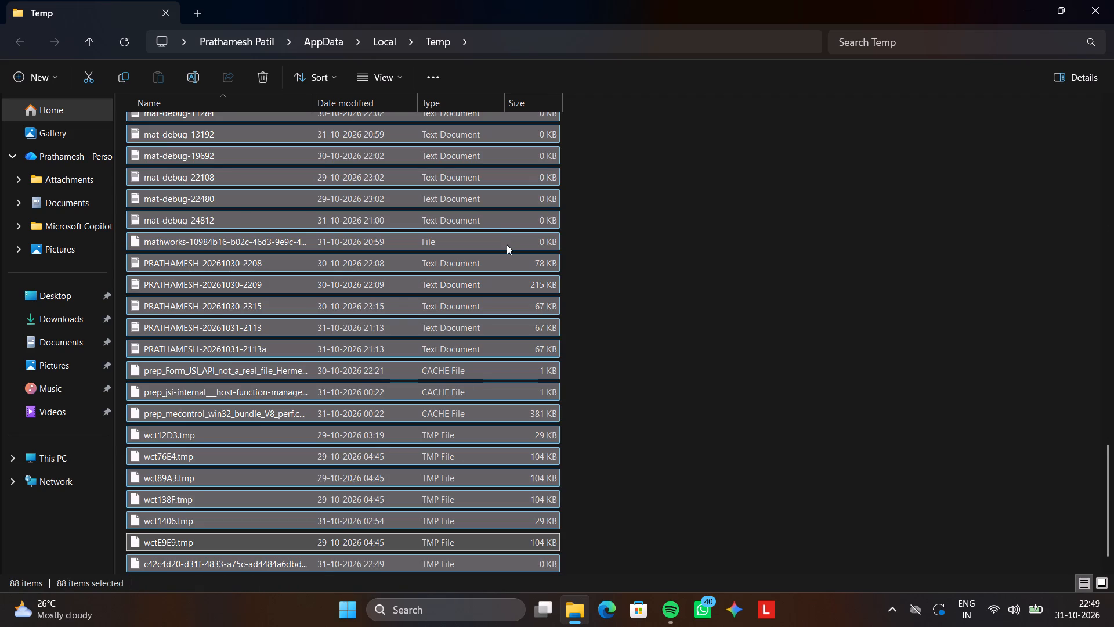
pyautogui.hotkey('shift', 'Delete')
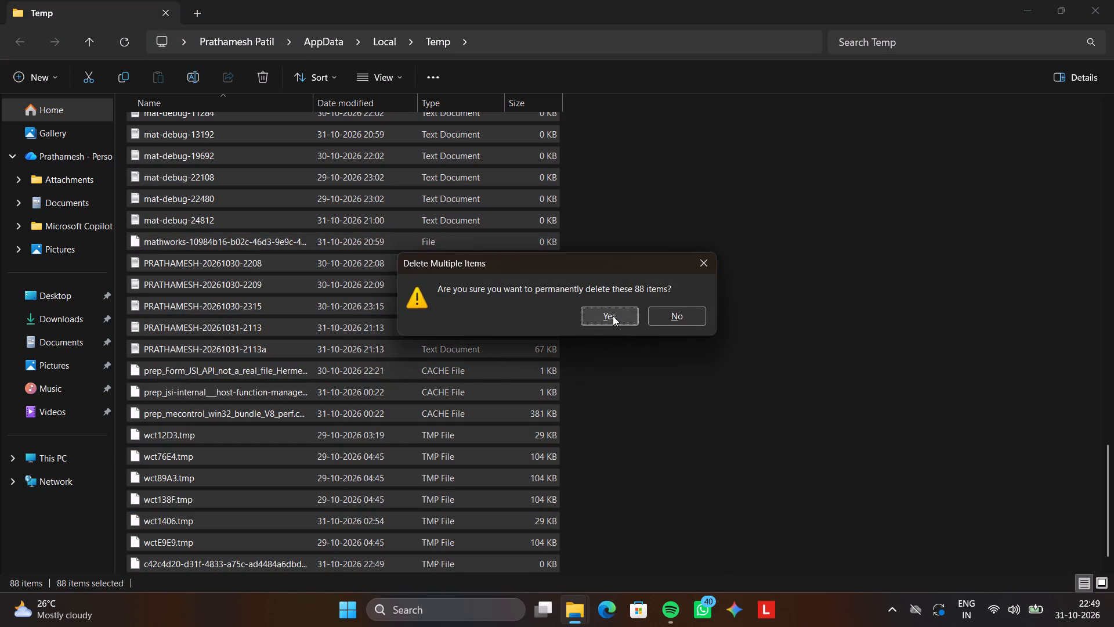
pyautogui.click(613, 316)
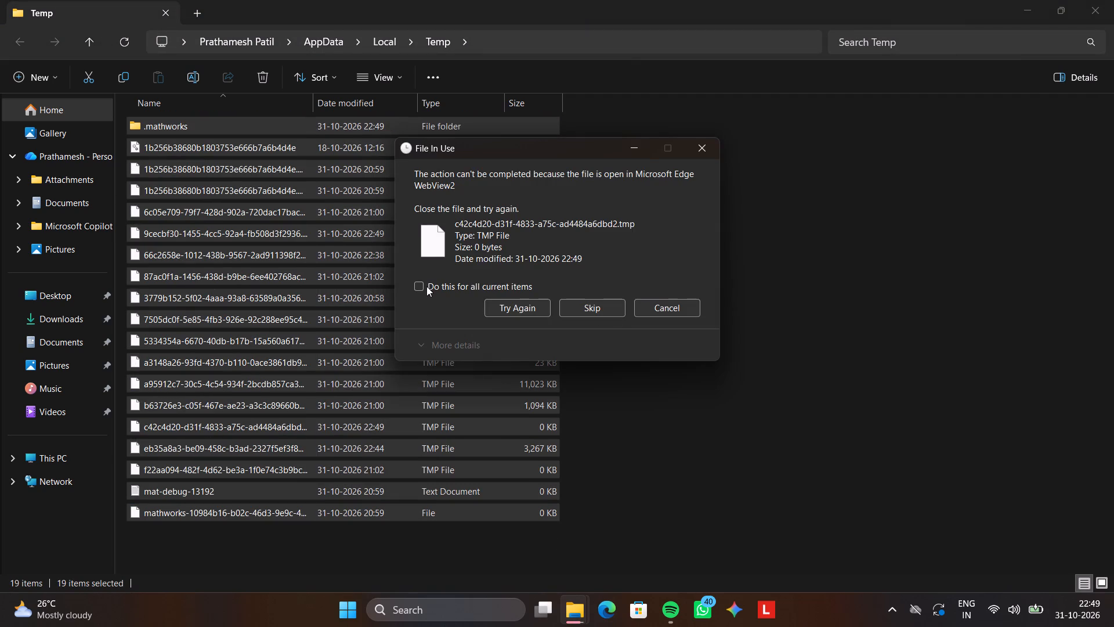
pyautogui.click(426, 286)
pyautogui.click(583, 303)
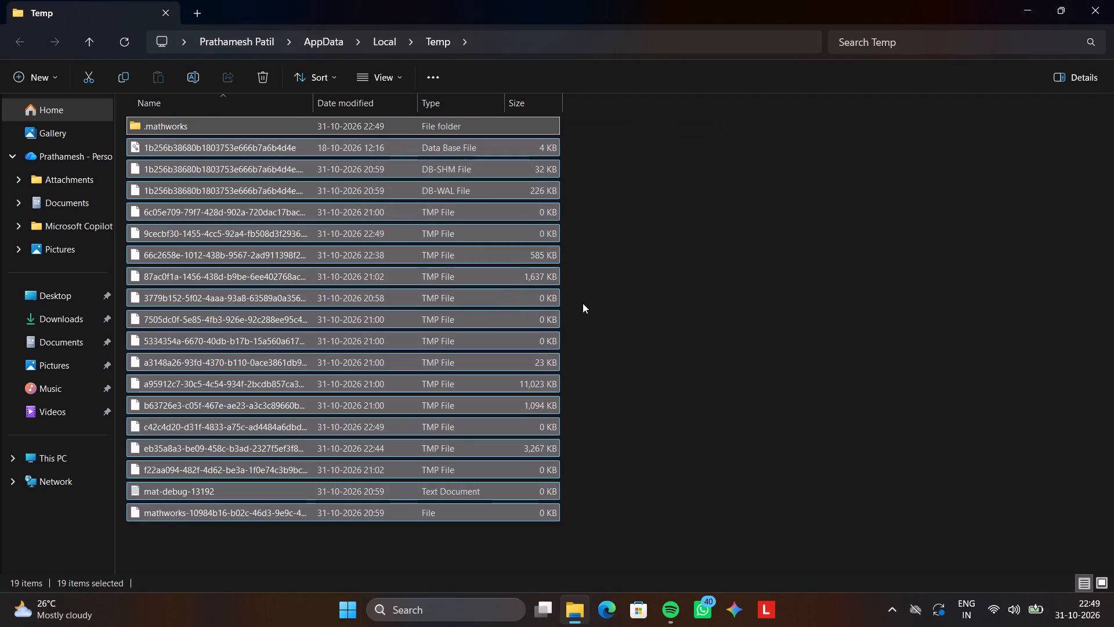
pyautogui.click(624, 308)
# Check the Documents folder and close the File Explorer window.
pyautogui.click(93, 351)
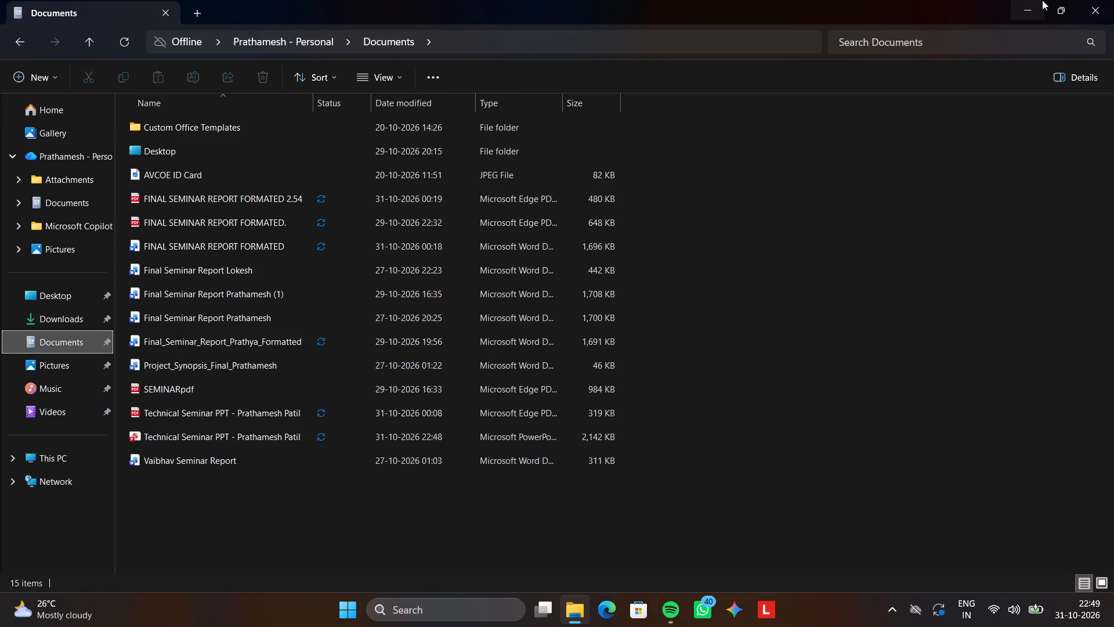
pyautogui.click(1113, 0)
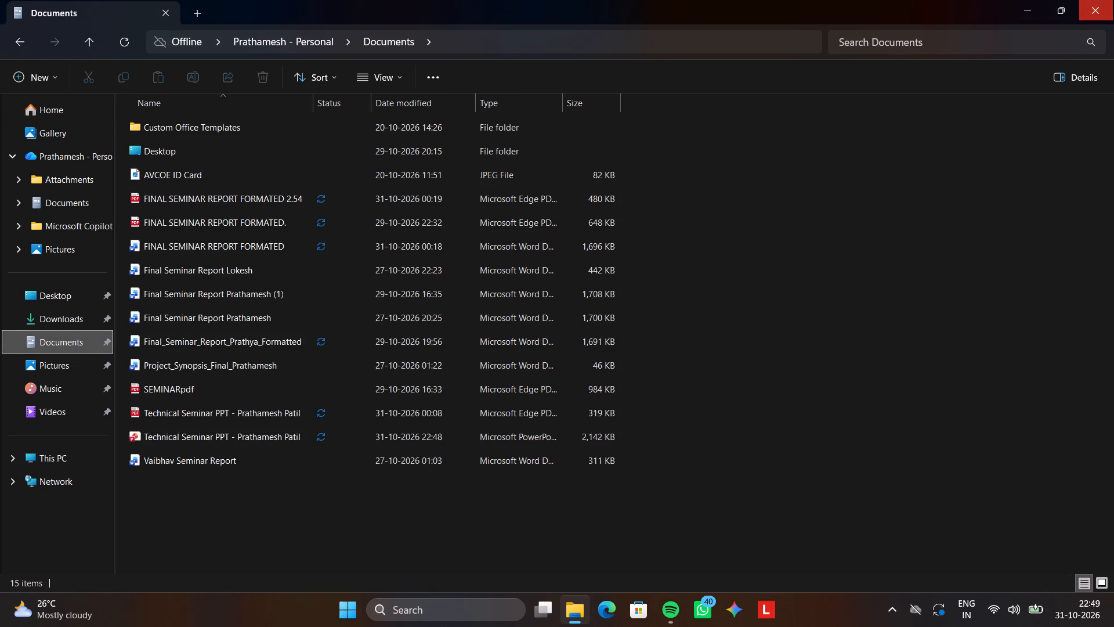
# Open the Recycle Bin from the desktop and empty it, permanently deleting all its items.
pyautogui.doubleClick(30, 39)
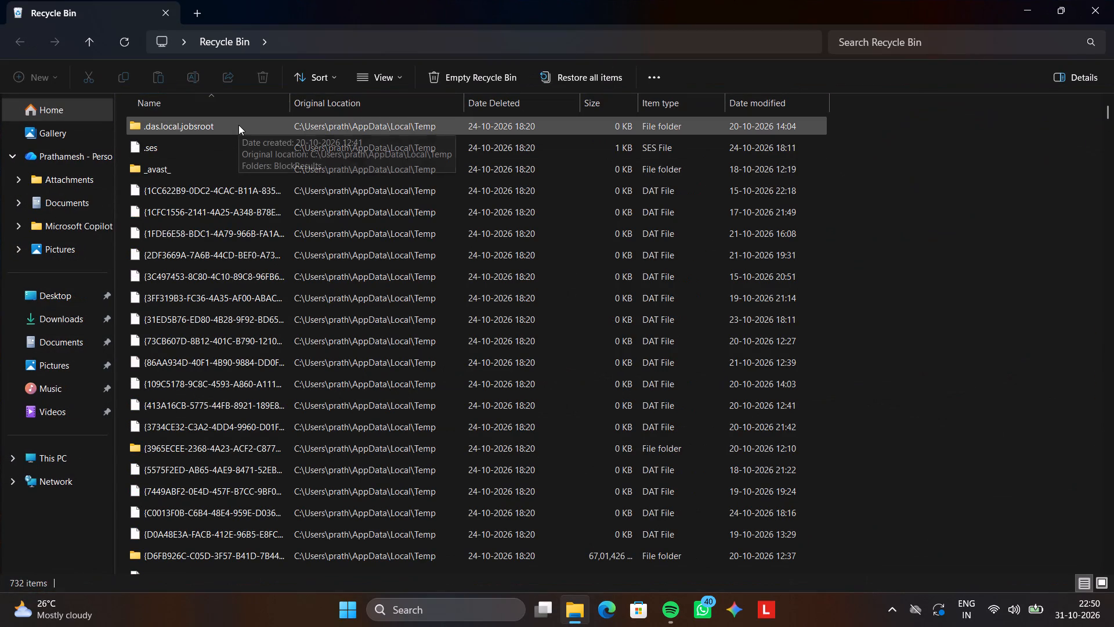
pyautogui.hotkey('ctrl', 'a')
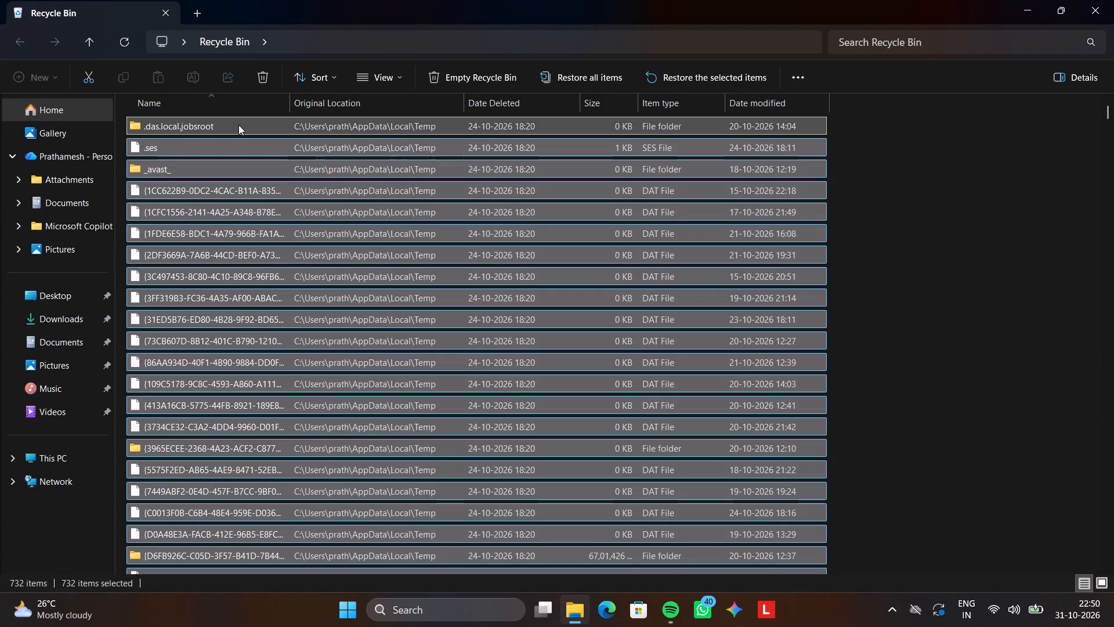
pyautogui.scroll(-17, 238, 125)
pyautogui.scroll(-8, 238, 125)
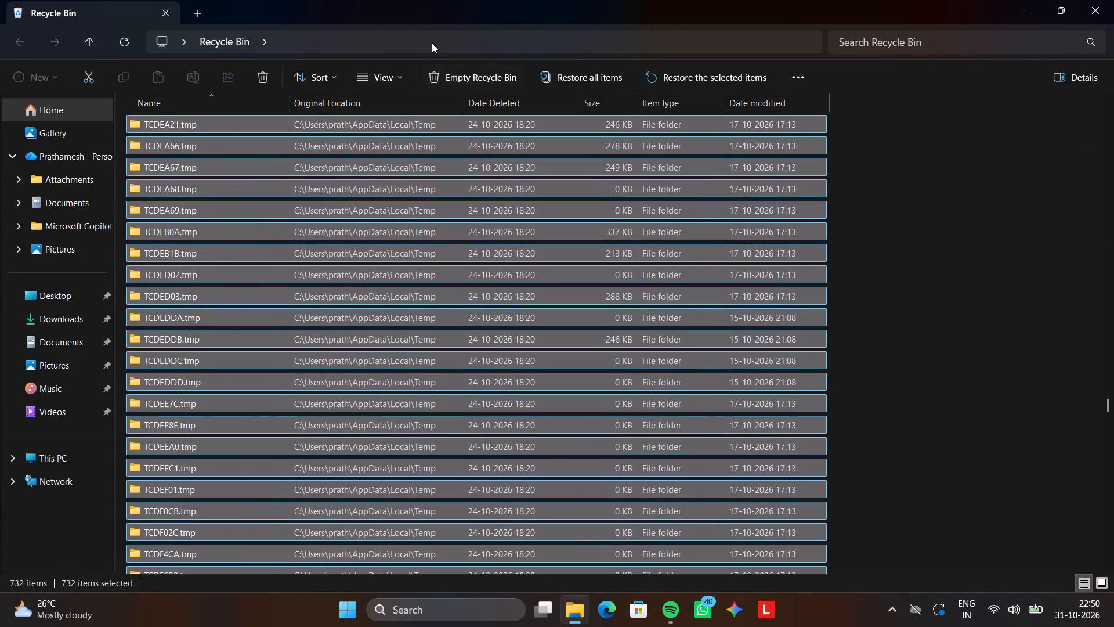
pyautogui.click(438, 70)
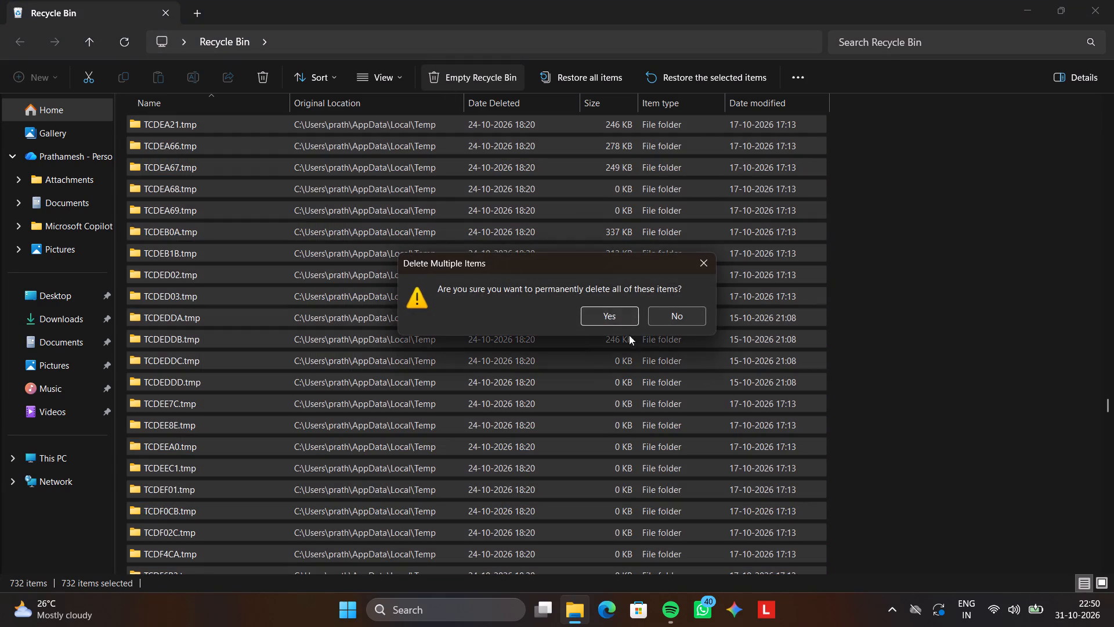
pyautogui.click(607, 315)
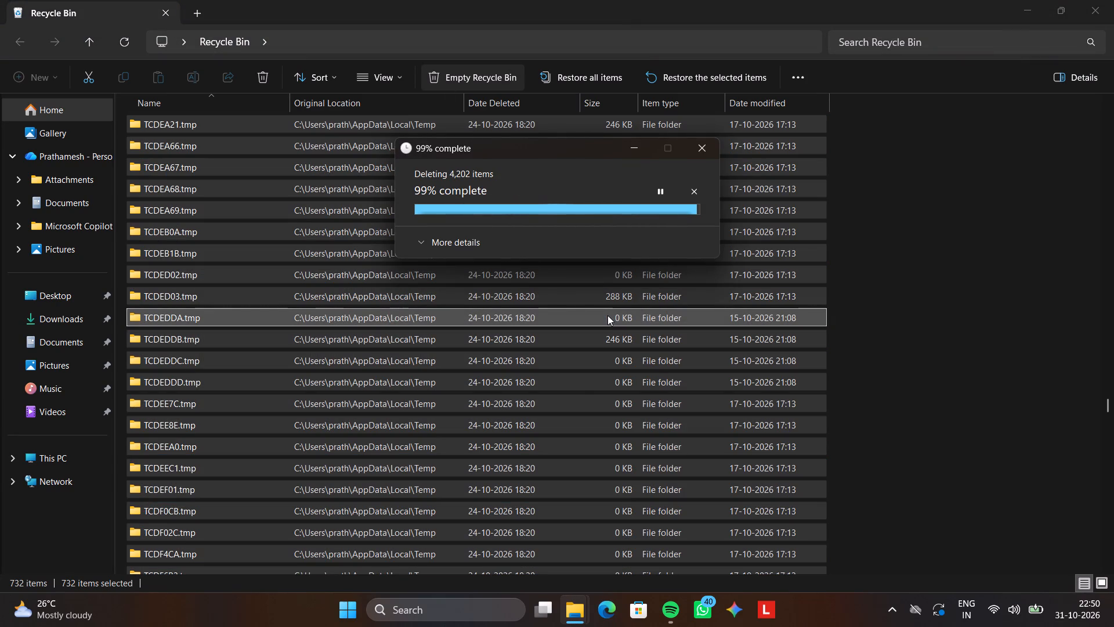
pyautogui.click(607, 315)
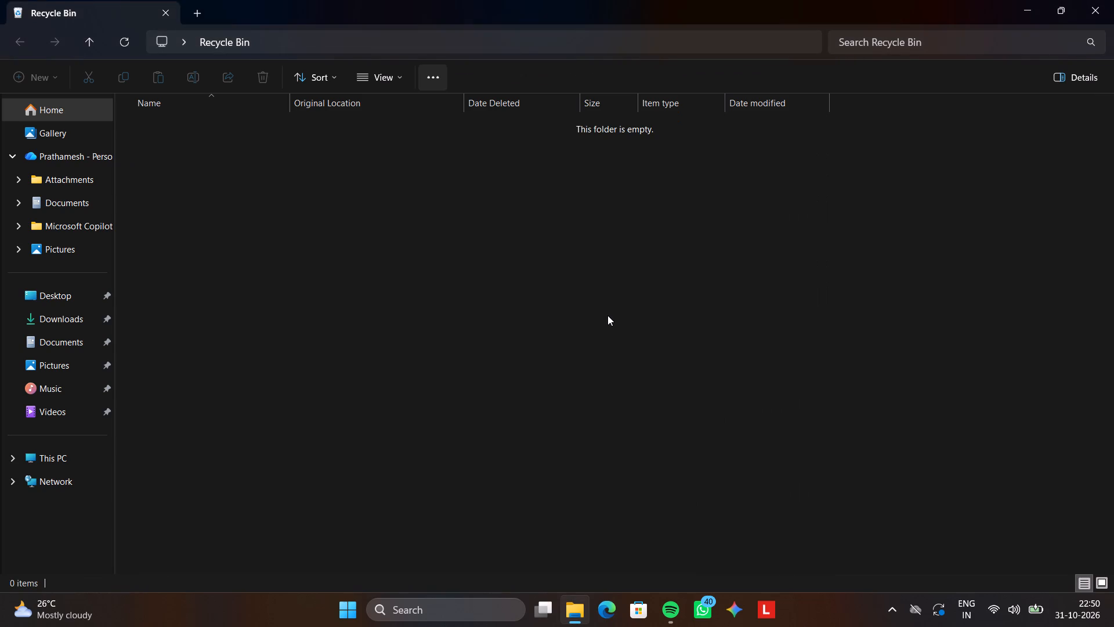